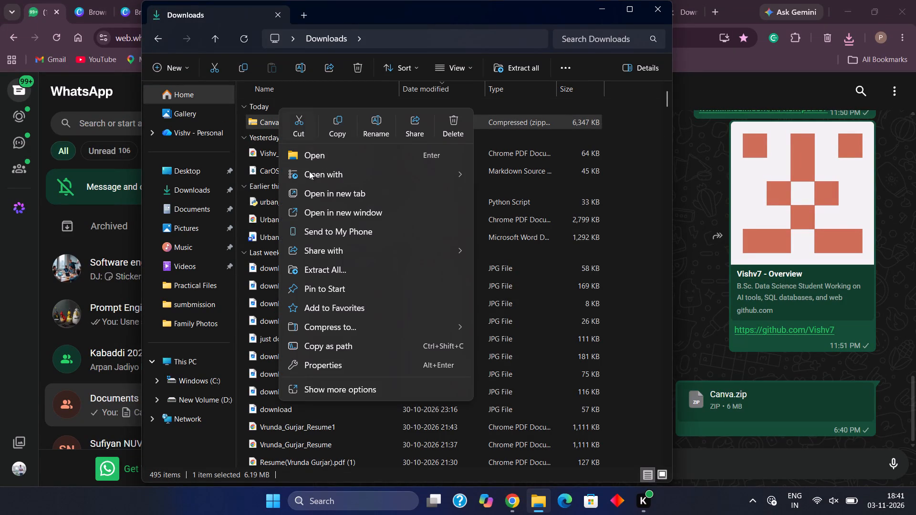
# Extract the Canva zip archive into a Canva folder inside Downloads, showing the extracted files when complete.
pyautogui.click(347, 266)
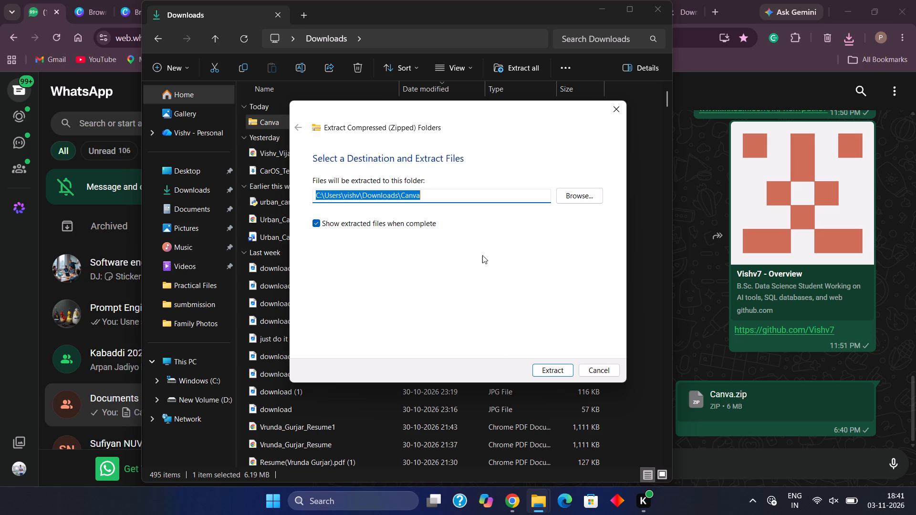
pyautogui.click(540, 370)
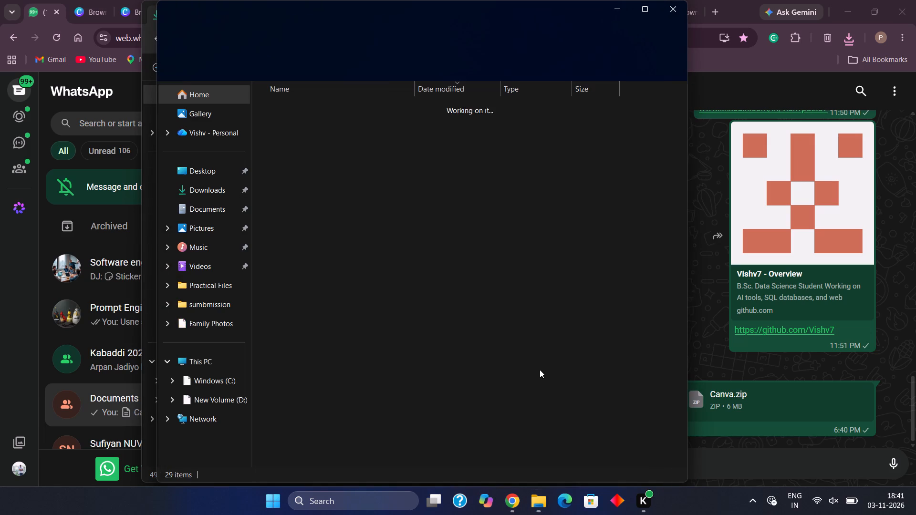
# Look through the extracted files, return to the parent Downloads folder and reopen the extracted Canva folder.
pyautogui.scroll(-3, 540, 370)
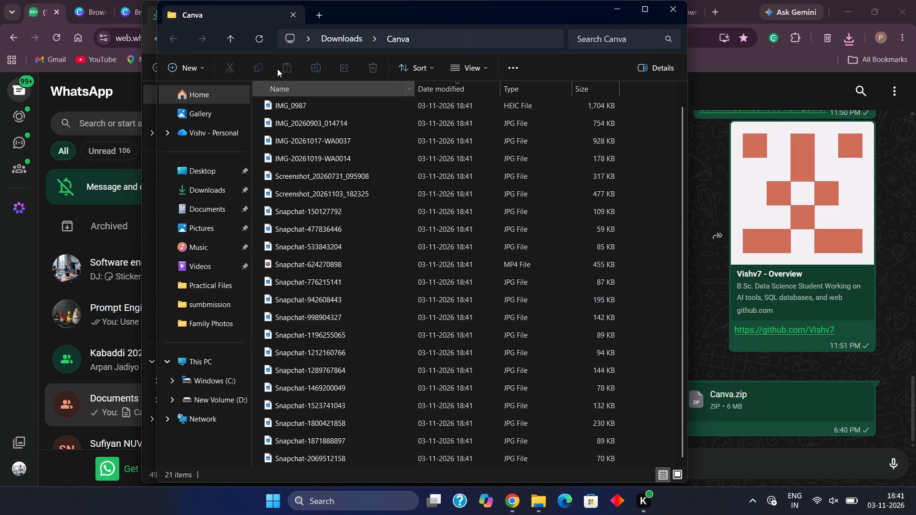
pyautogui.click(231, 36)
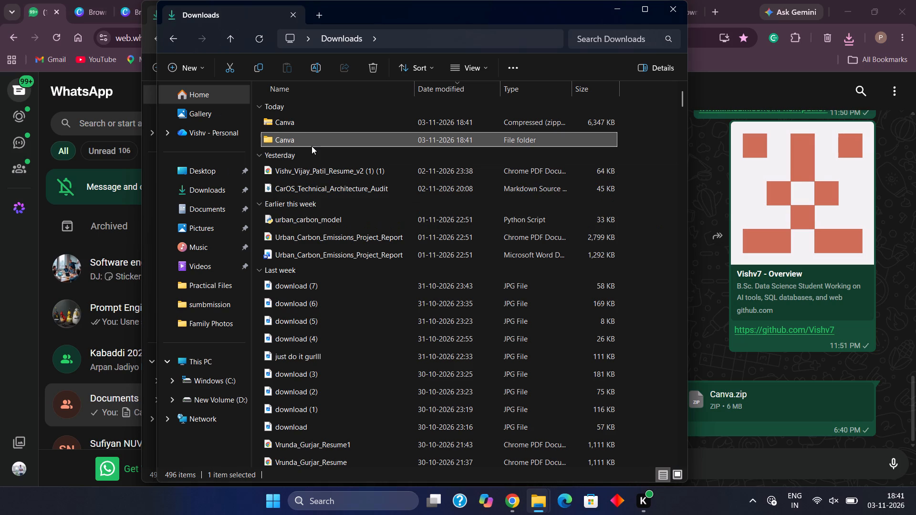
pyautogui.doubleClick(309, 139)
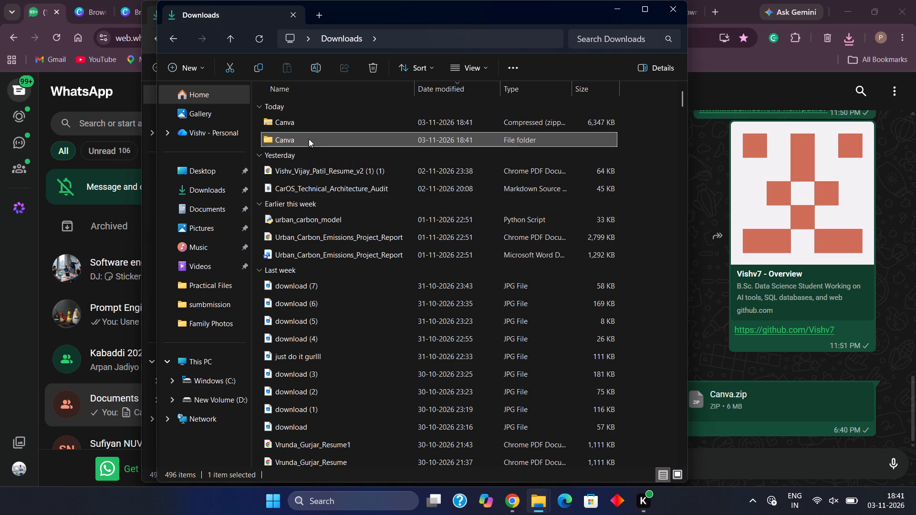
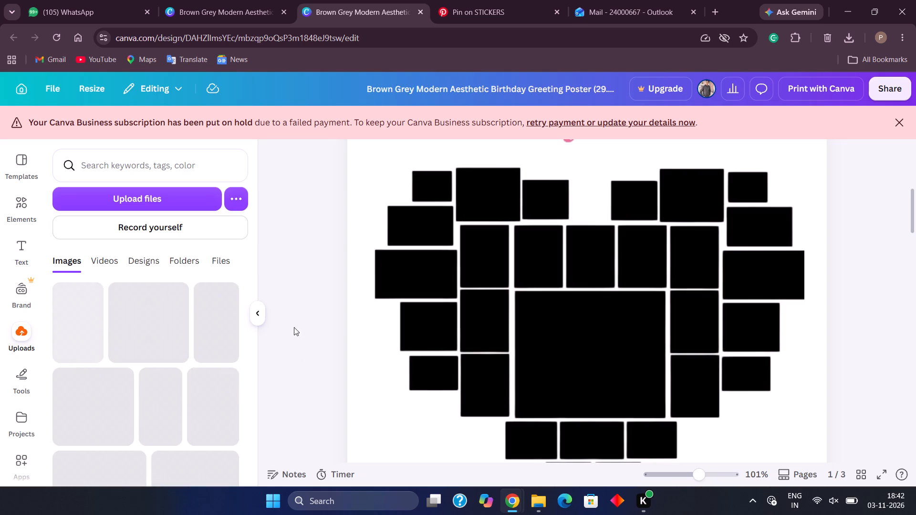
# In the birthday poster design with the Happy Birthday banner, upload all the files from the Canva folder in Downloads.
pyautogui.click(242, 0)
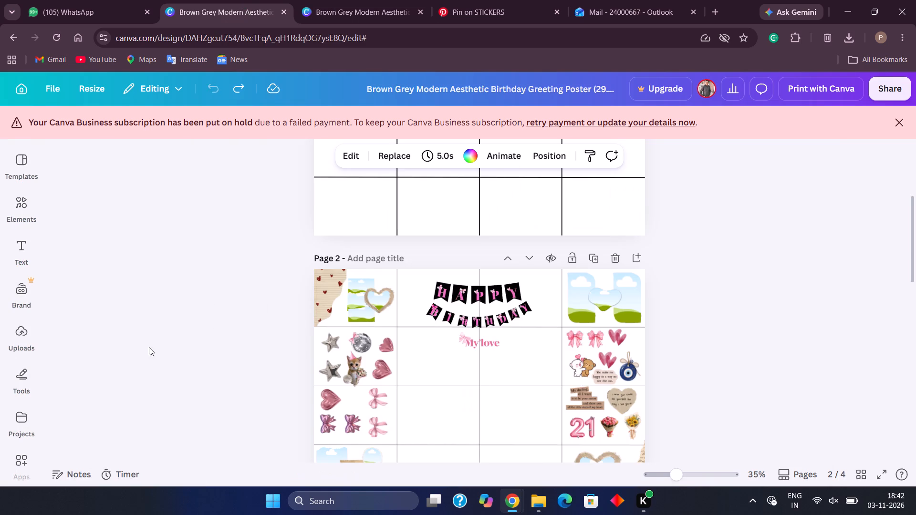
pyautogui.click(15, 345)
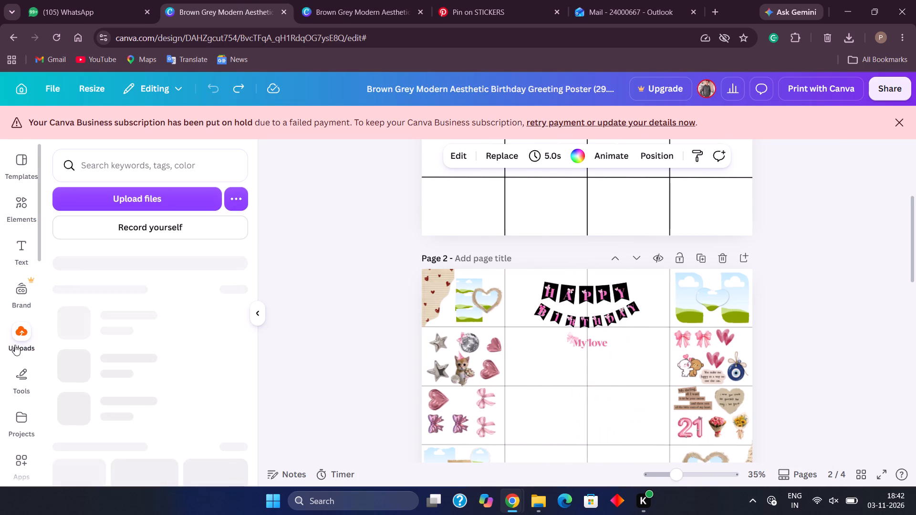
pyautogui.click(166, 197)
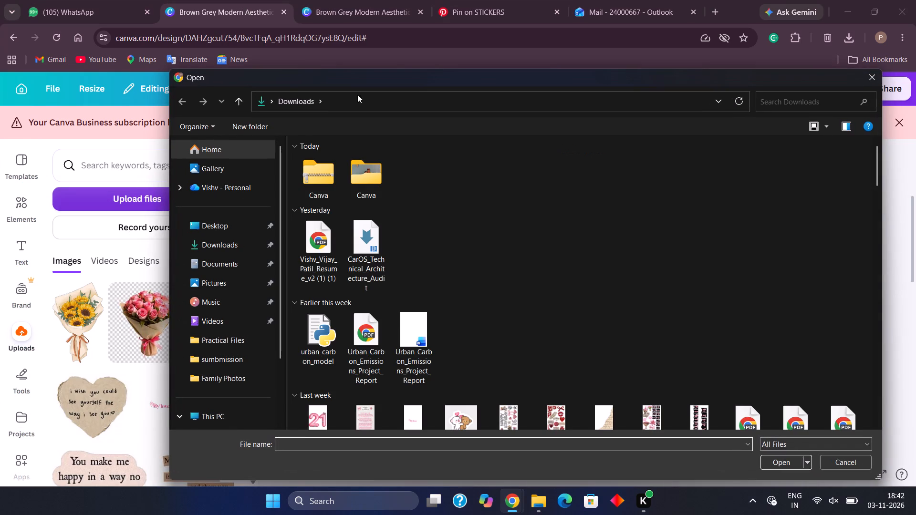
pyautogui.click(375, 163)
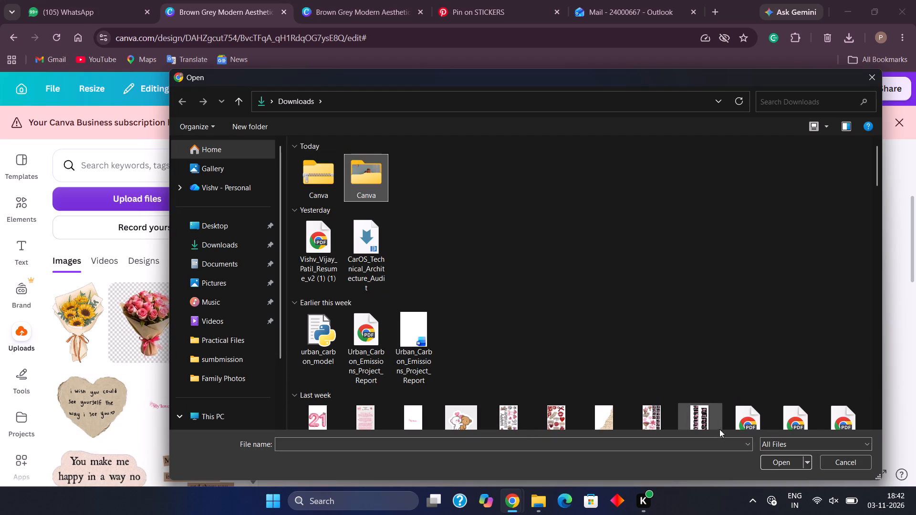
pyautogui.click(770, 464)
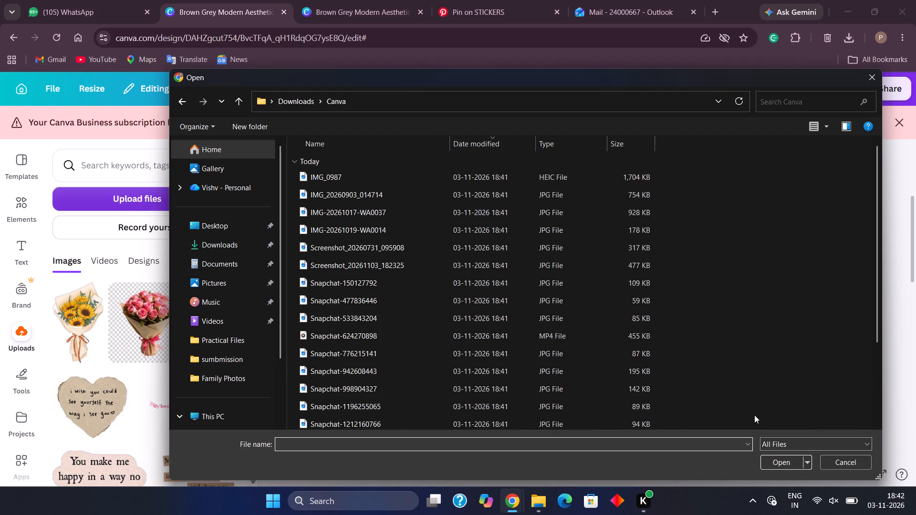
pyautogui.hotkey('ctrl', 'a')
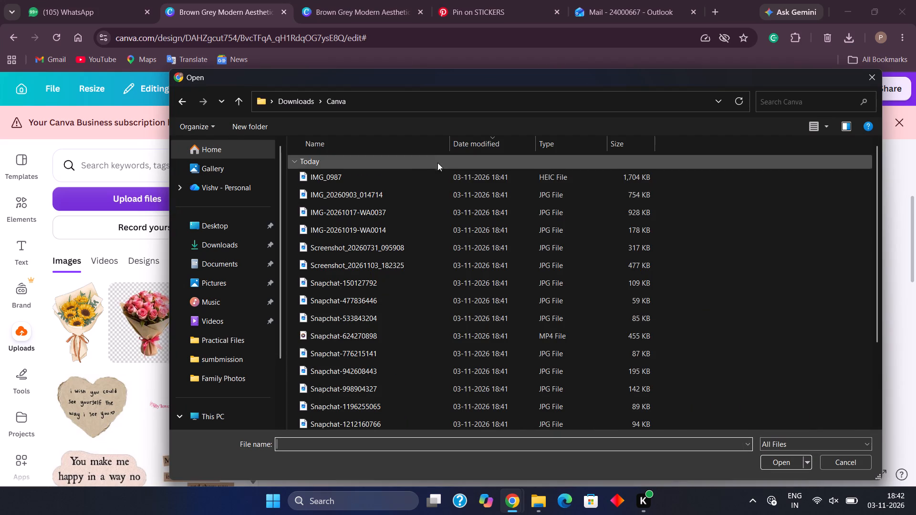
pyautogui.moveTo(290, 172); pyautogui.dragTo(377, 399)
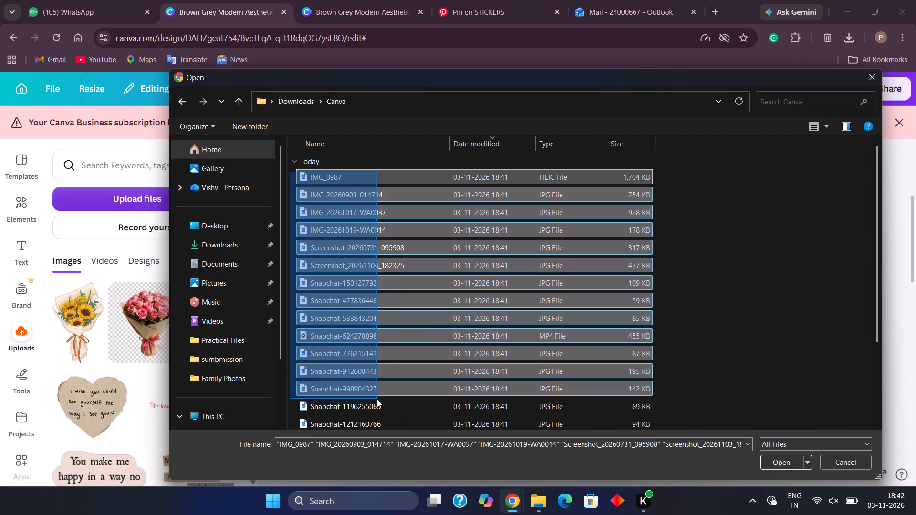
pyautogui.moveTo(377, 399); pyautogui.dragTo(397, 445)
pyautogui.scroll(-7, 534, 335)
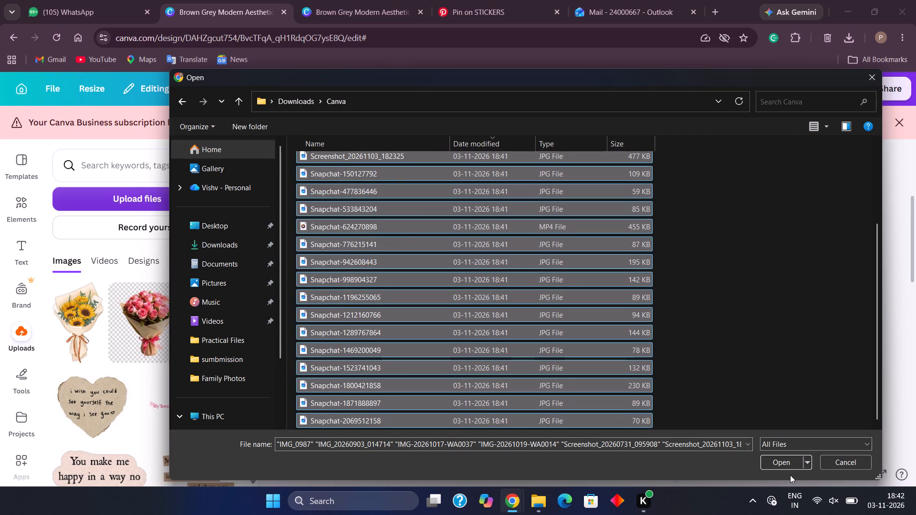
pyautogui.click(789, 464)
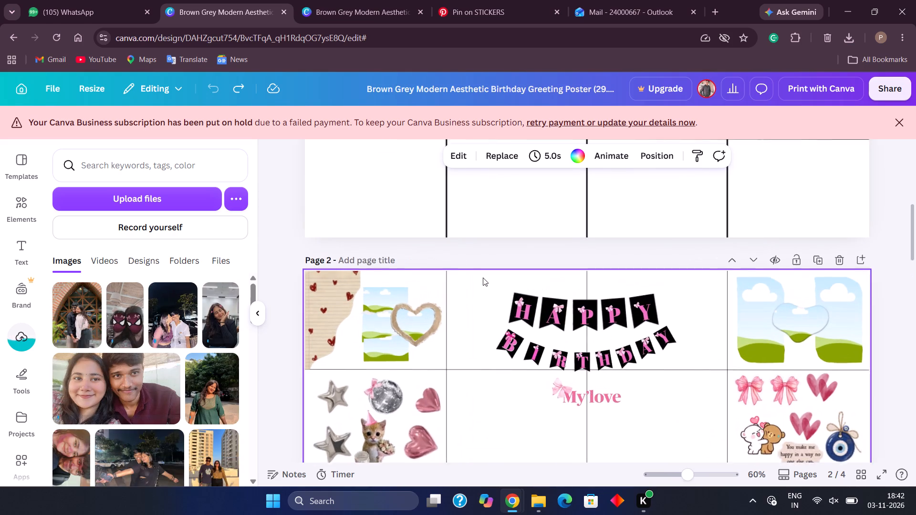
# Place the uploaded photo of the two spider masks into the top frame of the torn-paper collage on page 2.
pyautogui.hscroll(3, 483, 278)
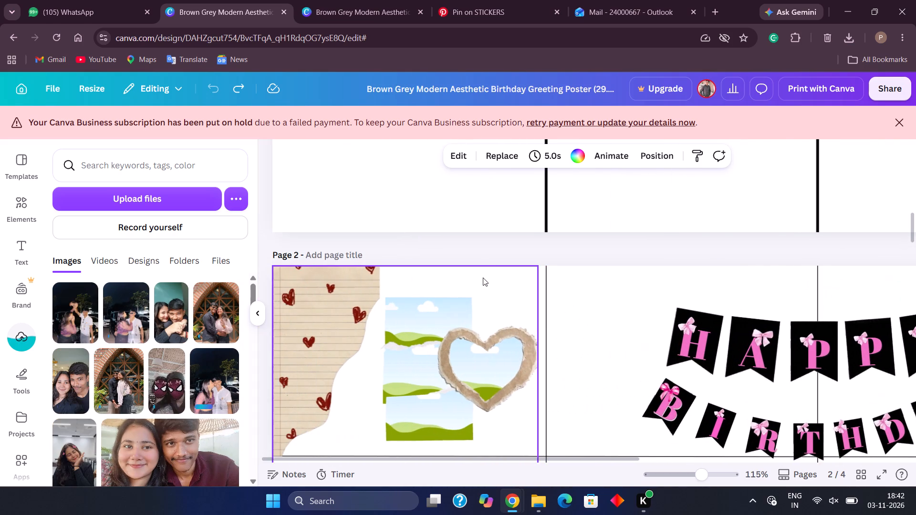
pyautogui.scroll(-2, 483, 278)
pyautogui.hscroll(1, 483, 278)
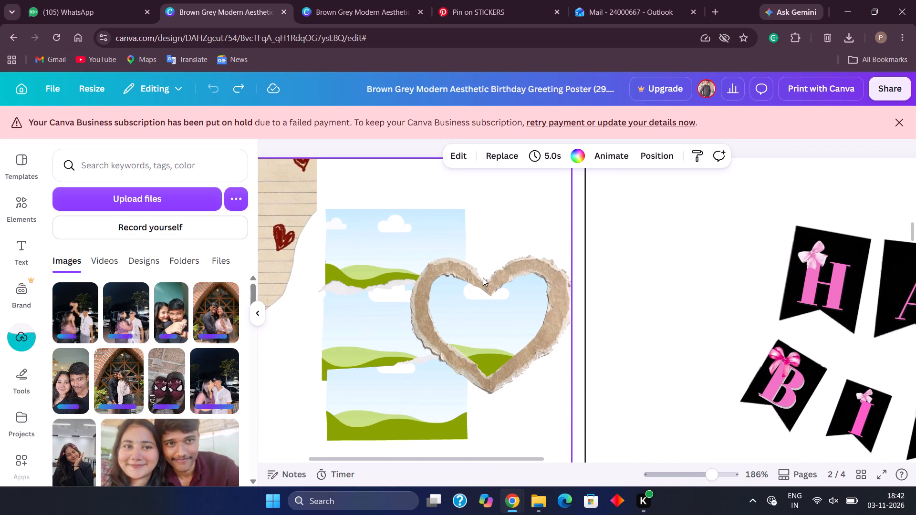
pyautogui.hscroll(1, 483, 278)
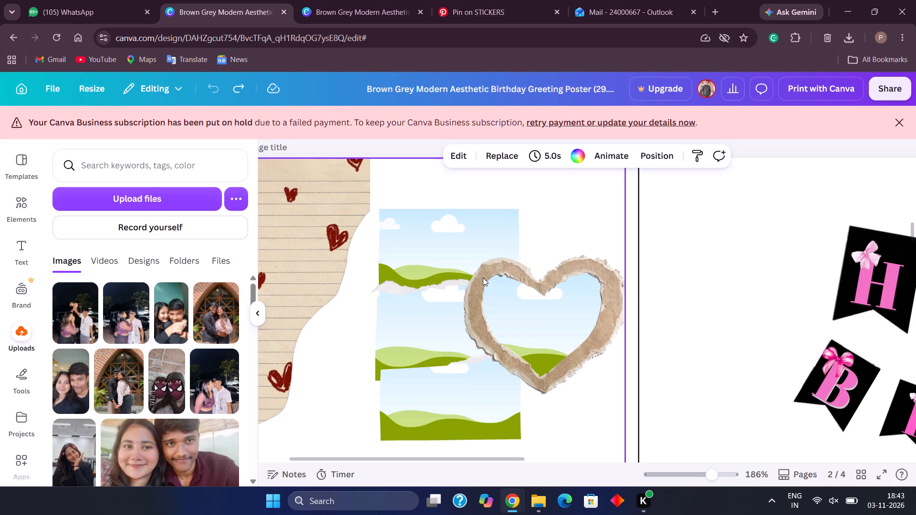
pyautogui.click(172, 391)
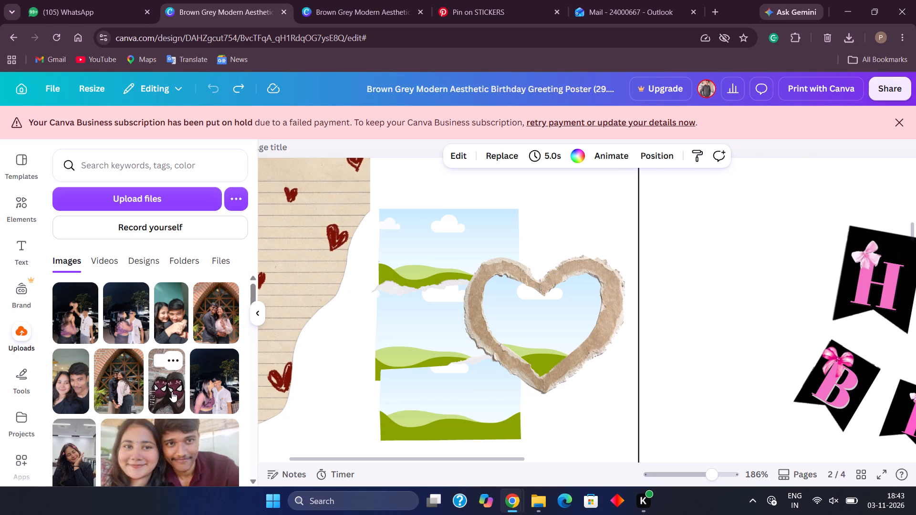
pyautogui.moveTo(881, 396); pyautogui.dragTo(516, 278)
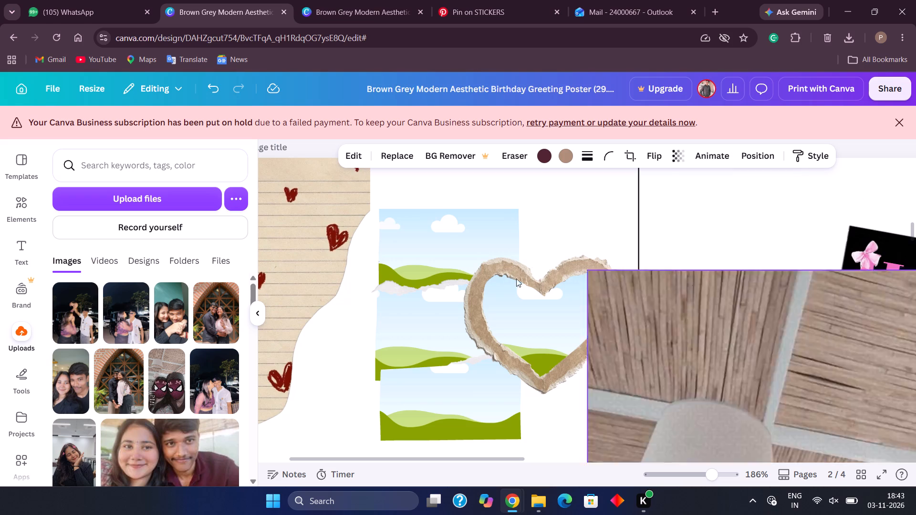
pyautogui.moveTo(516, 278); pyautogui.dragTo(422, 236)
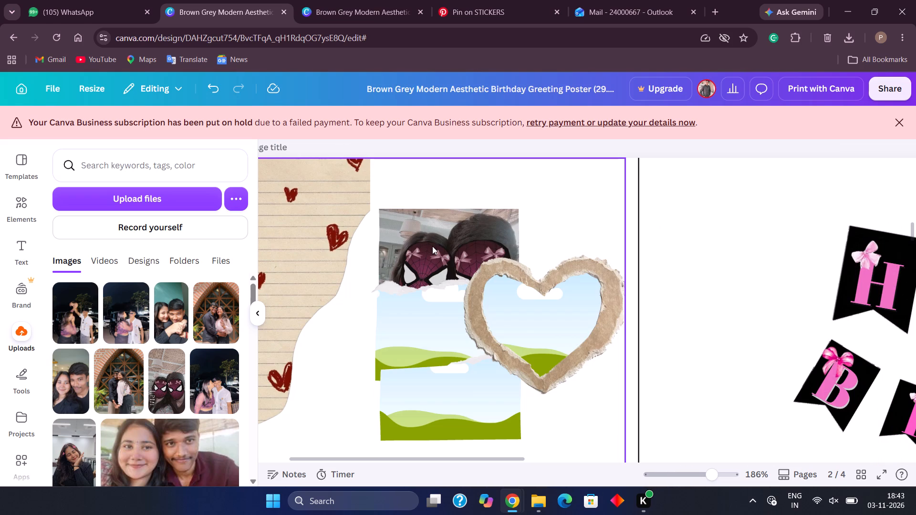
# Adjust the crop of the spider-mask photo by shifting it upward so both masks fill the top frame.
pyautogui.doubleClick(432, 246)
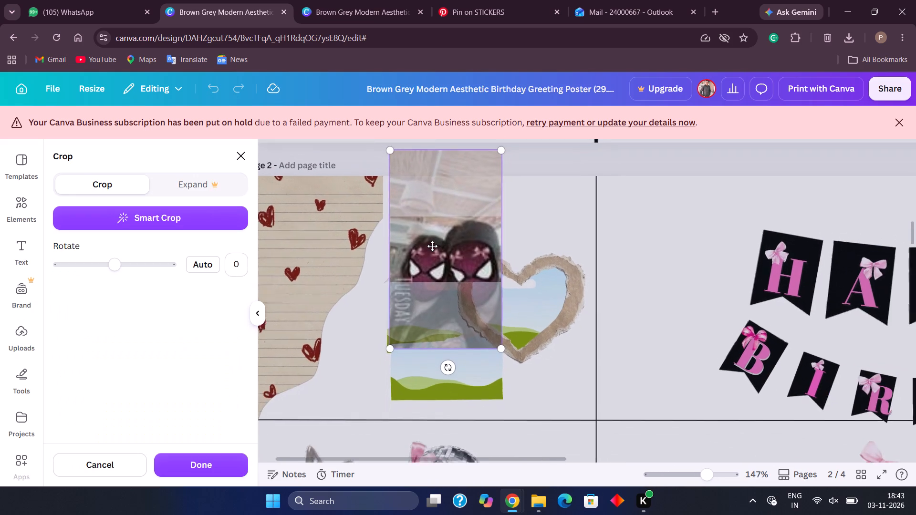
pyautogui.moveTo(432, 246); pyautogui.dragTo(432, 222)
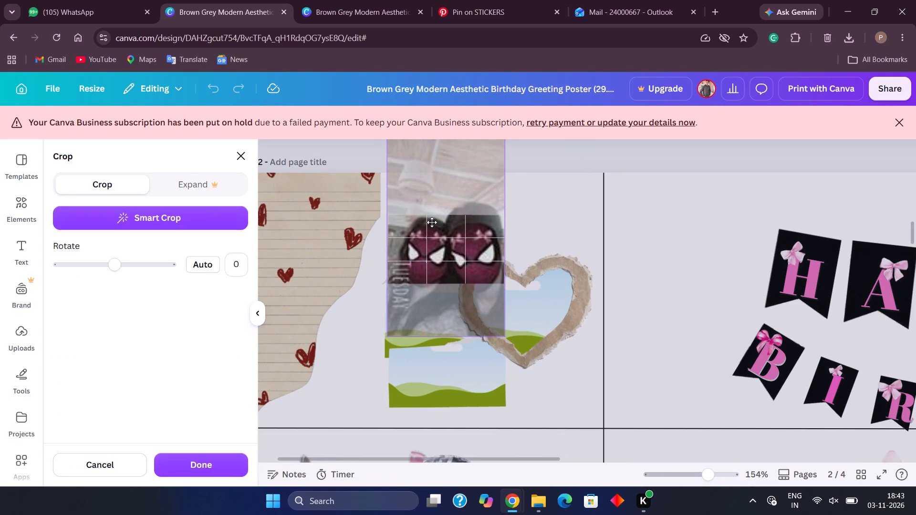
pyautogui.moveTo(432, 222); pyautogui.dragTo(432, 218)
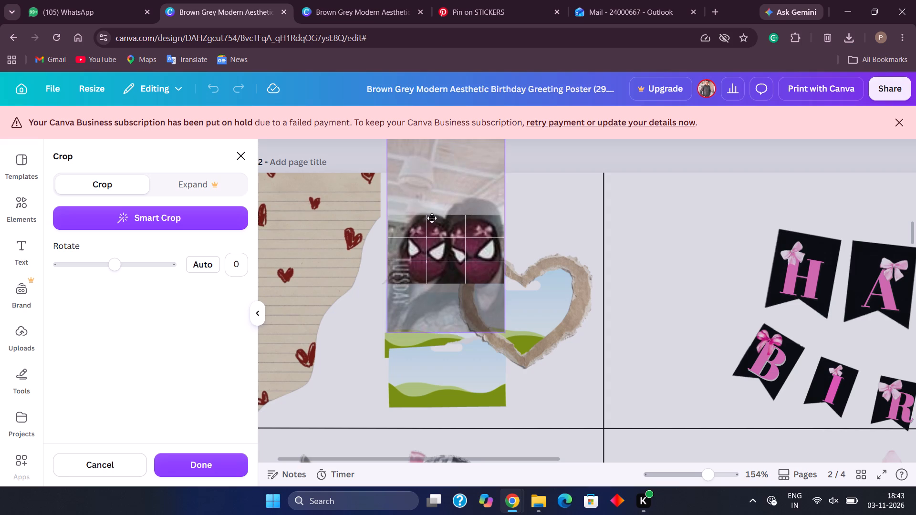
pyautogui.moveTo(432, 218); pyautogui.dragTo(432, 221)
pyautogui.click(659, 277)
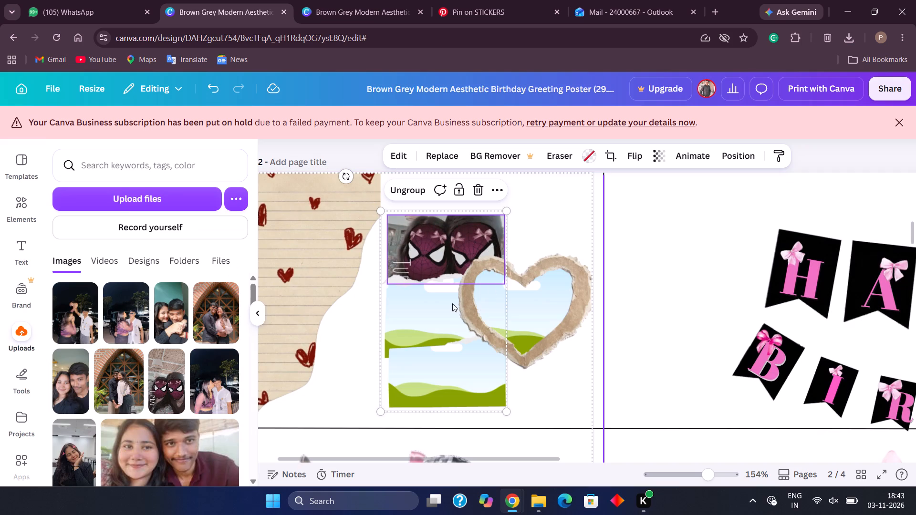
# Fill the collage's middle frame with the uploaded portrait selfie of the couple in dark clothes.
pyautogui.click(412, 314)
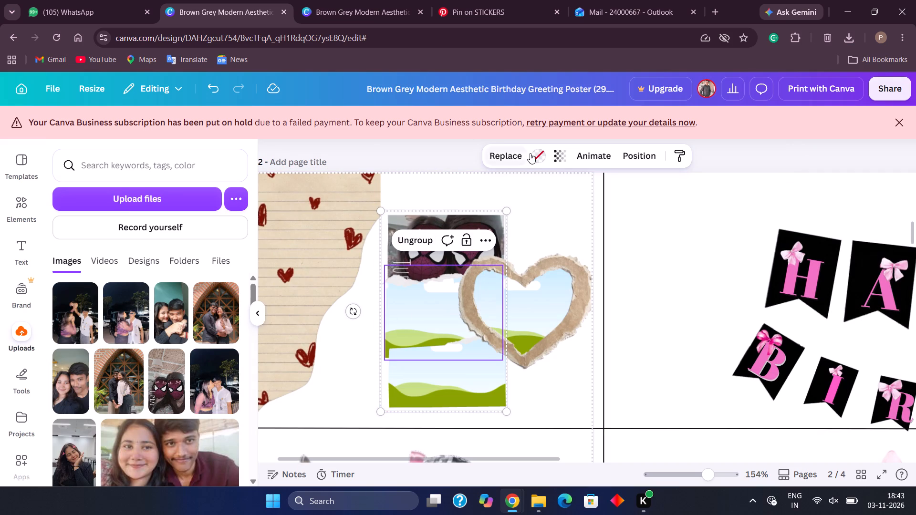
pyautogui.click(500, 160)
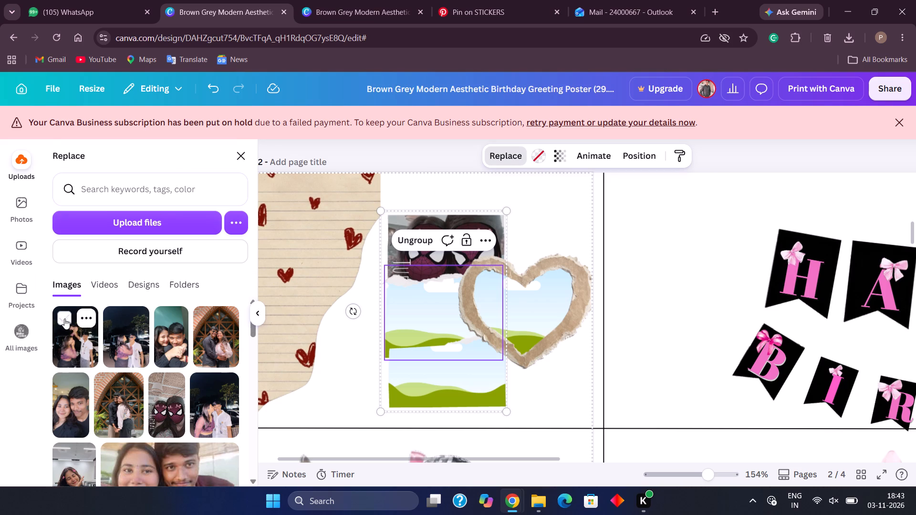
pyautogui.scroll(-1, 146, 354)
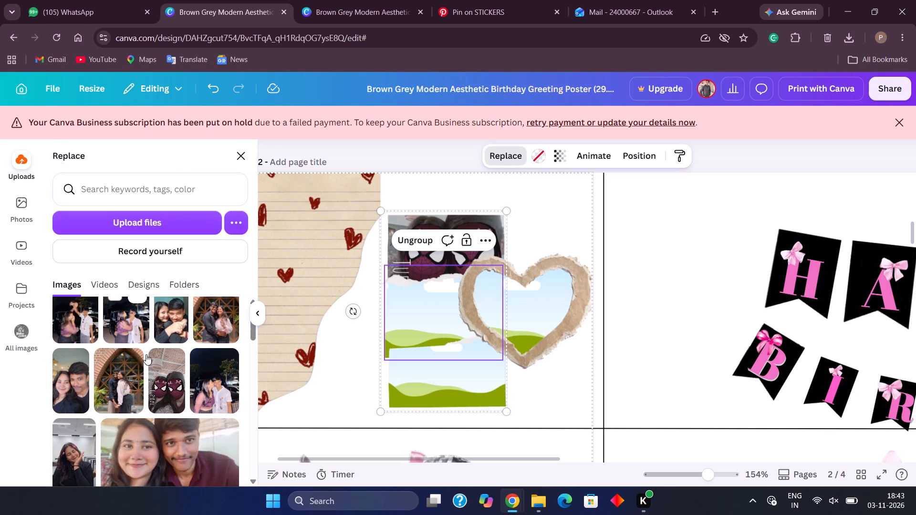
pyautogui.scroll(-2, 146, 354)
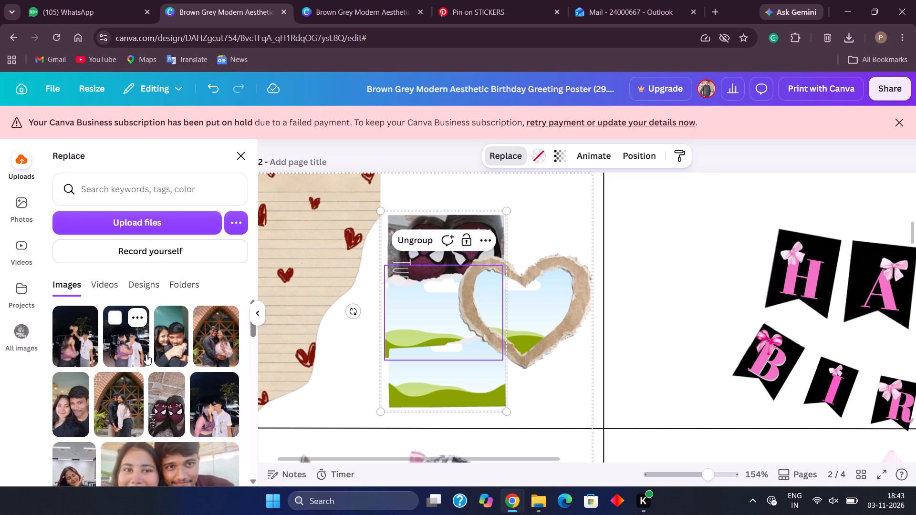
pyautogui.scroll(-1, 146, 354)
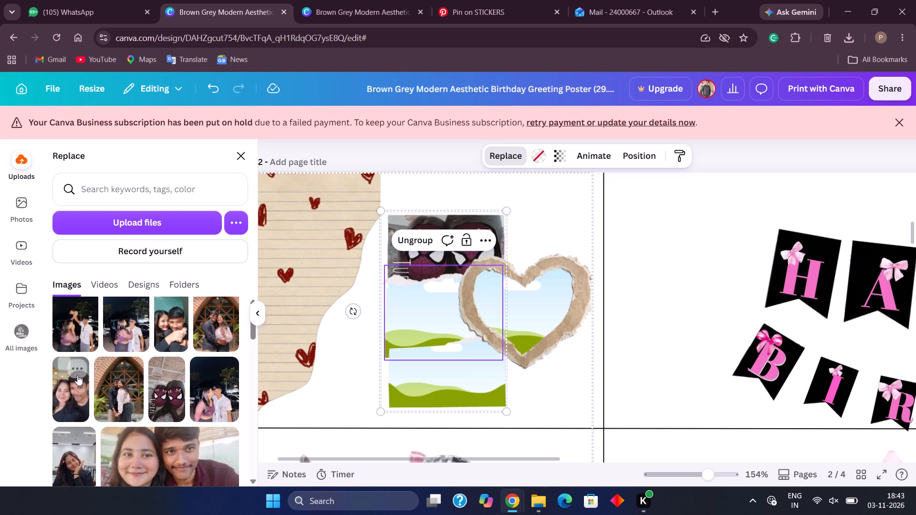
pyautogui.click(68, 387)
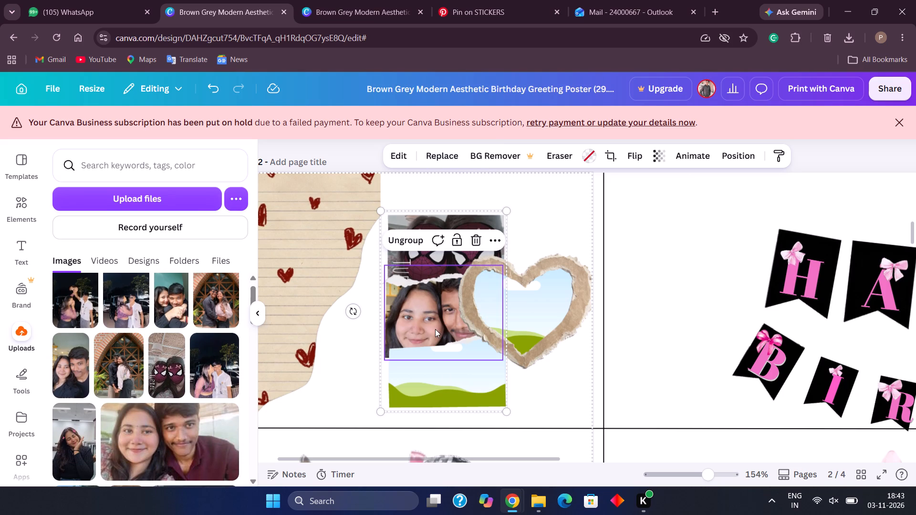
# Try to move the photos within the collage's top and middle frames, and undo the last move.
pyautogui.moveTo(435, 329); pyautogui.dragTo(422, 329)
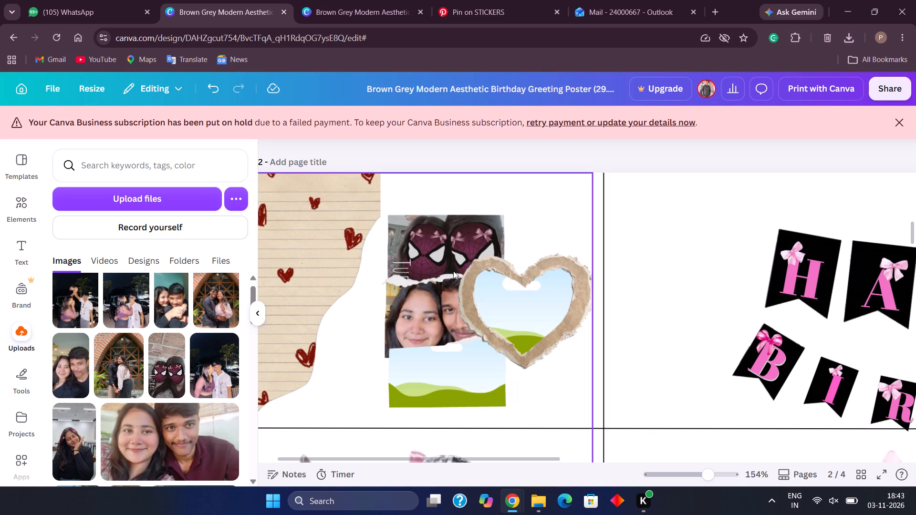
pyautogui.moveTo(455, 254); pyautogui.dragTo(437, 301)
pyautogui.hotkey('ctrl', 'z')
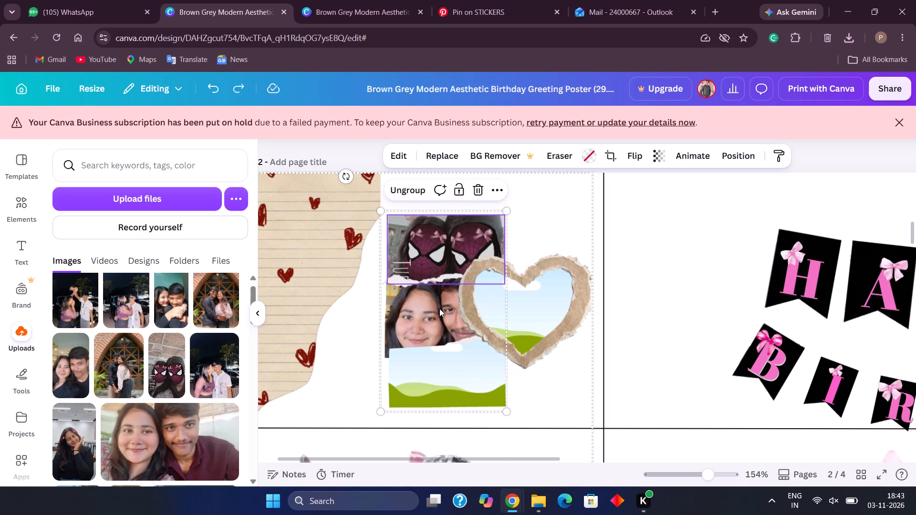
# Adjust the crop of the couple selfie in the middle frame by shifting the photo slightly downward.
pyautogui.doubleClick(447, 291)
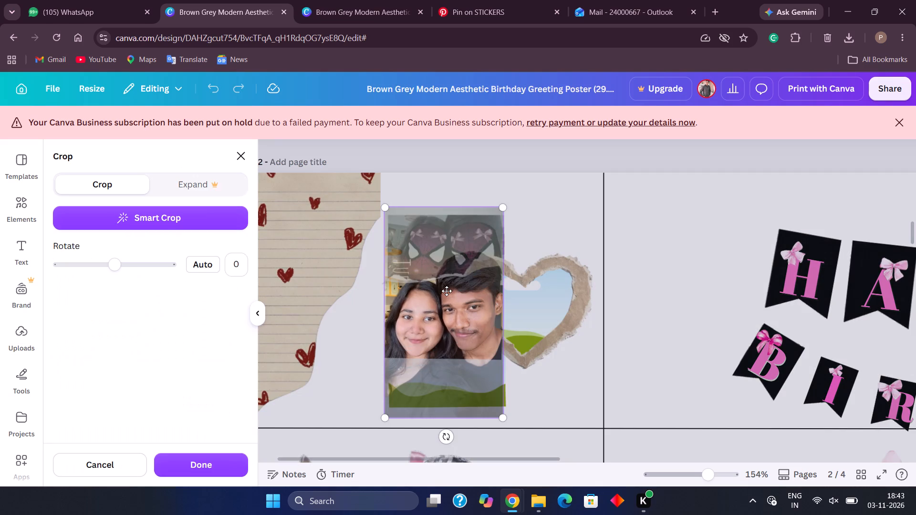
pyautogui.click(447, 291)
pyautogui.moveTo(447, 291); pyautogui.dragTo(448, 329)
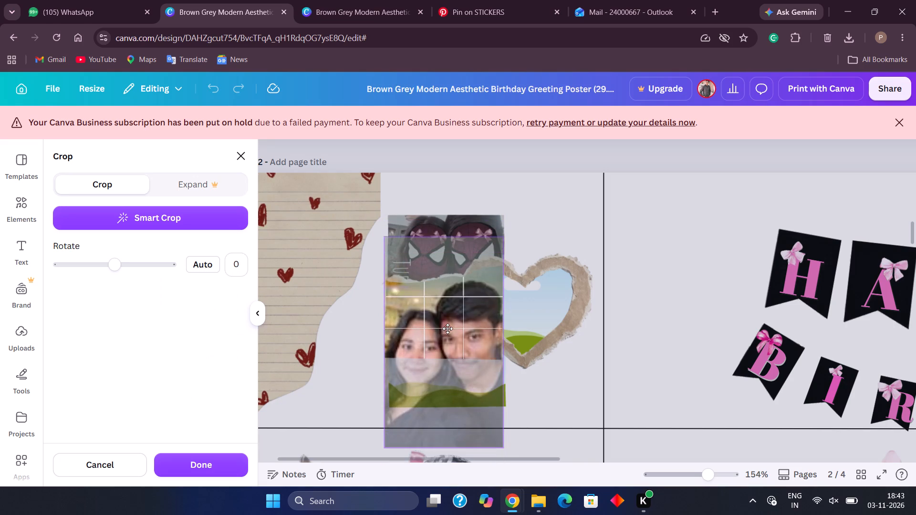
pyautogui.moveTo(448, 329); pyautogui.dragTo(455, 305)
pyautogui.click(544, 386)
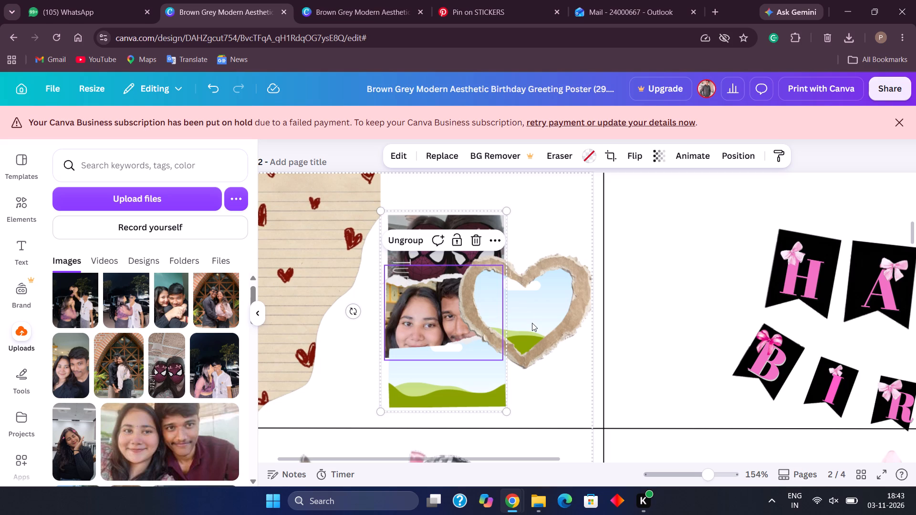
# Look through the uploaded photos for a picture suited to the collage's remaining empty frames.
pyautogui.click(537, 254)
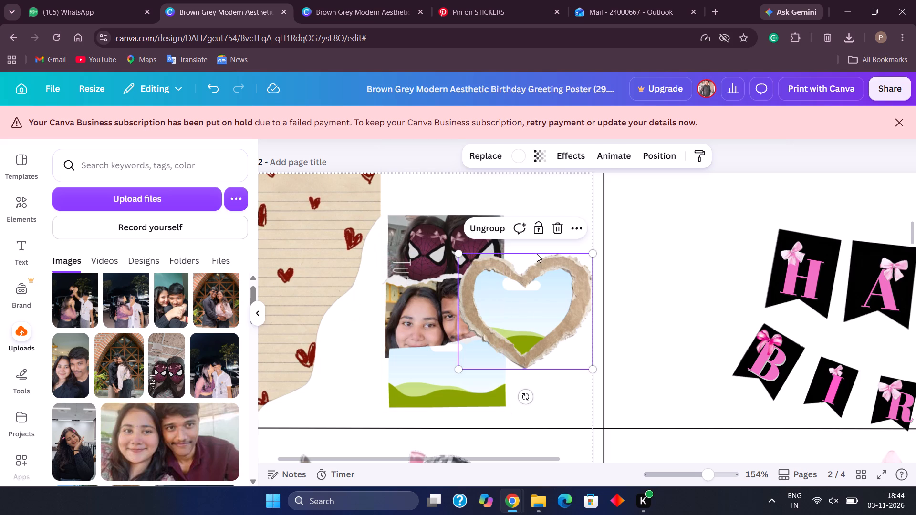
pyautogui.click(430, 250)
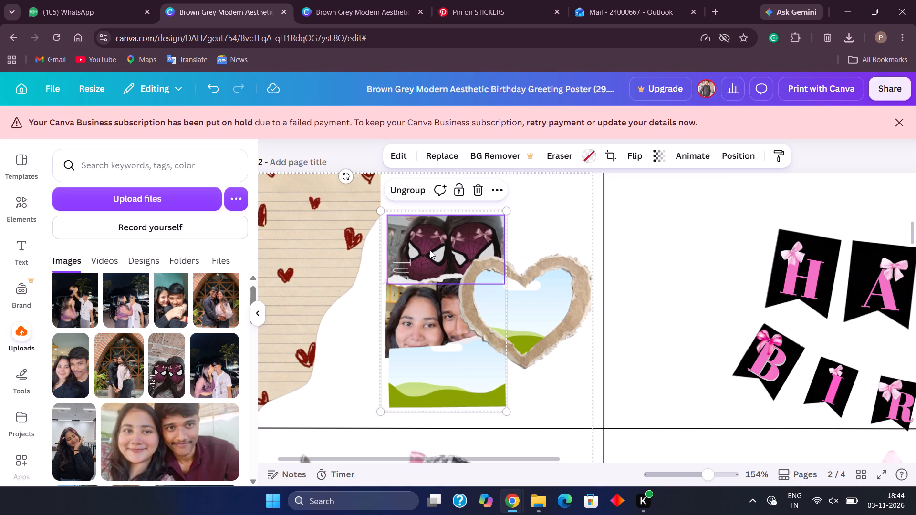
pyautogui.scroll(-1, 185, 389)
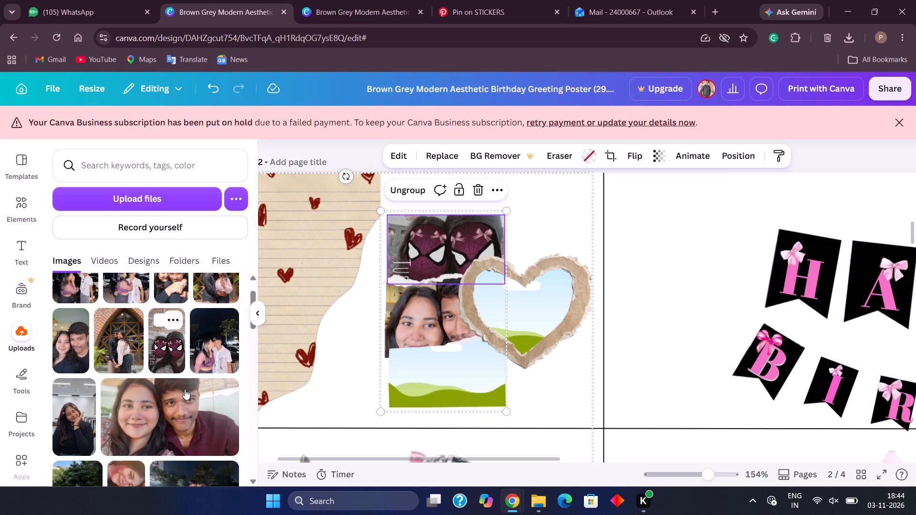
pyautogui.scroll(-1, 185, 389)
pyautogui.scroll(1, 185, 389)
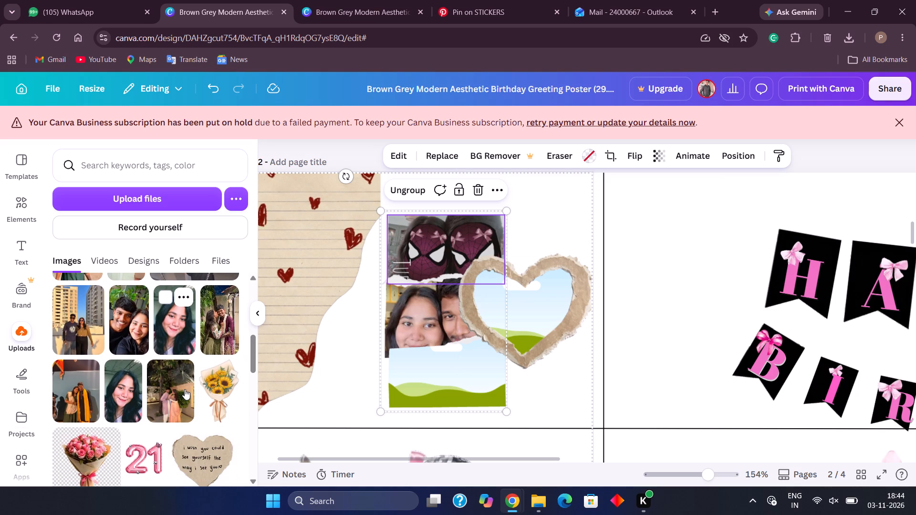
pyautogui.scroll(2, 185, 389)
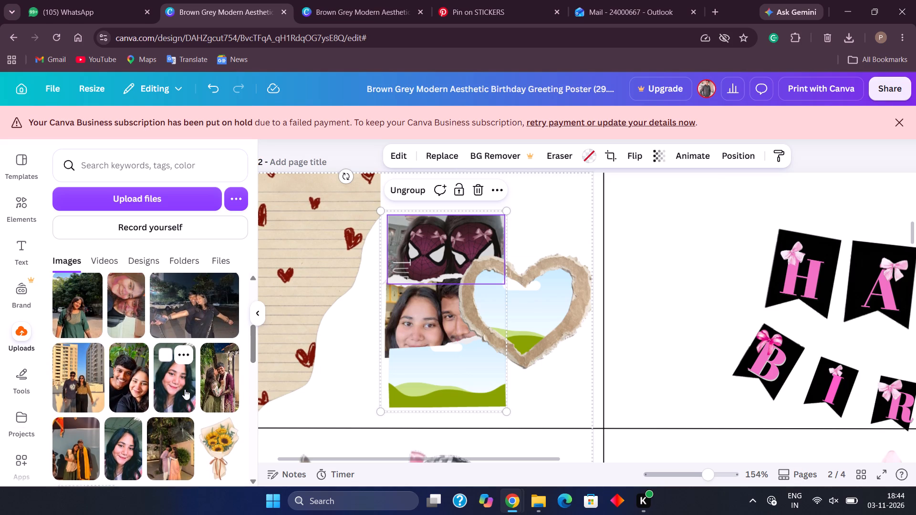
pyautogui.scroll(3, 185, 389)
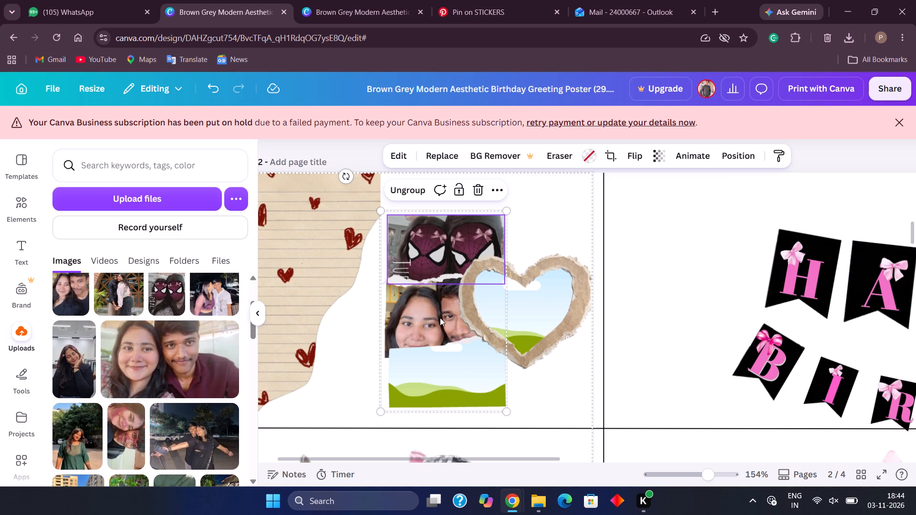
# Readjust the crop of the couple selfie in the middle frame by nudging the photo slightly vertically.
pyautogui.click(439, 318)
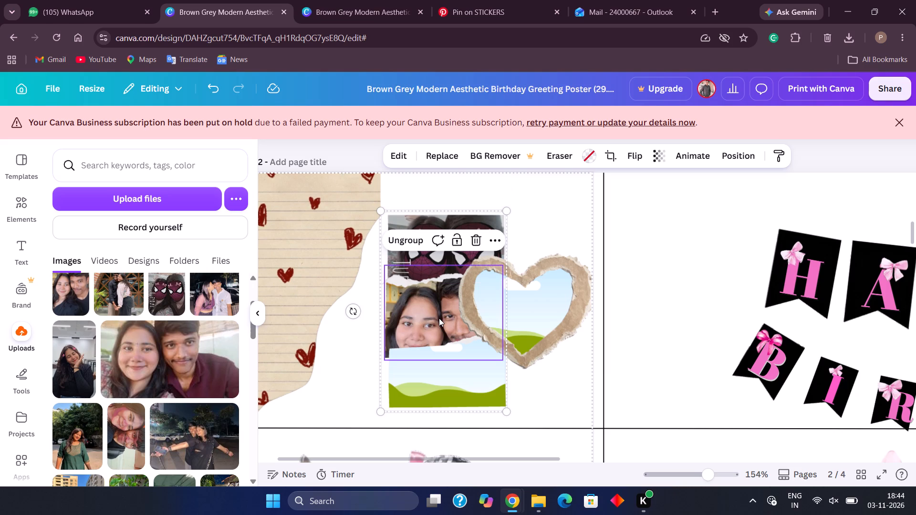
pyautogui.moveTo(439, 318); pyautogui.dragTo(412, 316)
pyautogui.doubleClick(412, 316)
pyautogui.moveTo(412, 316); pyautogui.dragTo(386, 316)
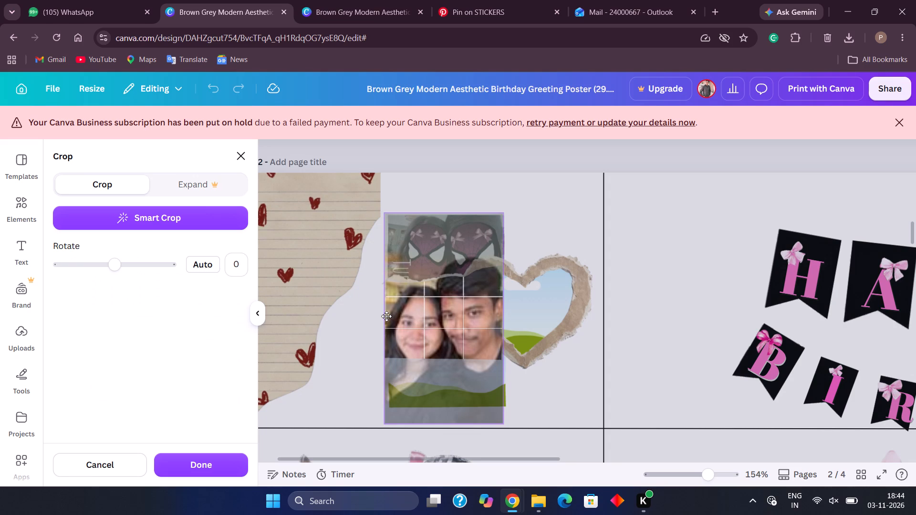
pyautogui.moveTo(386, 316); pyautogui.dragTo(385, 314)
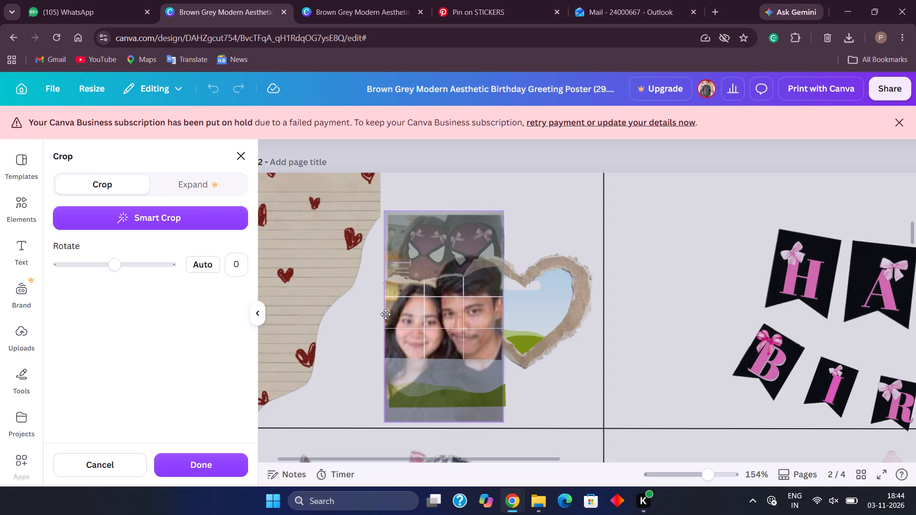
pyautogui.moveTo(385, 314); pyautogui.dragTo(385, 319)
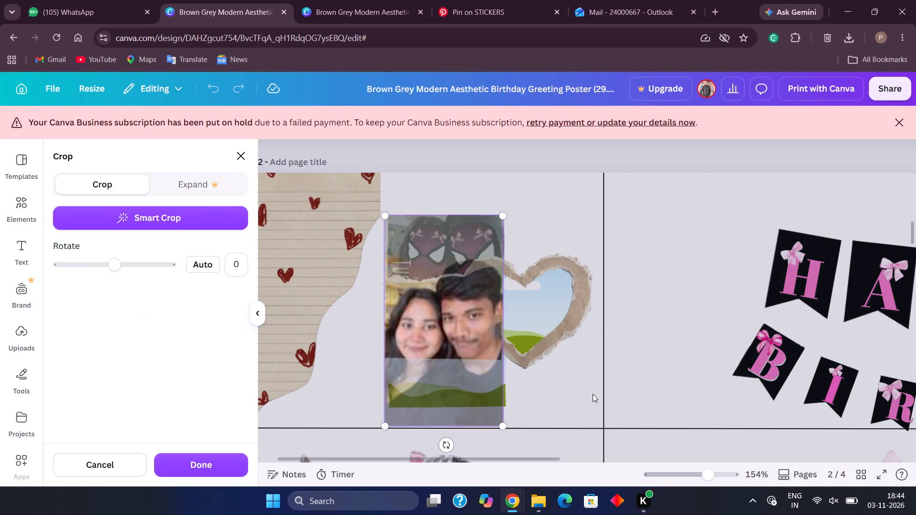
pyautogui.click(580, 401)
# Reposition the torn-cardboard heart frame slightly lower, still overlapping the right edge of the torn-photo collage.
pyautogui.moveTo(543, 307); pyautogui.dragTo(580, 361)
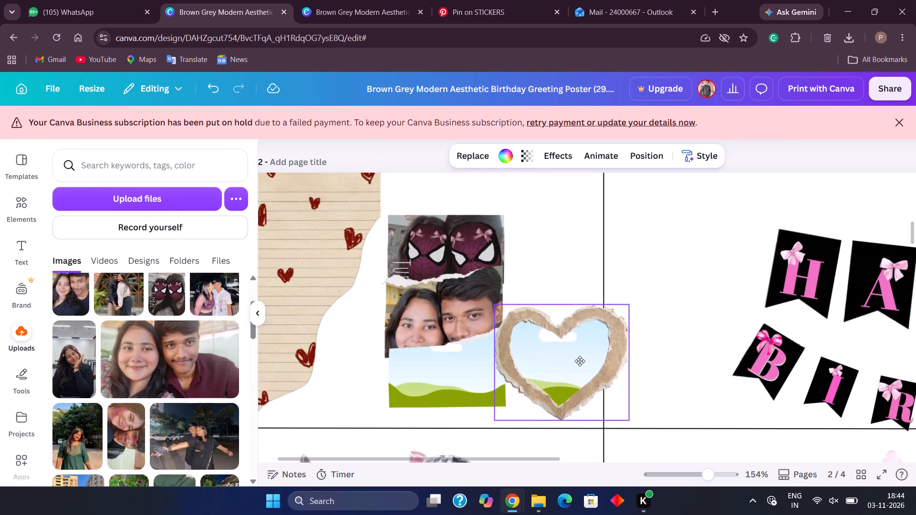
pyautogui.moveTo(580, 361); pyautogui.dragTo(569, 316)
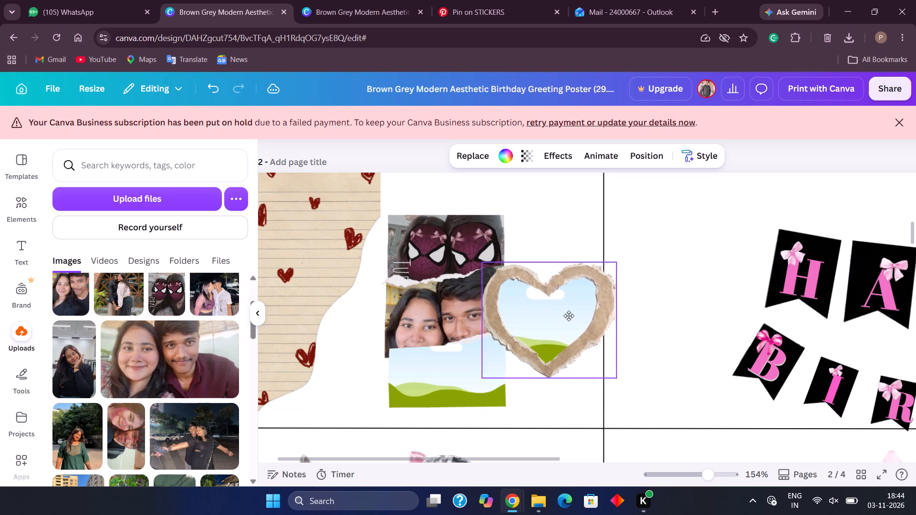
pyautogui.moveTo(569, 316); pyautogui.dragTo(546, 302)
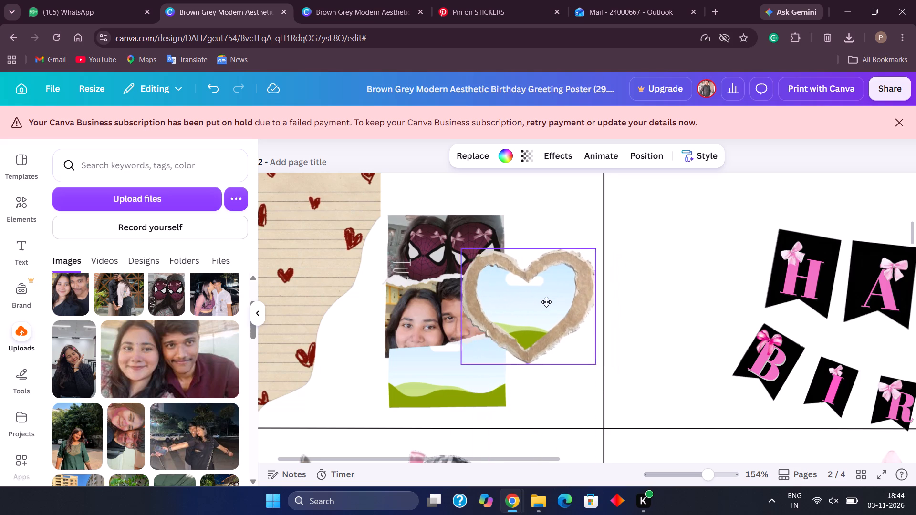
pyautogui.moveTo(546, 302); pyautogui.dragTo(547, 326)
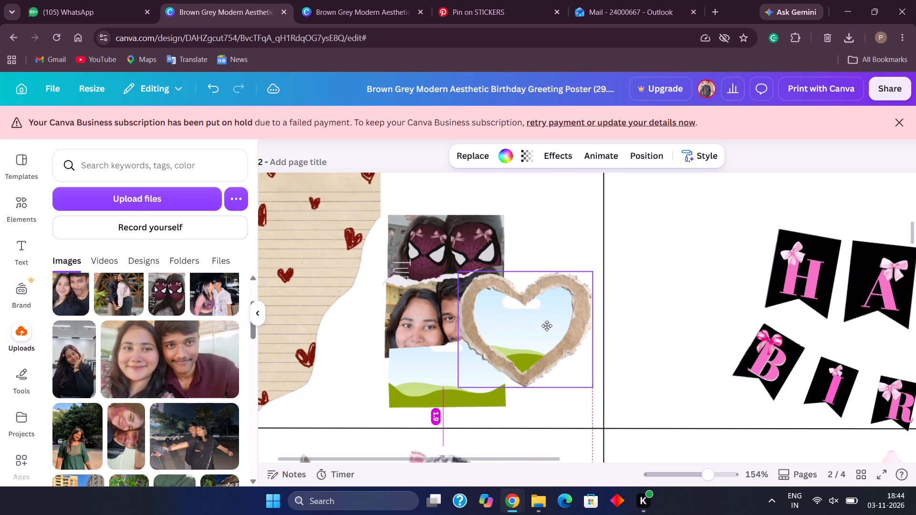
pyautogui.moveTo(547, 326); pyautogui.dragTo(541, 315)
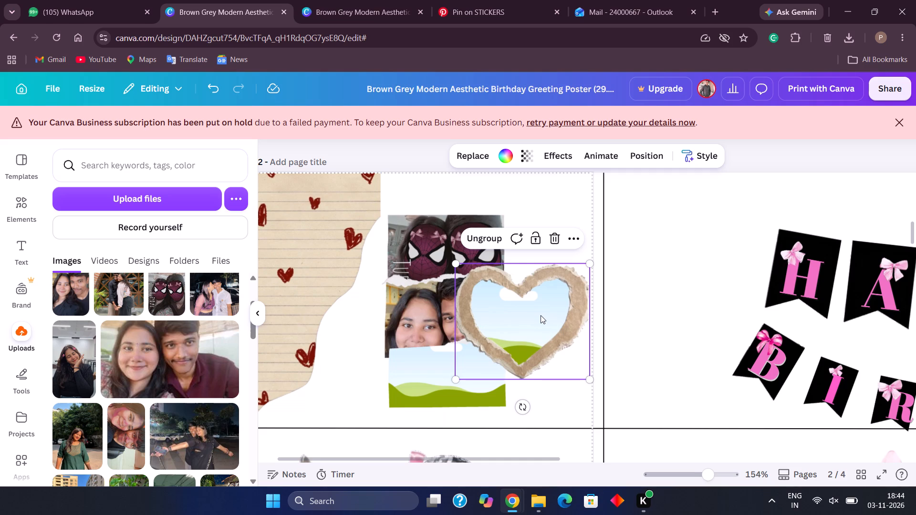
# Move the torn-photo collage group left so it overlaps the edge of the heart-patterned notepaper and clears more of the heart frame.
pyautogui.click(432, 321)
pyautogui.moveTo(432, 321); pyautogui.dragTo(416, 331)
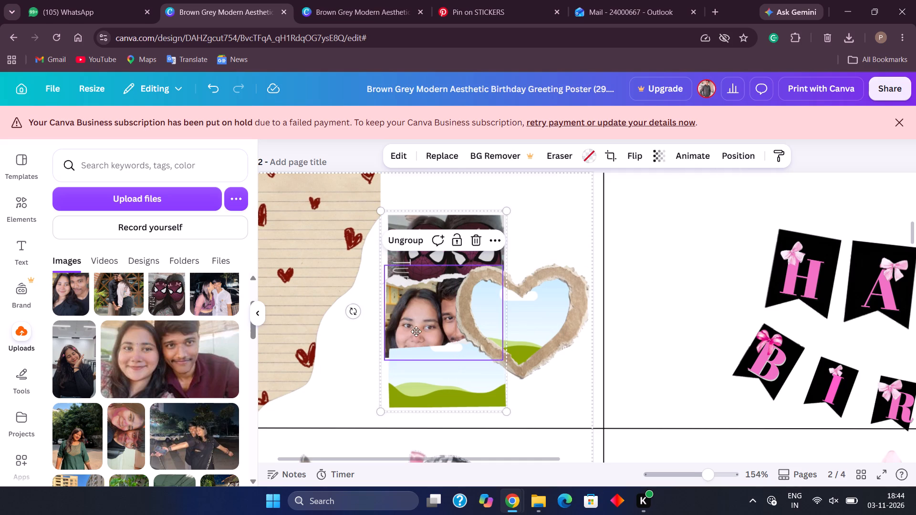
pyautogui.moveTo(416, 331); pyautogui.dragTo(390, 315)
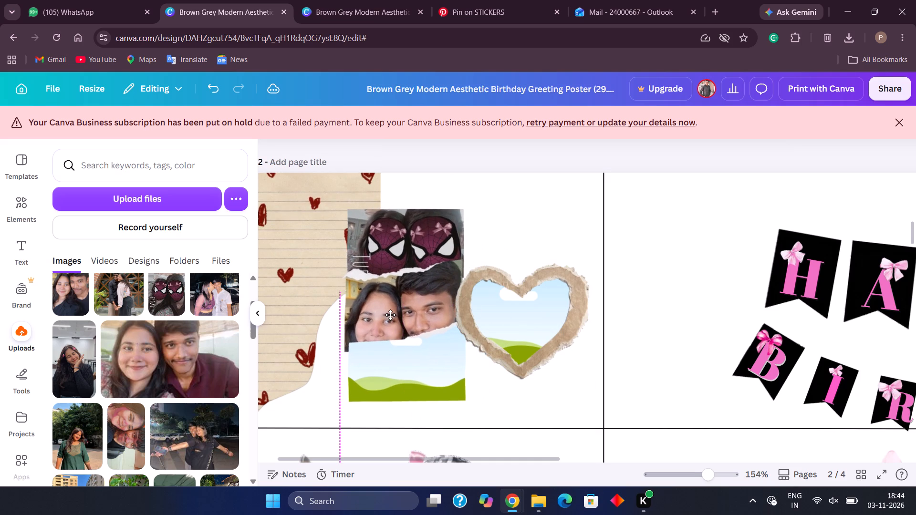
pyautogui.moveTo(390, 315); pyautogui.dragTo(402, 329)
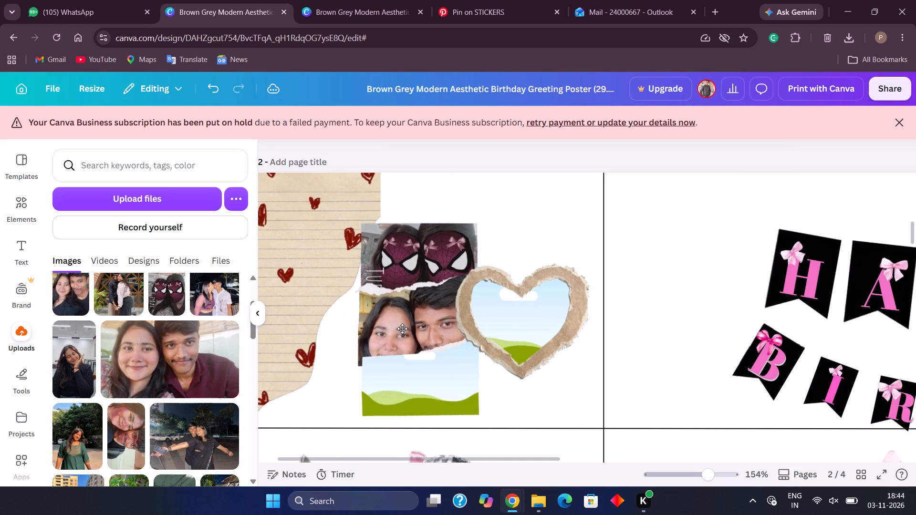
pyautogui.moveTo(402, 329); pyautogui.dragTo(390, 323)
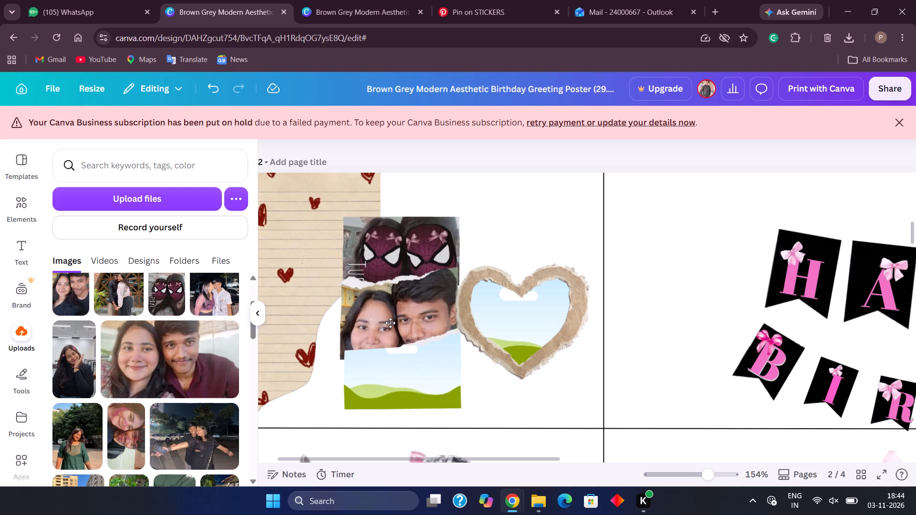
pyautogui.moveTo(390, 323); pyautogui.dragTo(392, 324)
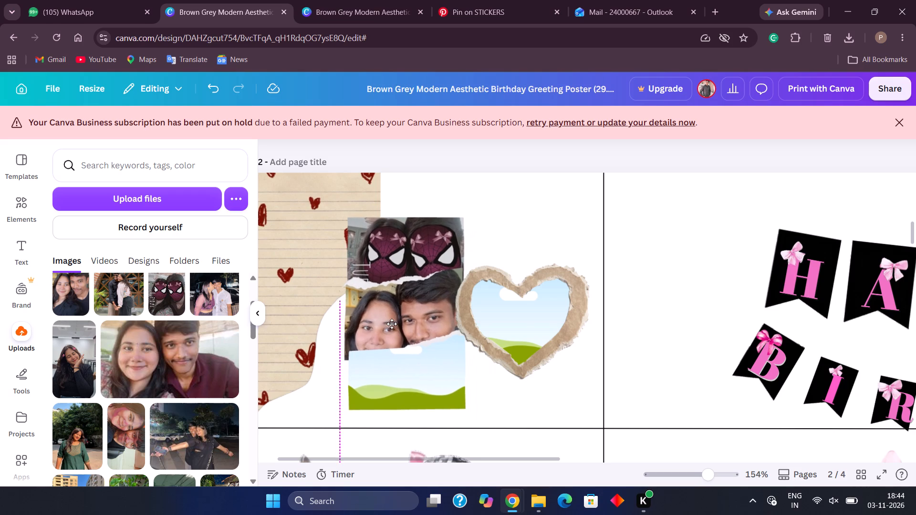
pyautogui.moveTo(392, 324); pyautogui.dragTo(395, 327)
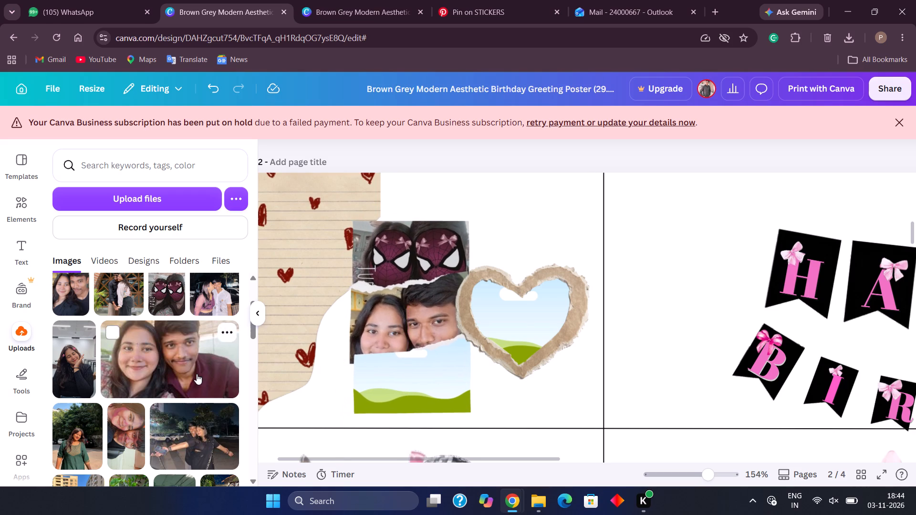
# Fill the collage's bottom frame with the uploaded night photo of the couple with outstretched arms.
pyautogui.scroll(-1, 197, 374)
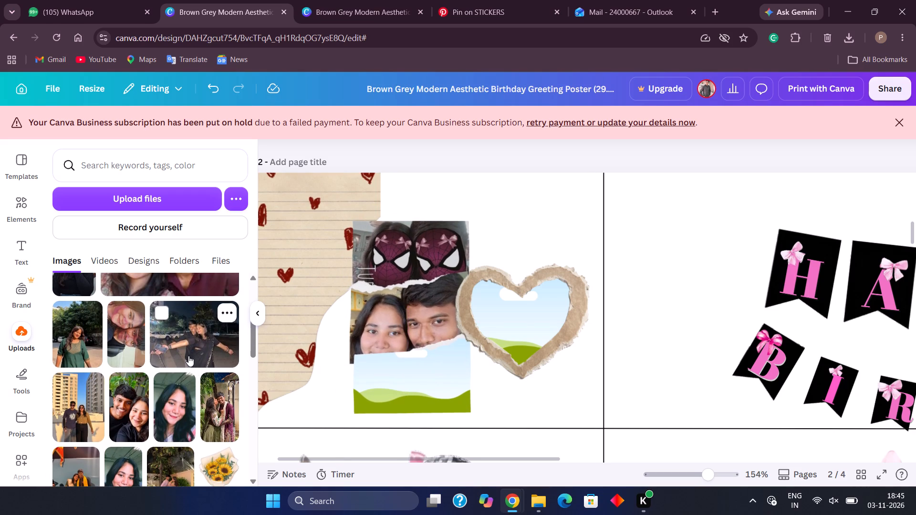
pyautogui.moveTo(188, 356); pyautogui.dragTo(380, 371)
pyautogui.click(420, 381)
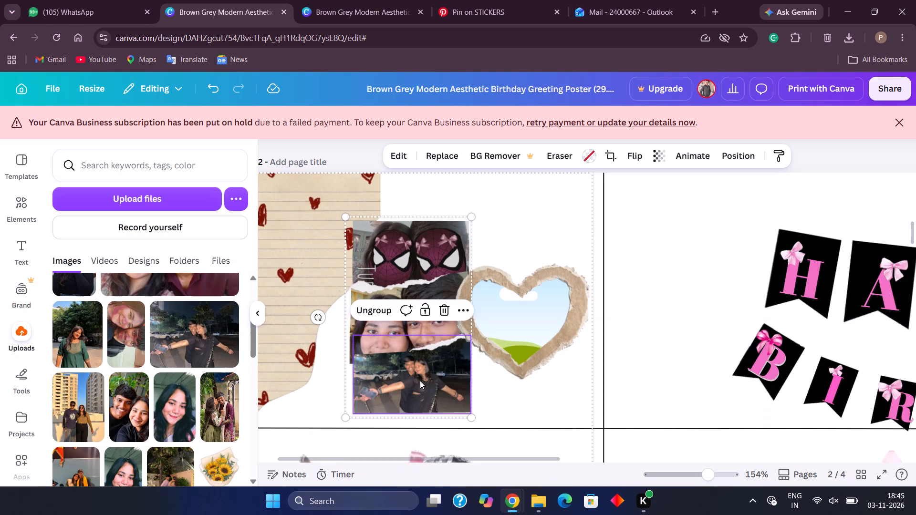
# Adjust the crop of the outstretched-arms photo in the bottom frame by shifting it slightly downward.
pyautogui.click(420, 381)
pyautogui.doubleClick(420, 381)
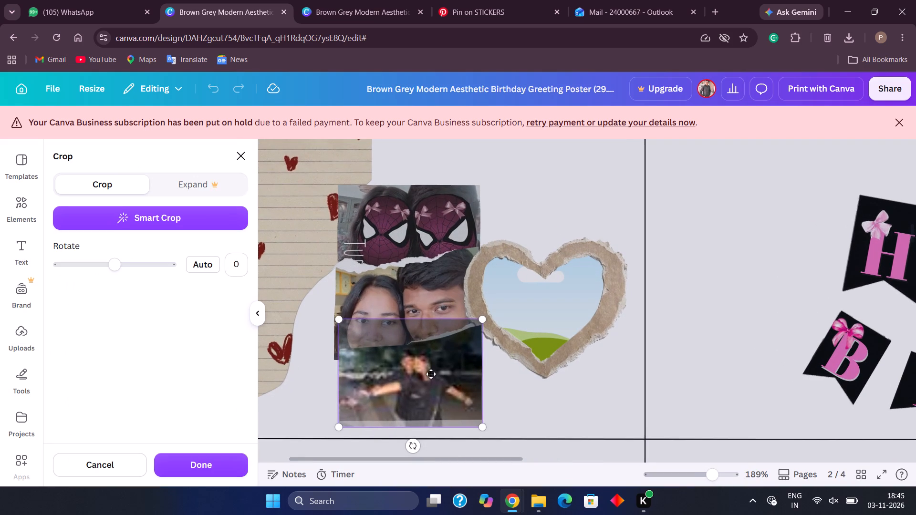
pyautogui.moveTo(431, 374); pyautogui.dragTo(430, 396)
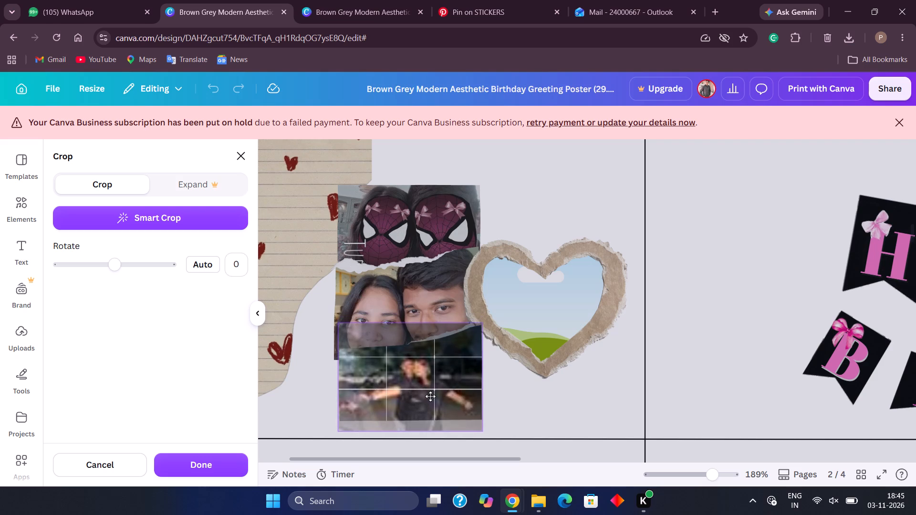
pyautogui.moveTo(430, 396); pyautogui.dragTo(430, 415)
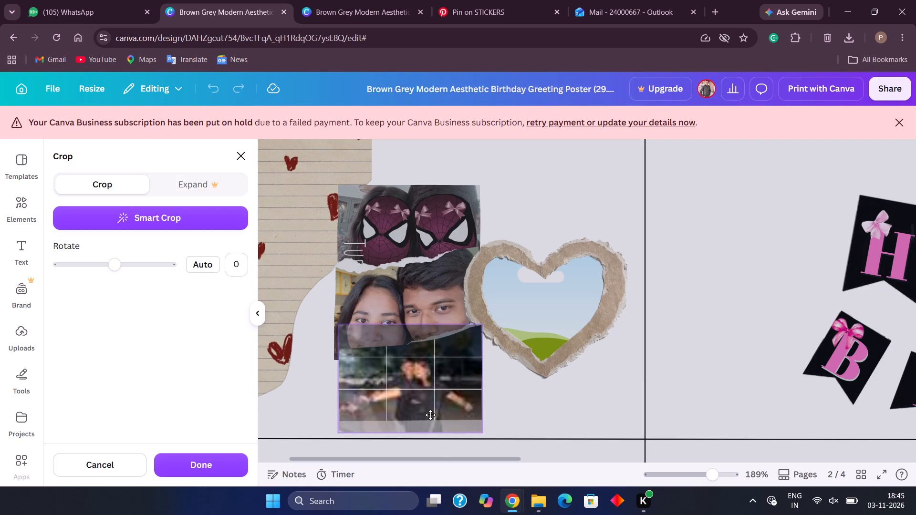
pyautogui.moveTo(430, 415); pyautogui.dragTo(430, 417)
pyautogui.click(509, 391)
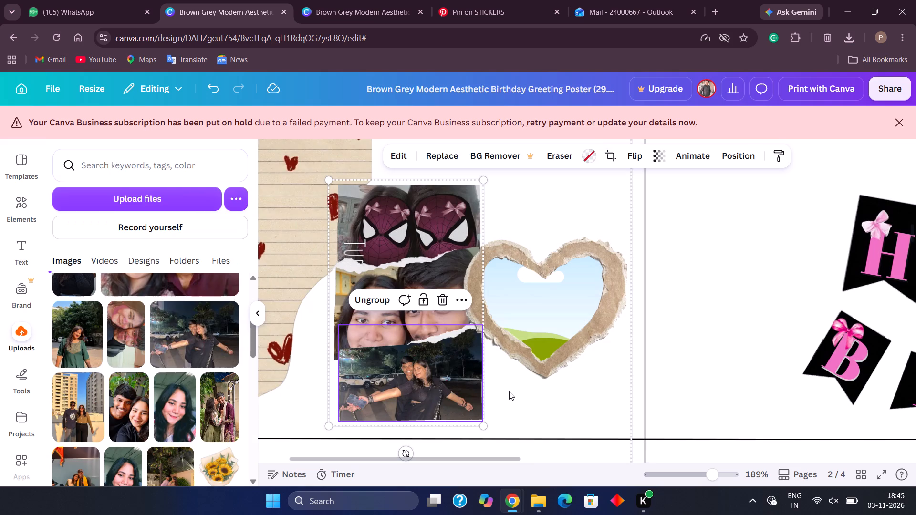
# Replace the photo in the collage's middle frame with the uploaded night photo of the couple in pink and white tops.
pyautogui.scroll(-1, 509, 391)
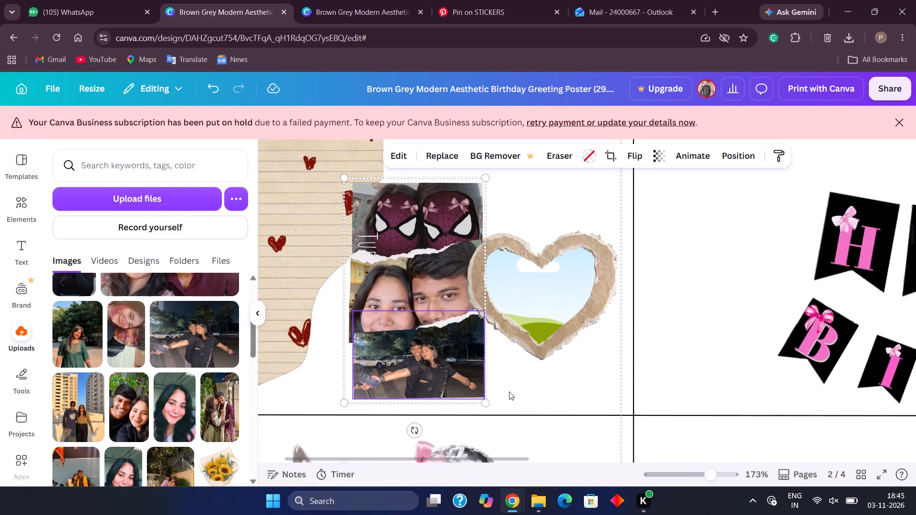
pyautogui.click(435, 309)
pyautogui.doubleClick(435, 309)
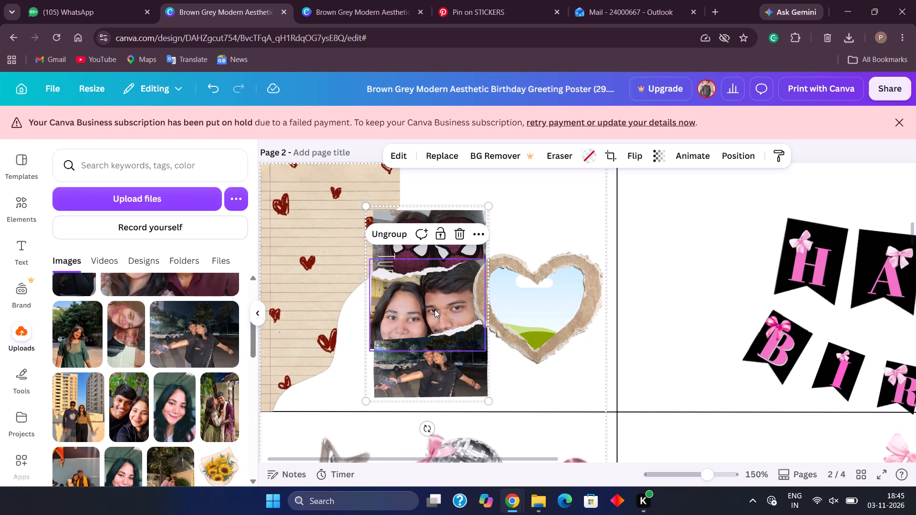
pyautogui.click(537, 379)
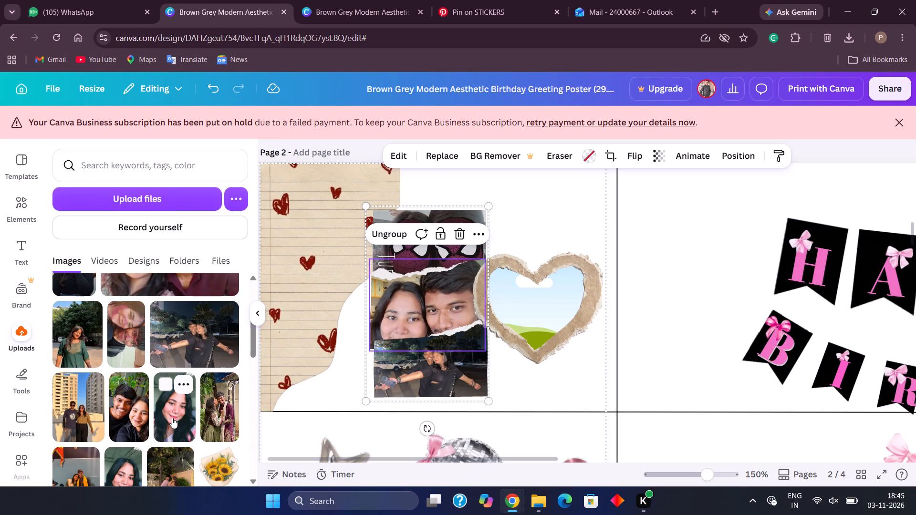
pyautogui.scroll(2, 172, 418)
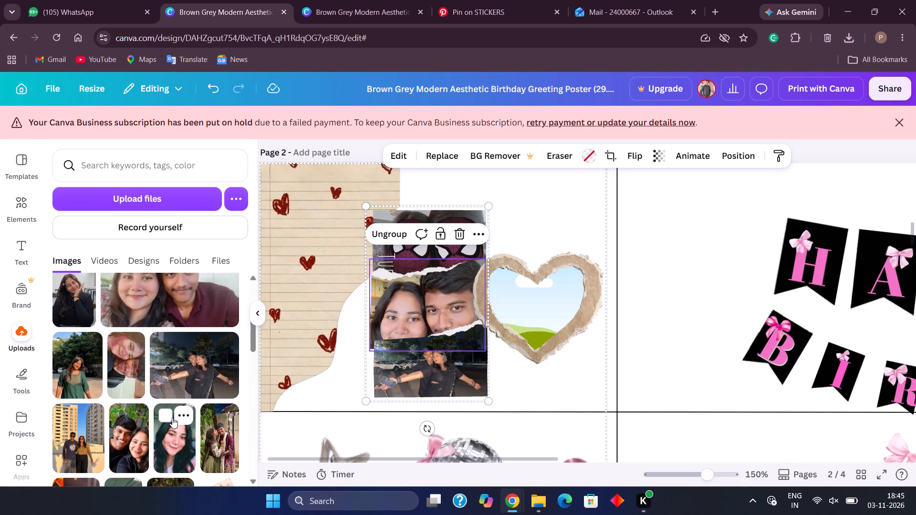
pyautogui.scroll(2, 172, 418)
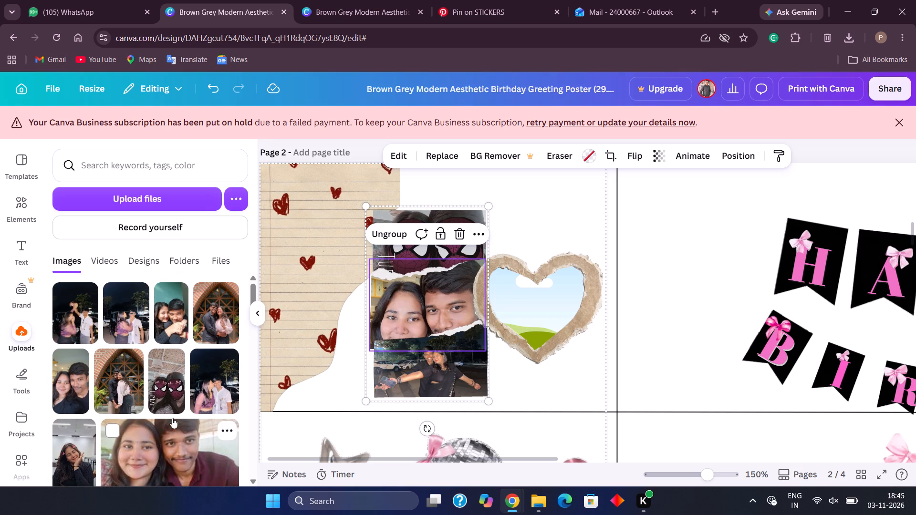
pyautogui.scroll(1, 172, 418)
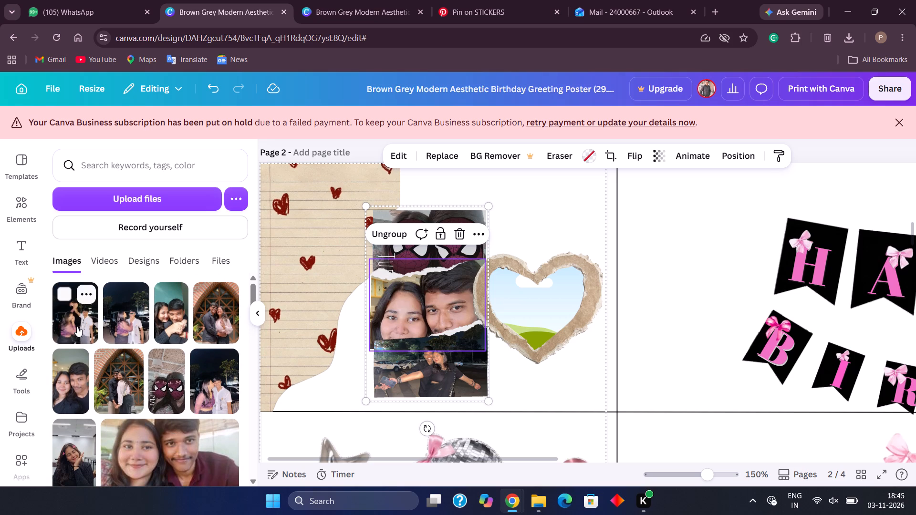
pyautogui.moveTo(119, 319); pyautogui.dragTo(375, 309)
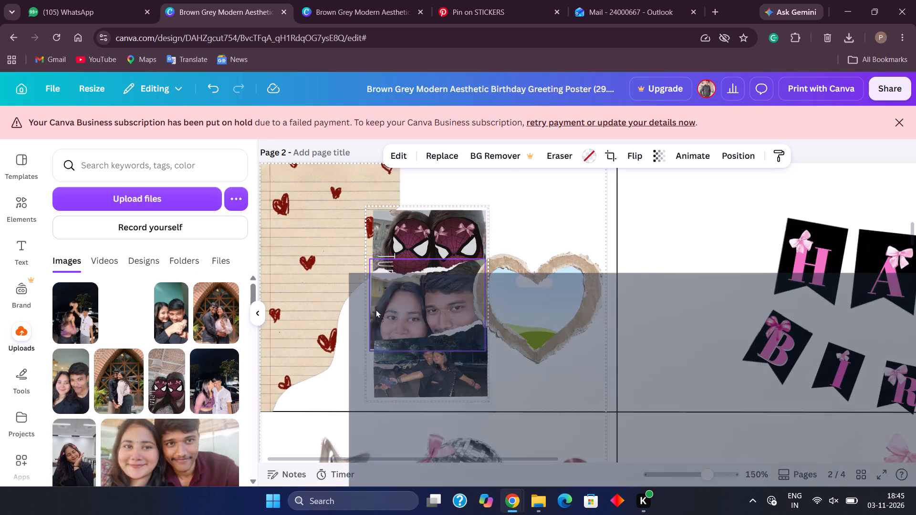
pyautogui.moveTo(375, 309); pyautogui.dragTo(387, 309)
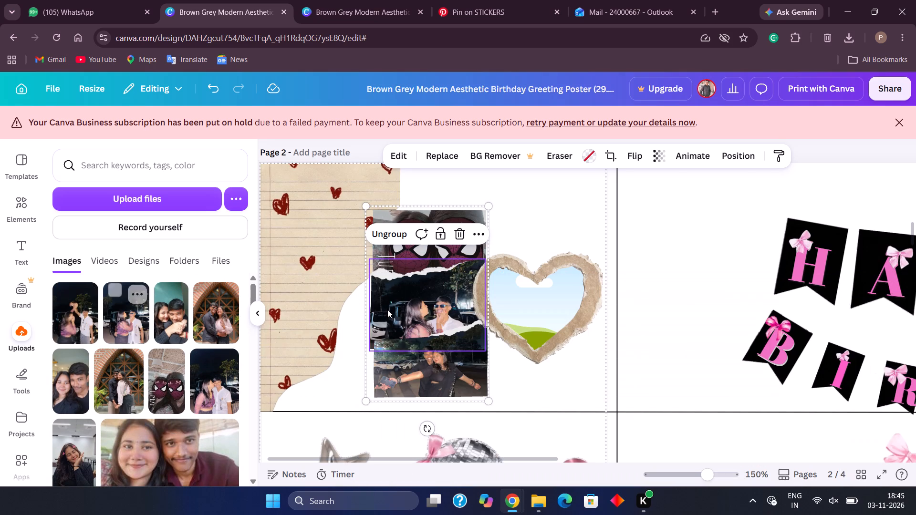
# Adjust the crop of the night photo in the collage's middle frame by shifting it slightly upward.
pyautogui.click(416, 315)
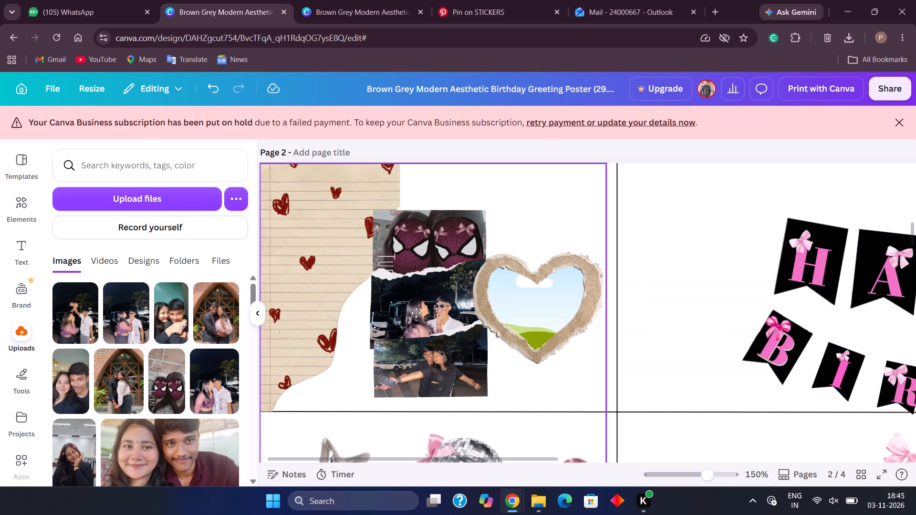
pyautogui.doubleClick(427, 314)
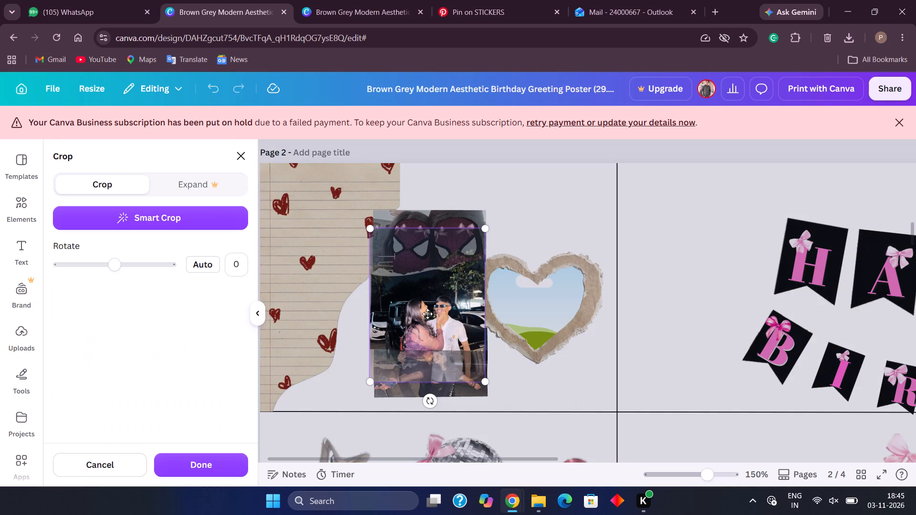
pyautogui.moveTo(427, 314); pyautogui.dragTo(424, 296)
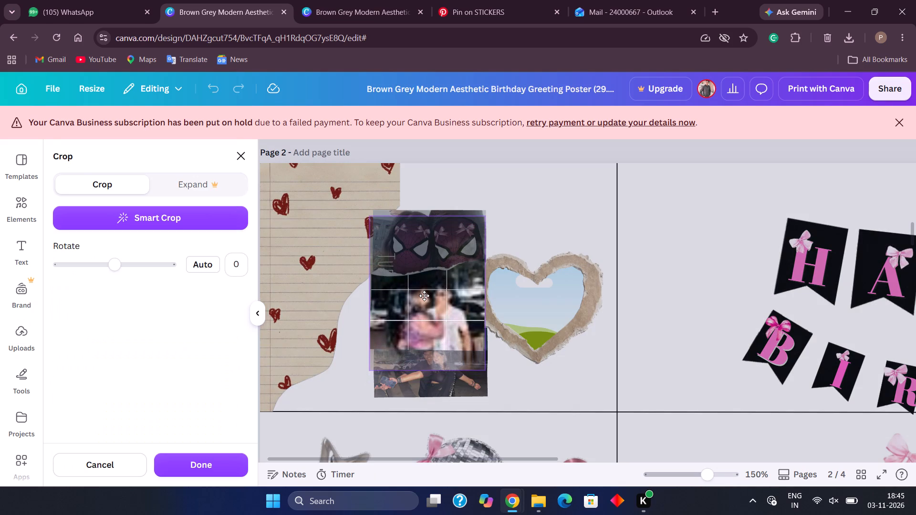
pyautogui.moveTo(424, 296); pyautogui.dragTo(426, 294)
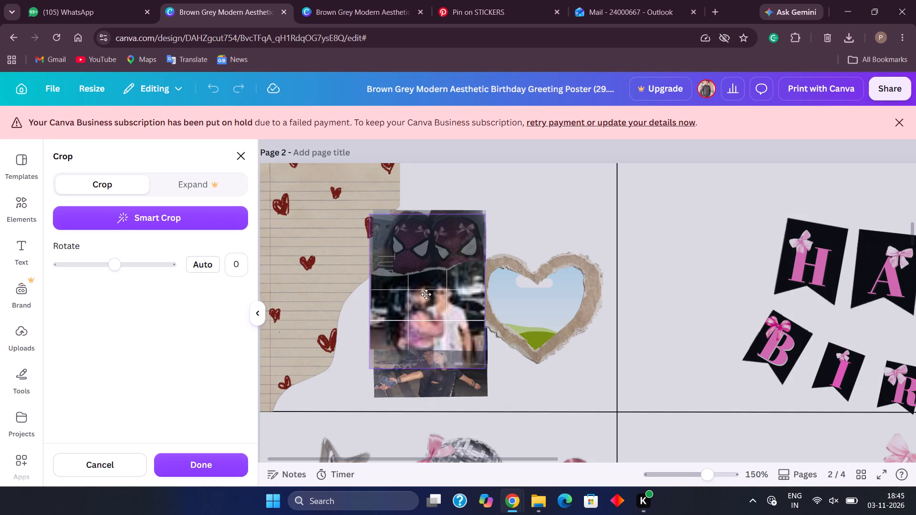
pyautogui.click(560, 365)
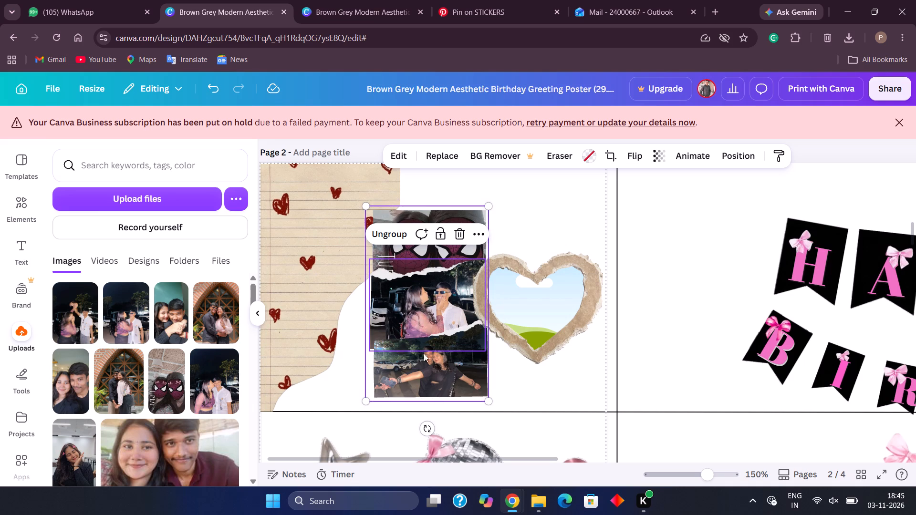
pyautogui.click(508, 238)
pyautogui.click(518, 228)
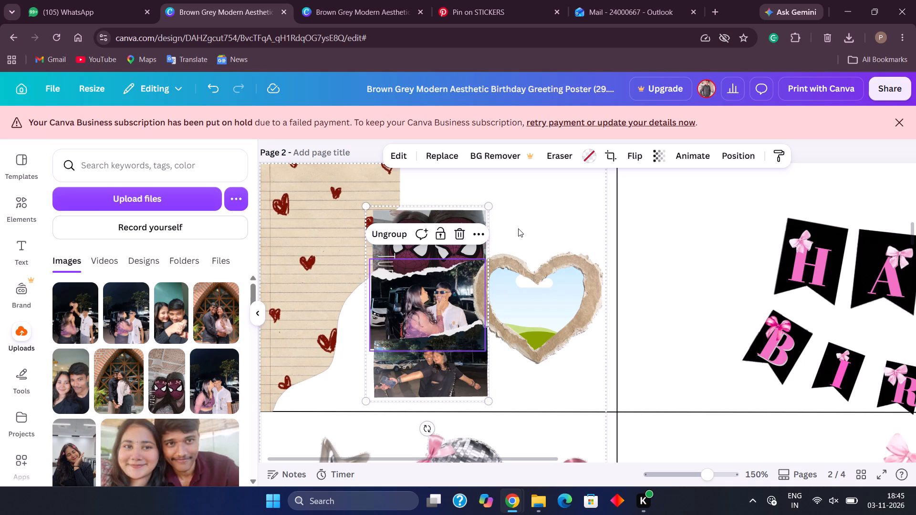
pyautogui.click(522, 243)
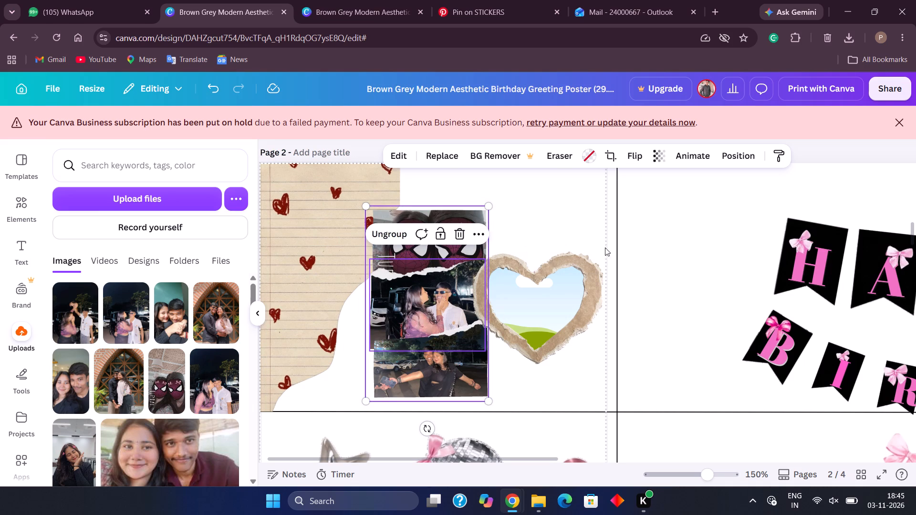
pyautogui.click(630, 266)
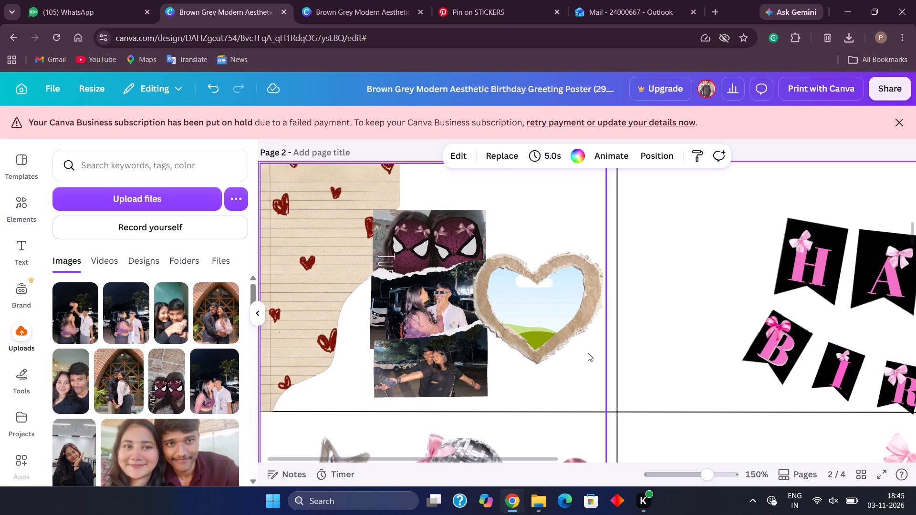
# Move the torn-photo collage group slightly upward beside the heart-patterned notepaper on page 2.
pyautogui.click(445, 248)
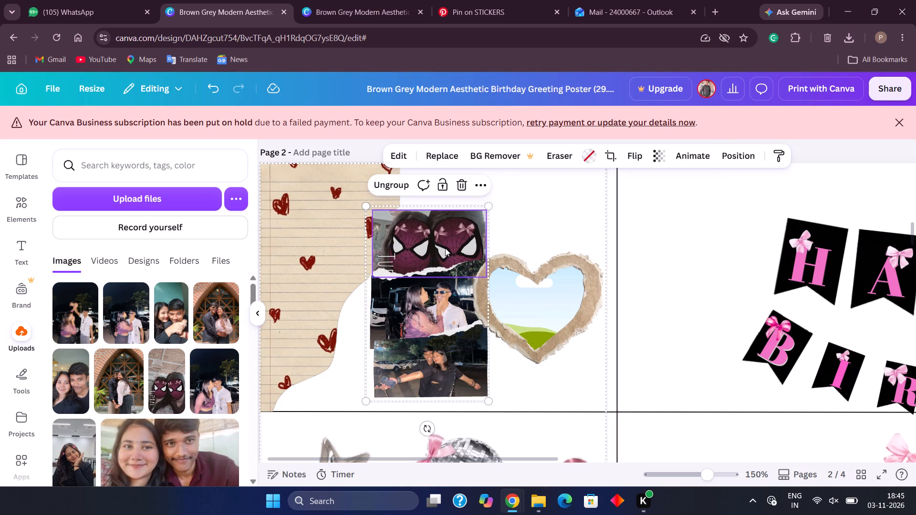
pyautogui.moveTo(445, 248); pyautogui.dragTo(440, 240)
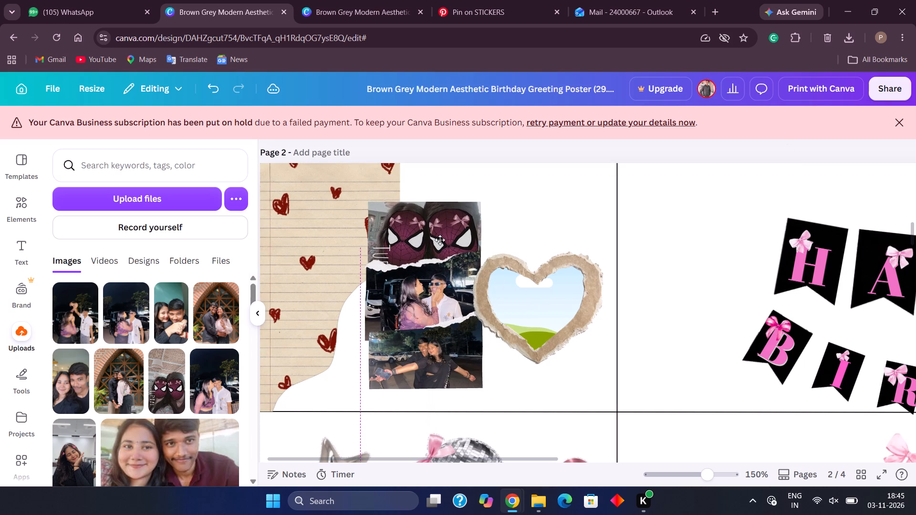
pyautogui.moveTo(440, 240); pyautogui.dragTo(444, 240)
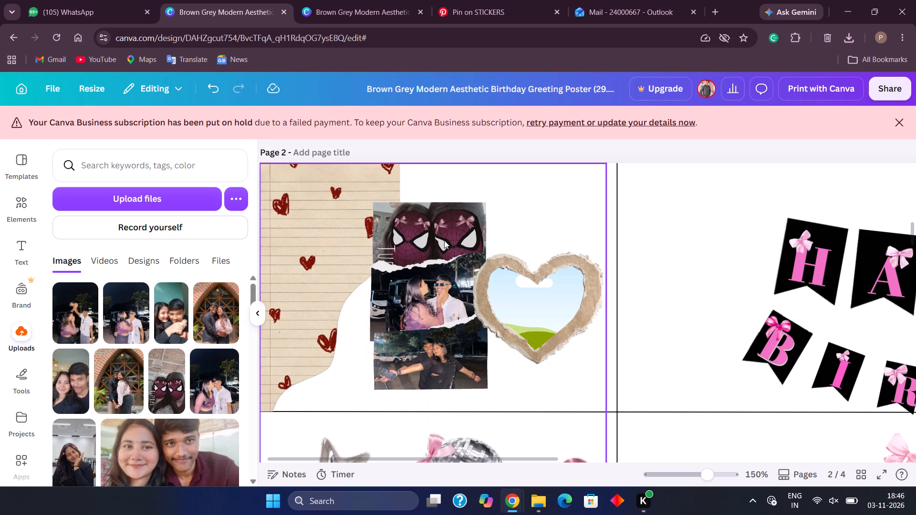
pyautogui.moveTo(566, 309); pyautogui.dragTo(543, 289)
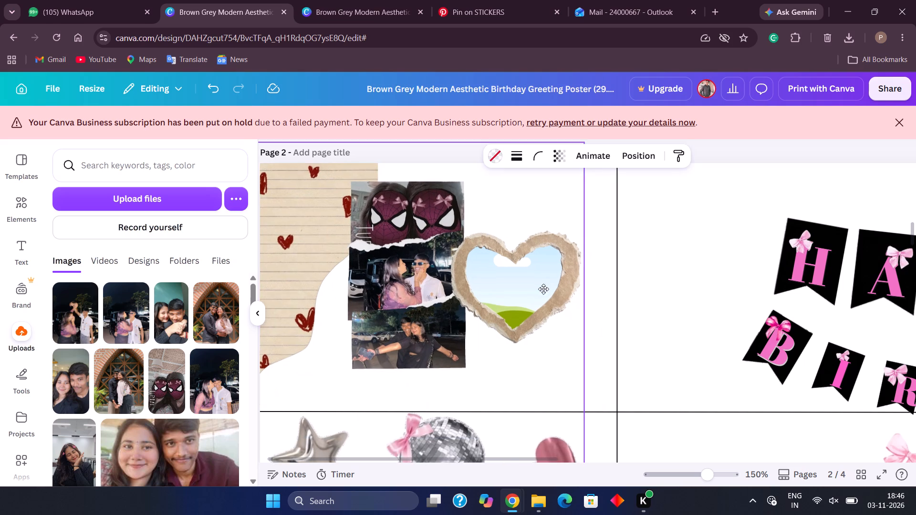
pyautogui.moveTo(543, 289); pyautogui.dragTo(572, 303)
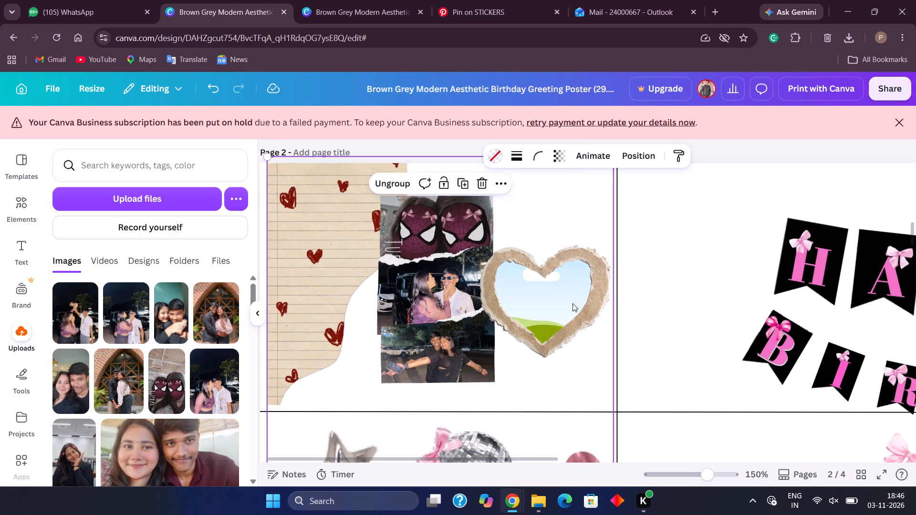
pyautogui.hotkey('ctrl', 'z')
# Move the torn-cardboard heart frame slightly upward, keeping it overlapping the edge of the torn-photo collage.
pyautogui.click(550, 295)
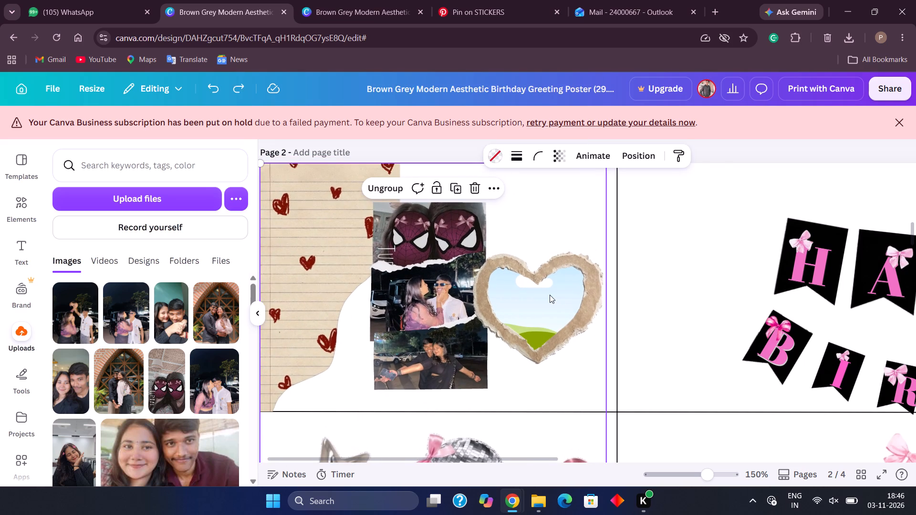
pyautogui.moveTo(550, 295); pyautogui.dragTo(533, 287)
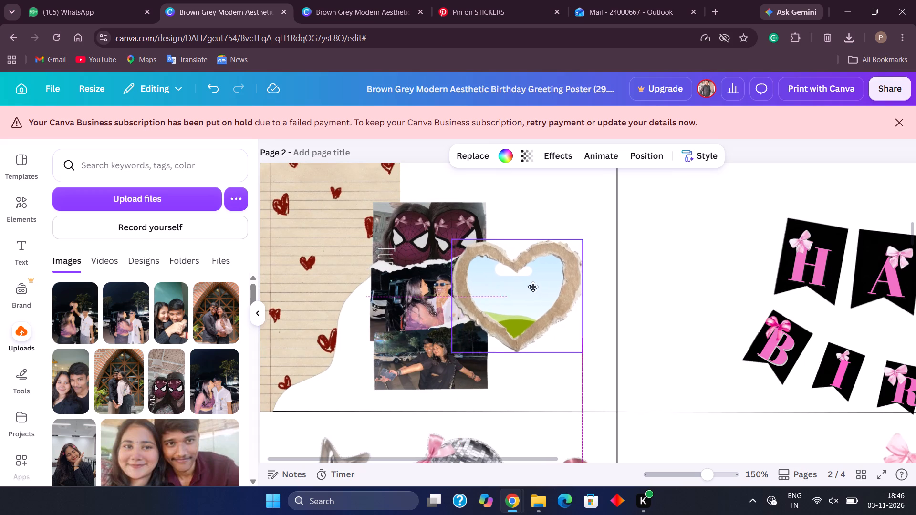
pyautogui.moveTo(533, 287); pyautogui.dragTo(544, 320)
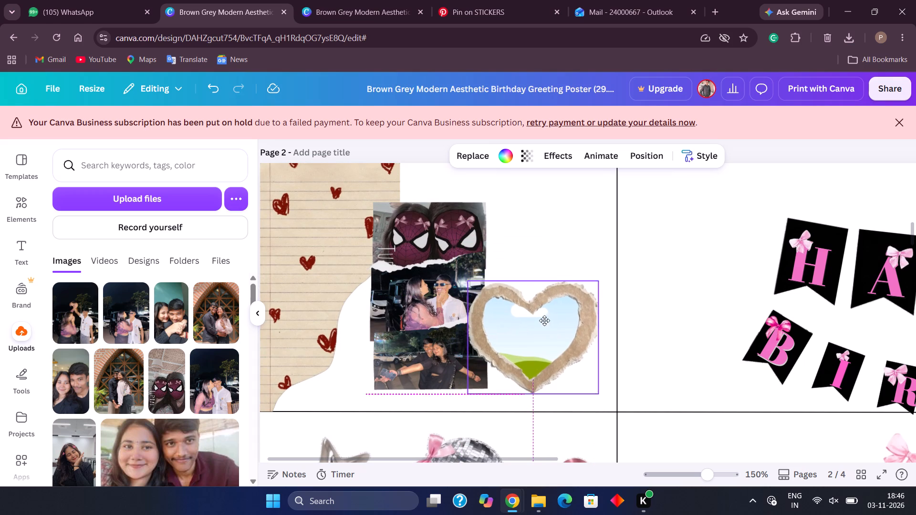
pyautogui.moveTo(544, 320); pyautogui.dragTo(549, 287)
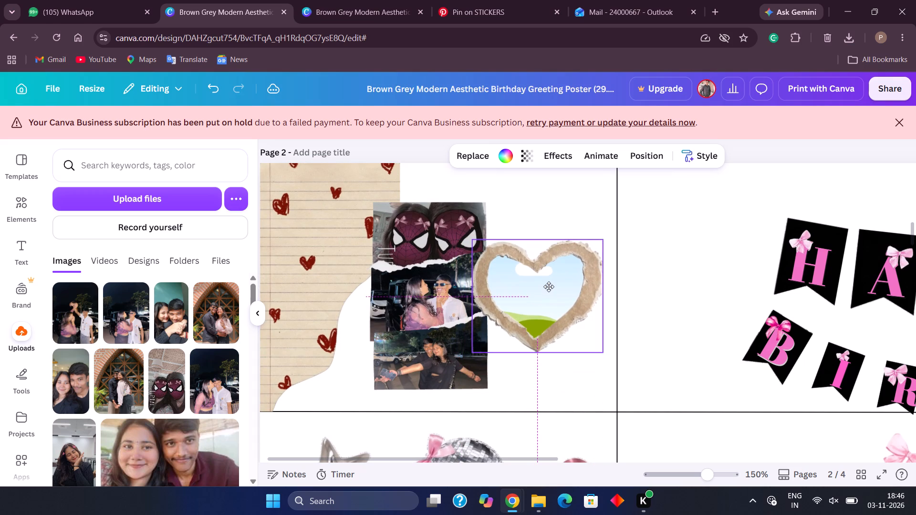
pyautogui.moveTo(549, 287); pyautogui.dragTo(548, 287)
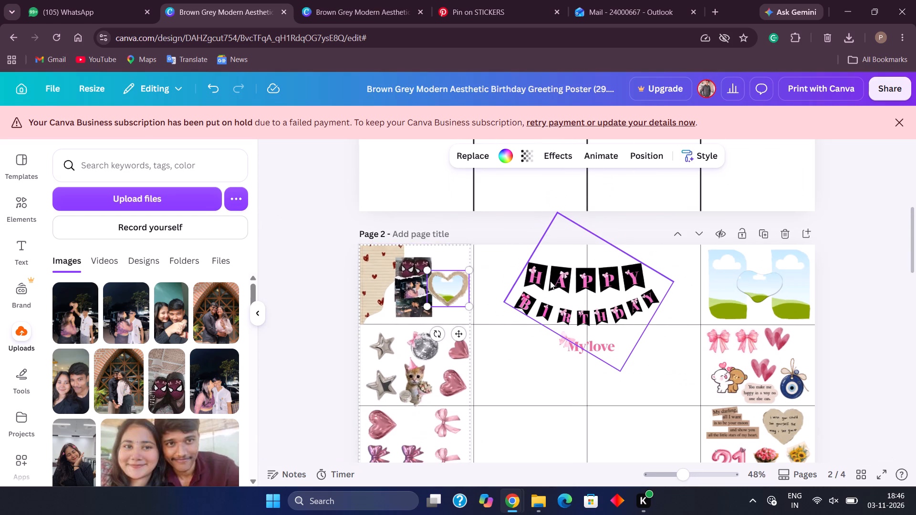
# Look through this design's pages, and switch to the second open poster design to examine the frames and stickers on its page 3.
pyautogui.scroll(-3, 550, 281)
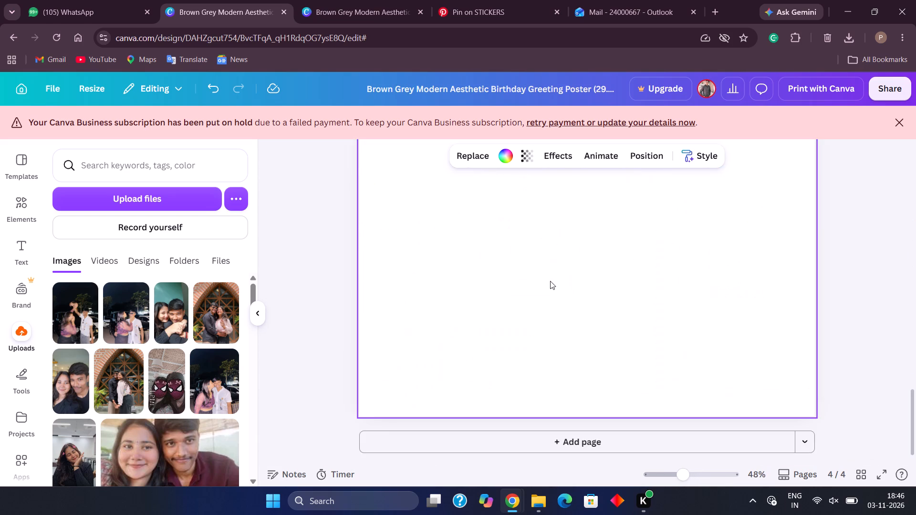
pyautogui.scroll(10, 550, 281)
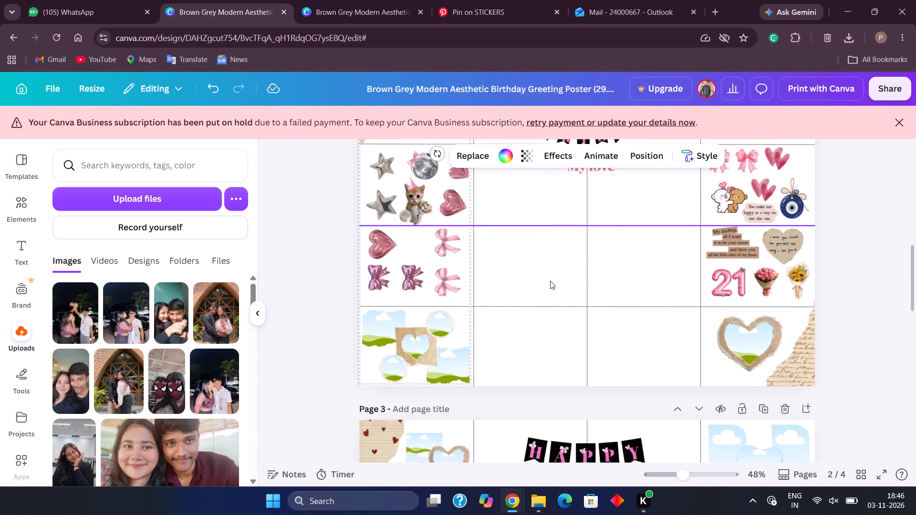
pyautogui.scroll(1, 550, 281)
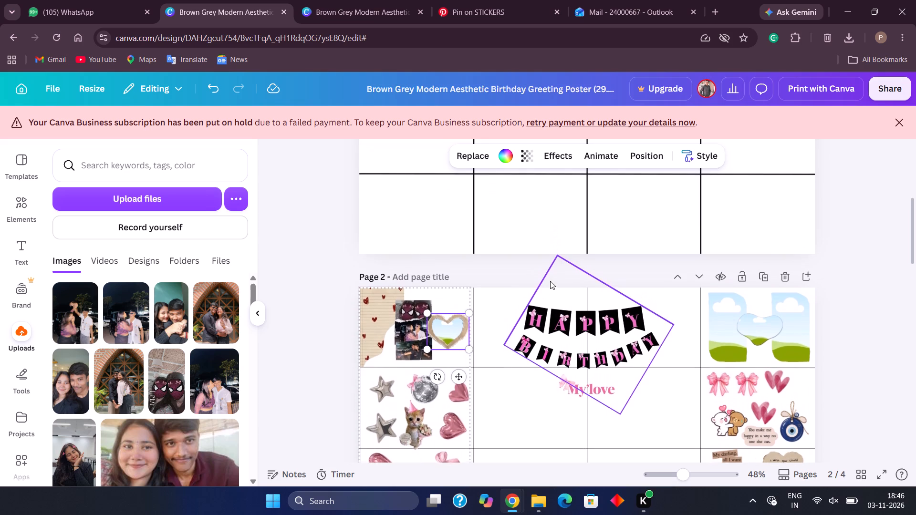
pyautogui.scroll(1, 550, 281)
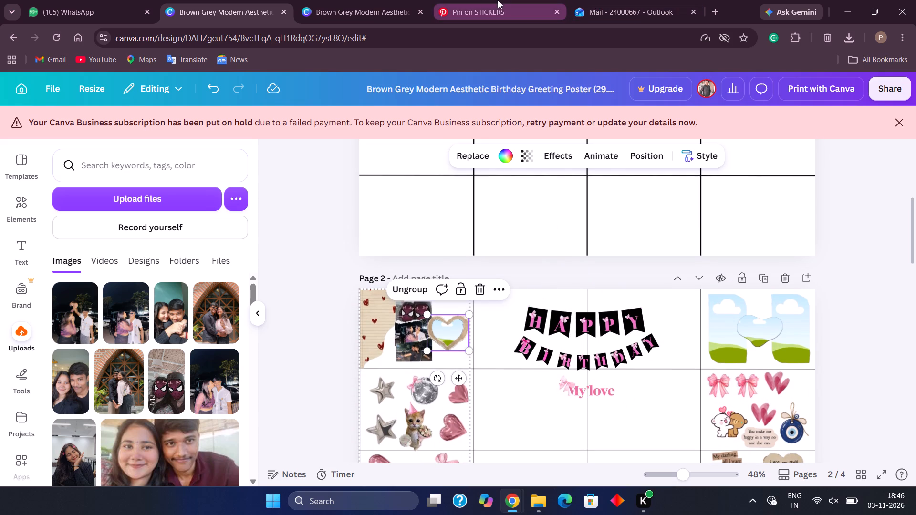
pyautogui.click(357, 0)
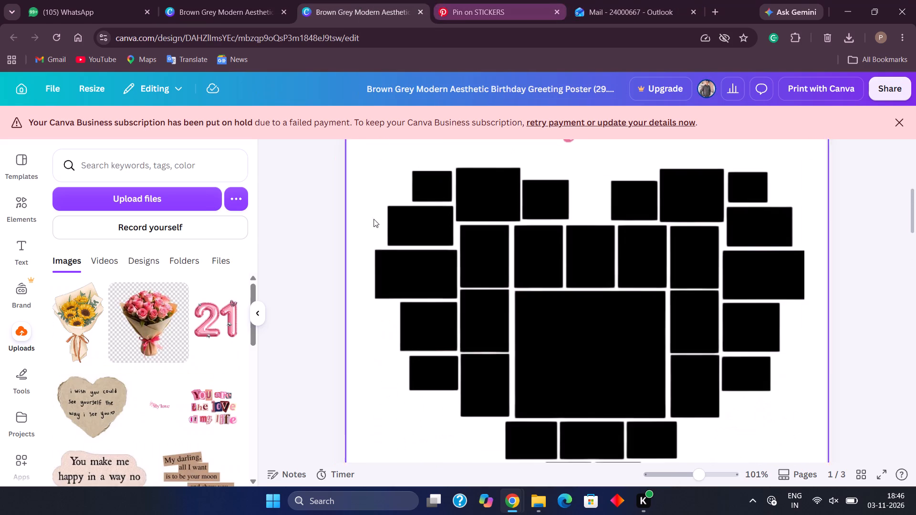
pyautogui.click(323, 262)
pyautogui.scroll(-6, 323, 262)
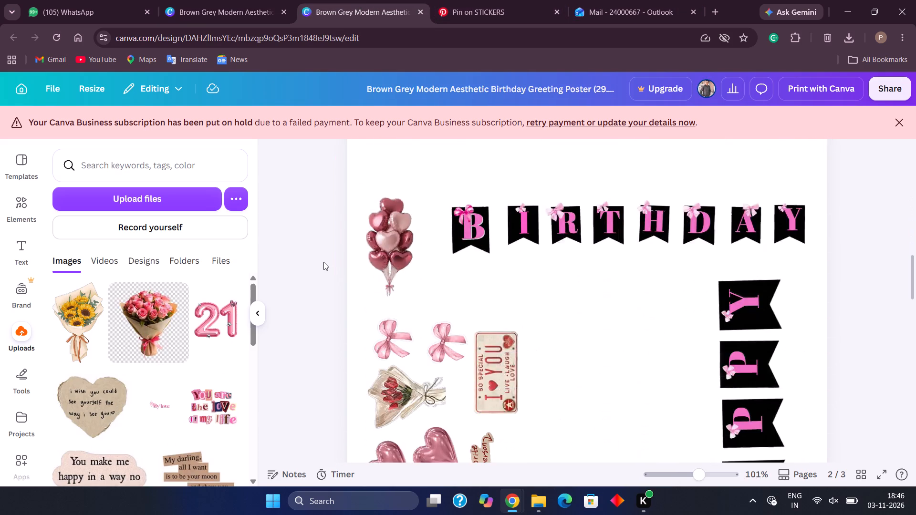
pyautogui.scroll(-9, 323, 262)
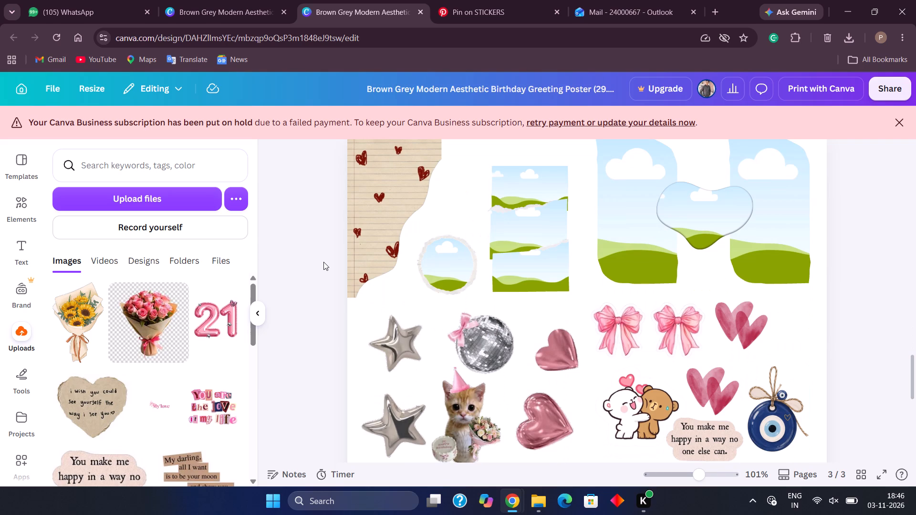
pyautogui.scroll(1, 323, 262)
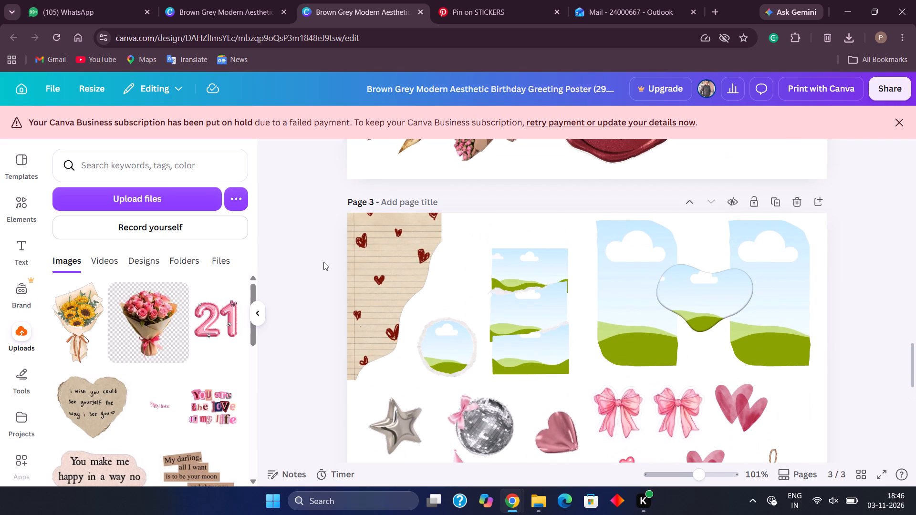
pyautogui.scroll(1, 323, 262)
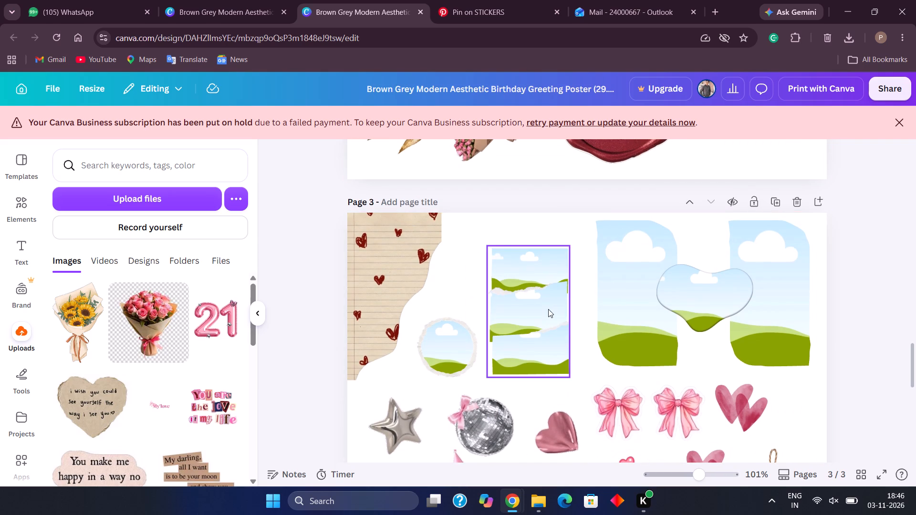
# Examine page 3's frames and stickers in the second poster design, and compare them with pages 2 and 3 of the first design.
pyautogui.scroll(-2, 548, 309)
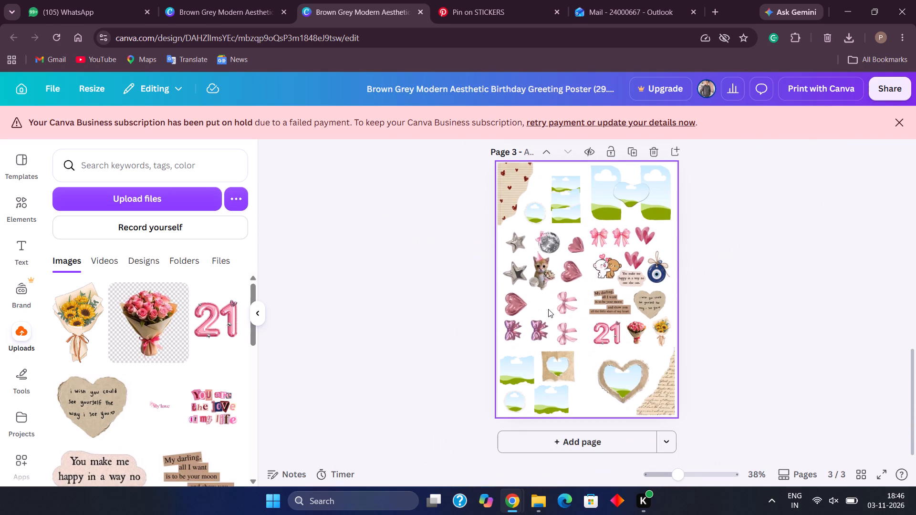
pyautogui.scroll(-1, 548, 309)
pyautogui.scroll(1, 548, 309)
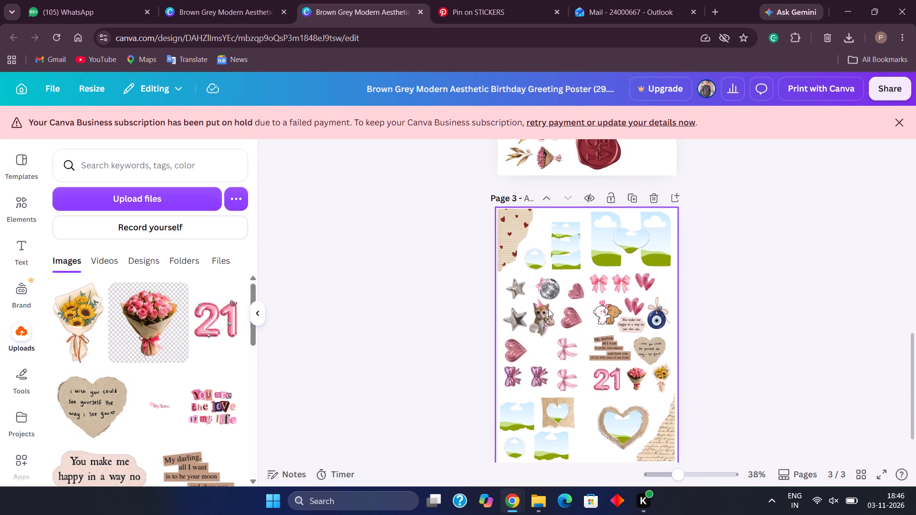
pyautogui.scroll(1, 548, 309)
pyautogui.scroll(-1, 548, 309)
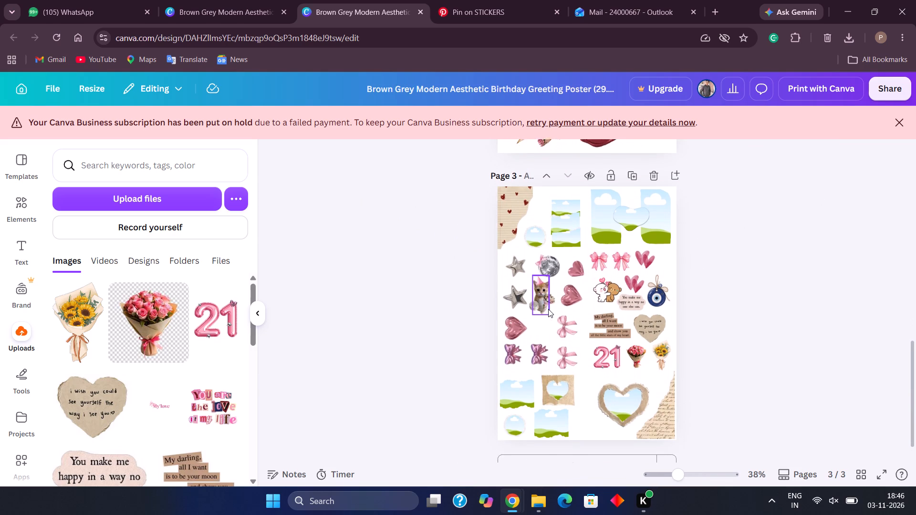
pyautogui.scroll(-2, 548, 309)
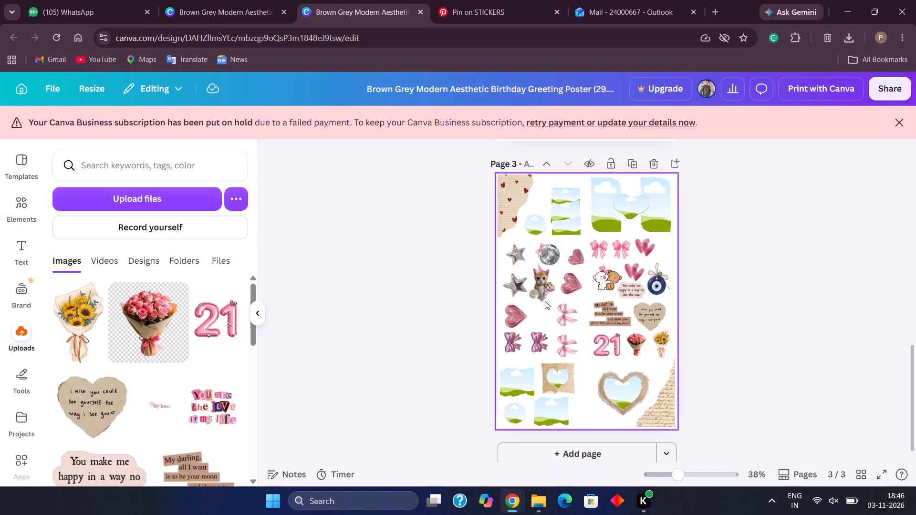
pyautogui.click(251, 0)
pyautogui.scroll(-2, 357, 249)
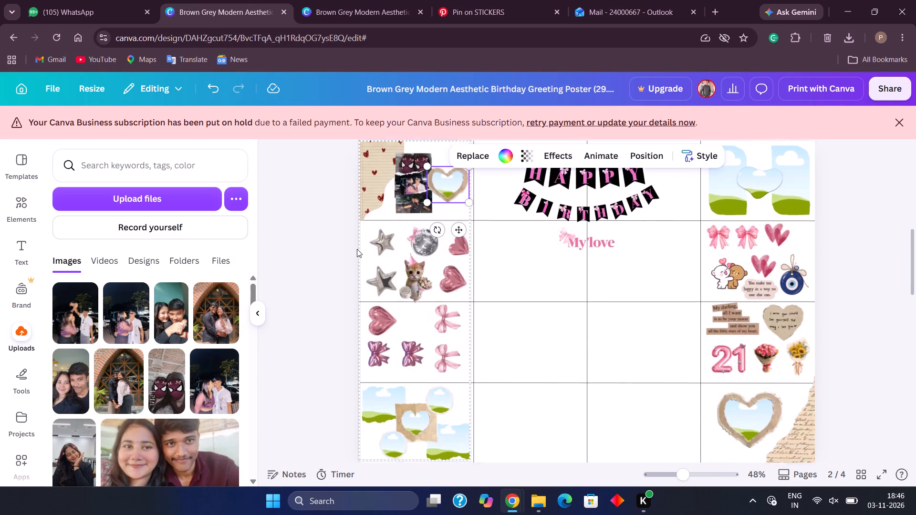
pyautogui.scroll(-2, 357, 249)
pyautogui.scroll(5, 357, 249)
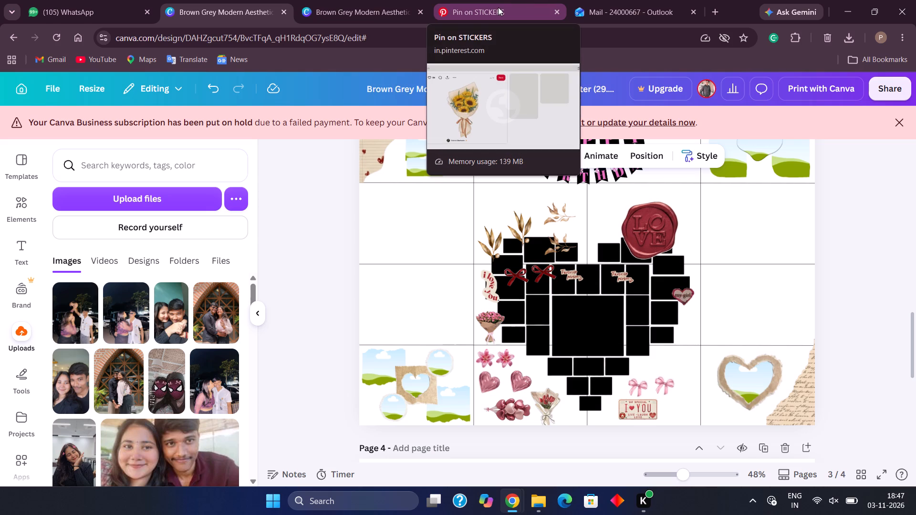
# Recheck the frames and stickers on pages 3 and 2 of the second poster design, and return to the first design's page 3.
pyautogui.click(417, 0)
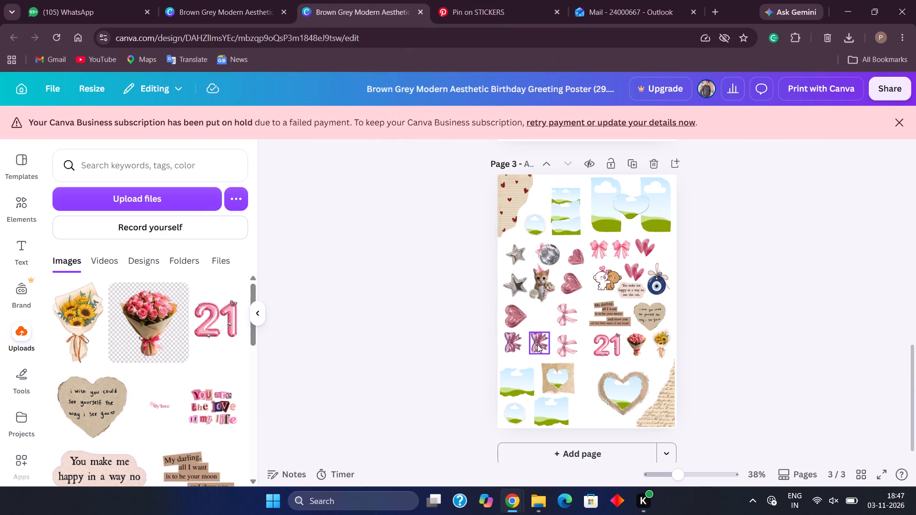
pyautogui.scroll(-1, 537, 344)
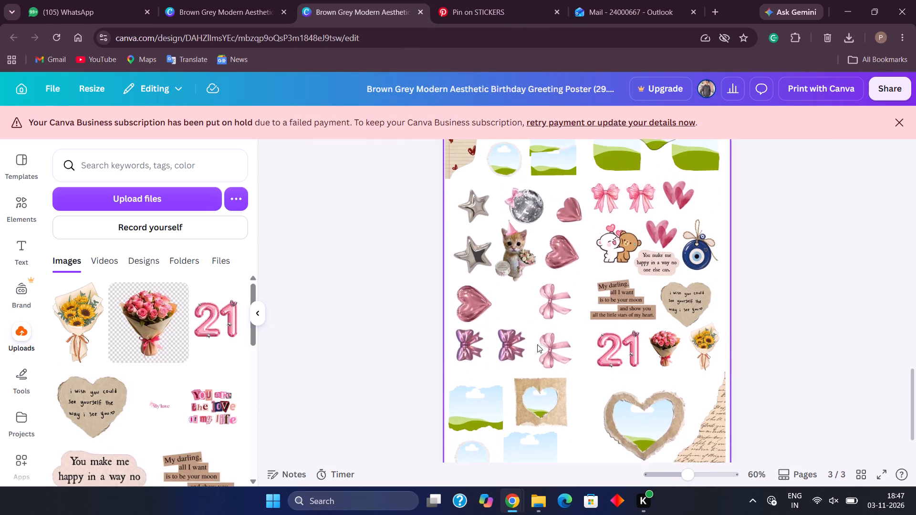
pyautogui.scroll(-1, 537, 344)
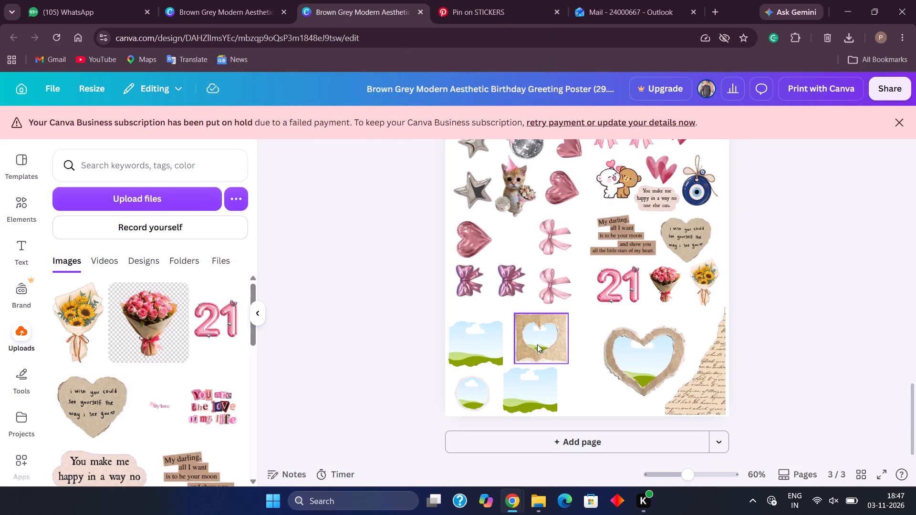
pyautogui.scroll(5, 537, 344)
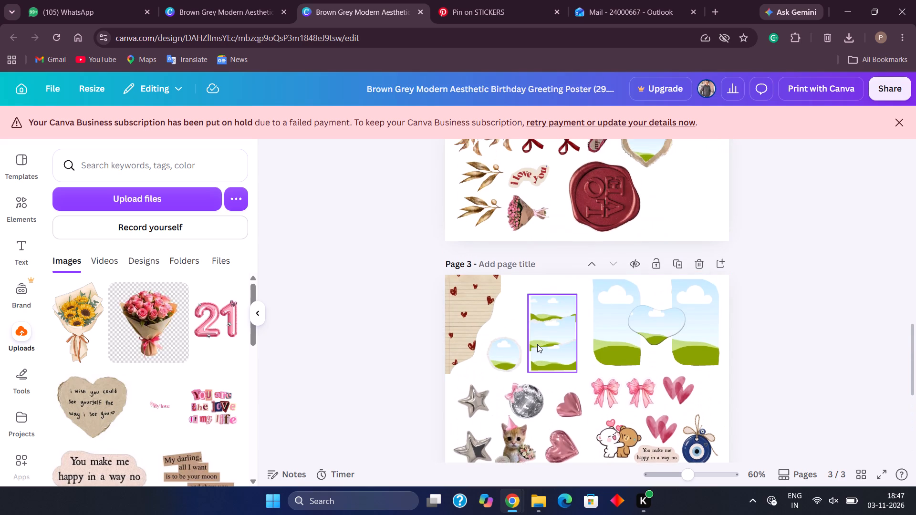
pyautogui.scroll(6, 537, 344)
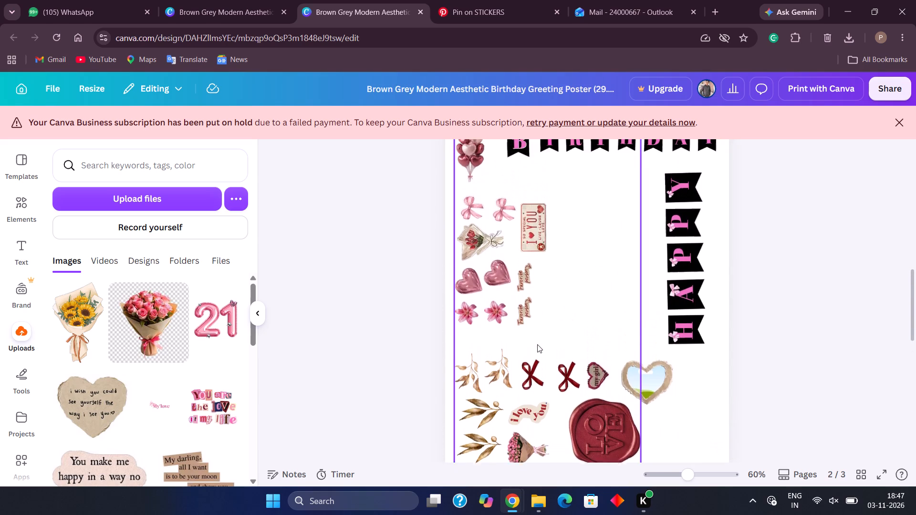
pyautogui.scroll(3, 537, 344)
pyautogui.click(179, 2)
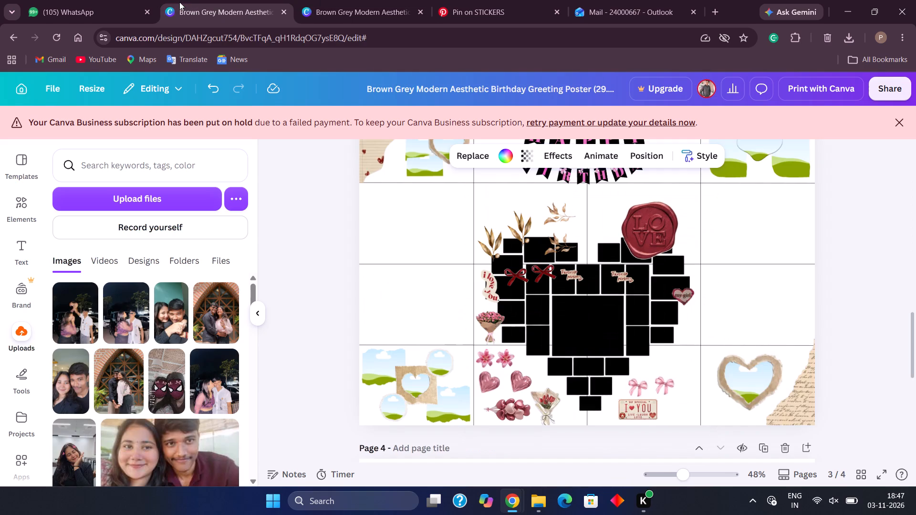
pyautogui.click(179, 2)
pyautogui.click(179, 2)
pyautogui.click(213, 12)
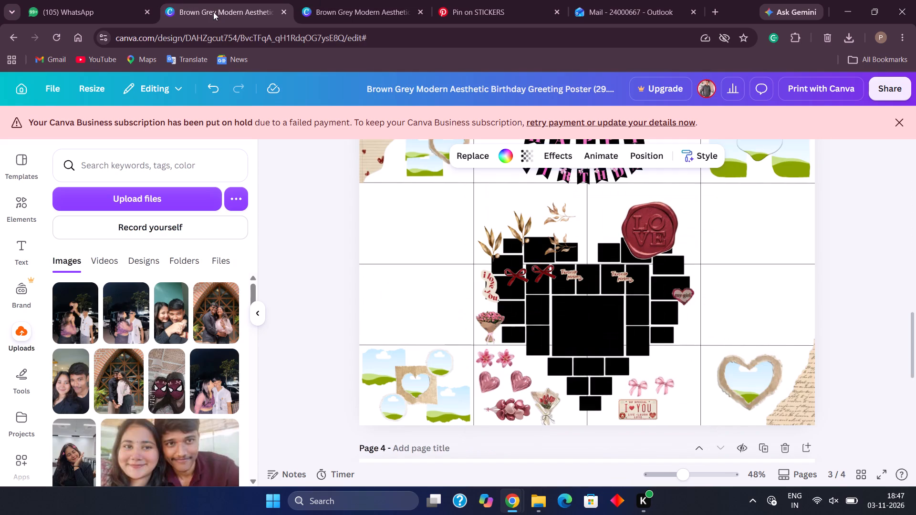
pyautogui.click(213, 12)
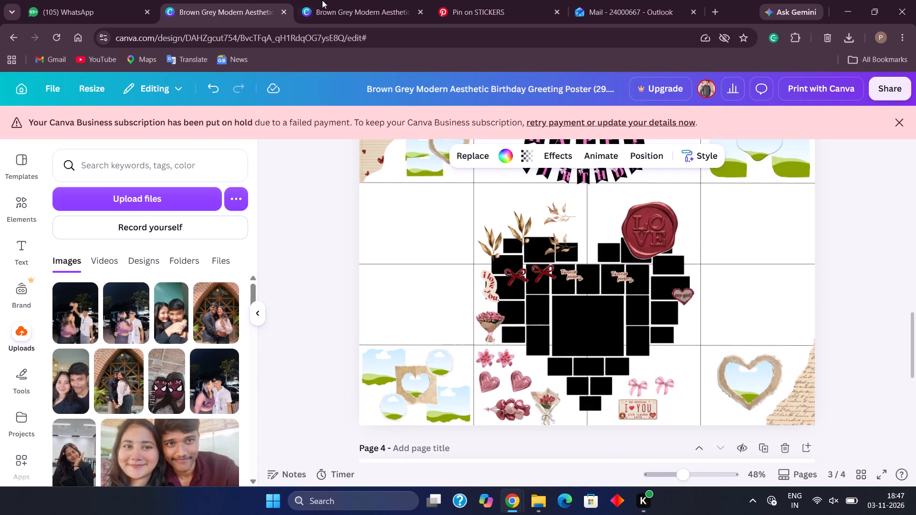
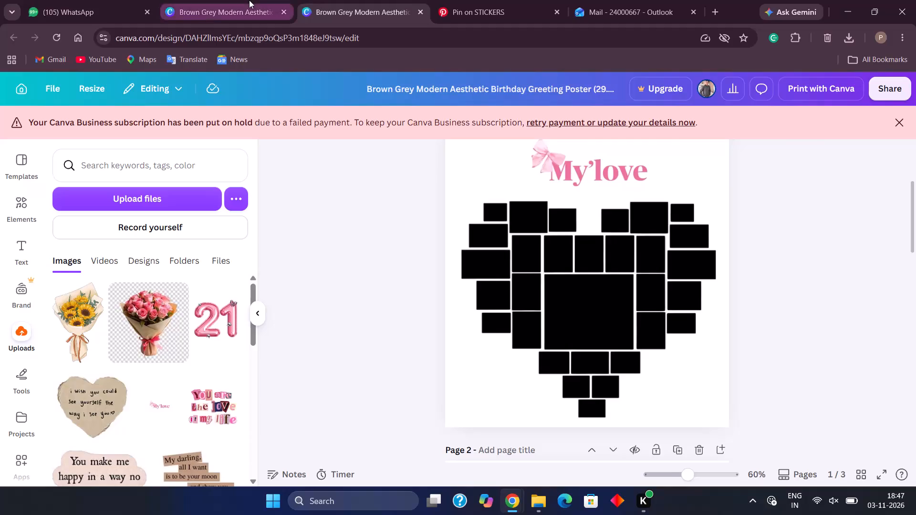
# Switch to the four-page poster design and examine the frames and stickers on its pages 2 and 3.
pyautogui.click(249, 0)
pyautogui.scroll(6, 395, 211)
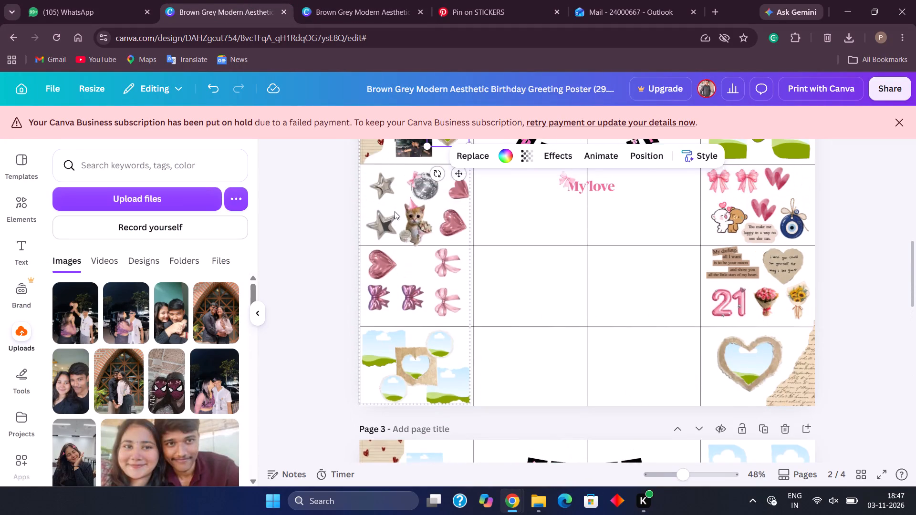
pyautogui.scroll(1, 395, 211)
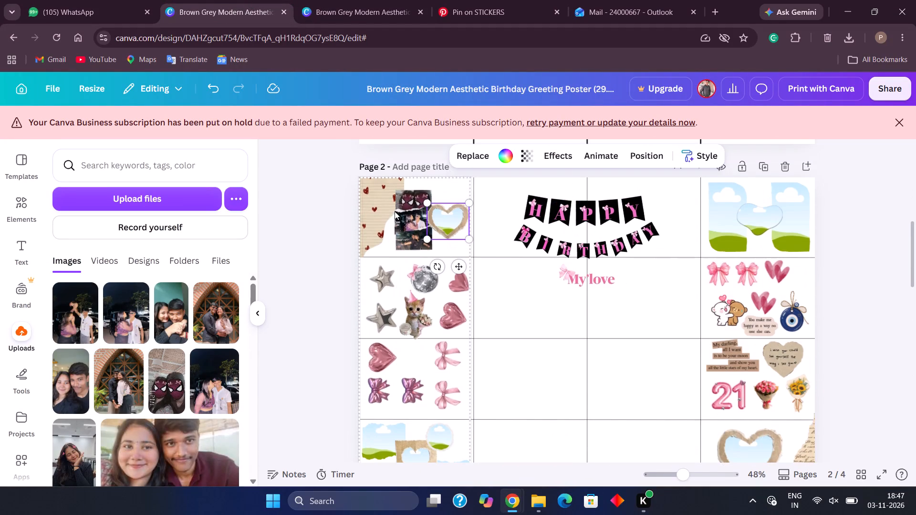
pyautogui.scroll(-3, 395, 211)
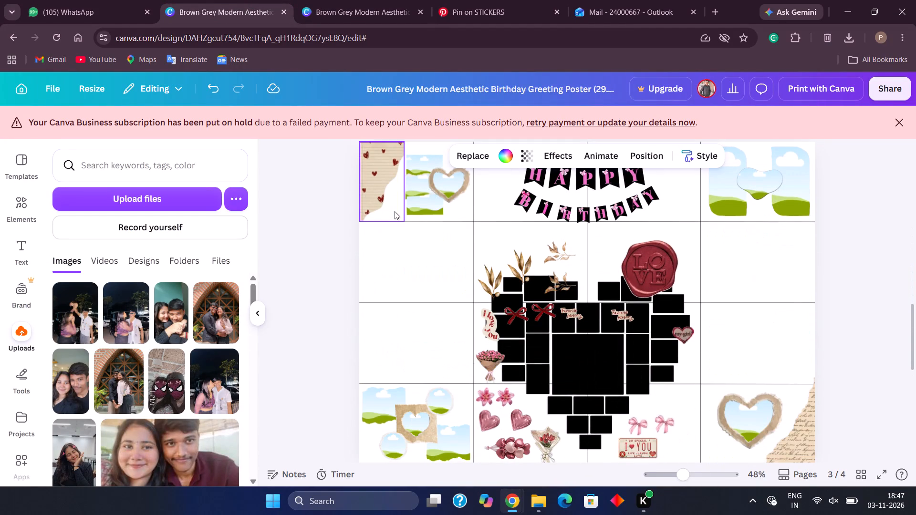
pyautogui.scroll(2, 395, 211)
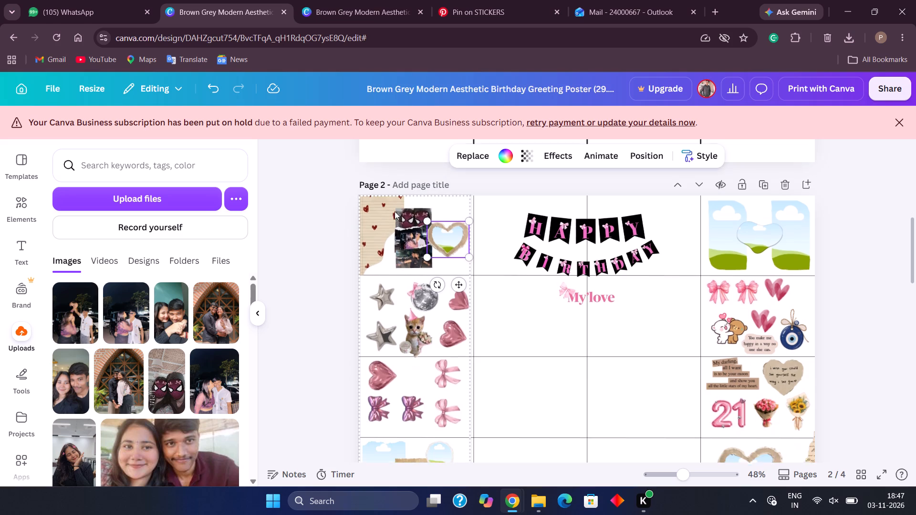
pyautogui.scroll(2, 395, 211)
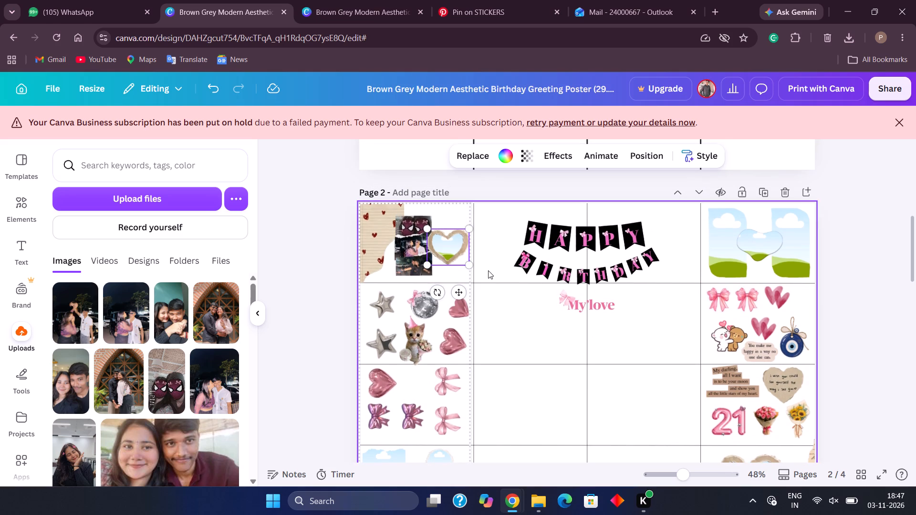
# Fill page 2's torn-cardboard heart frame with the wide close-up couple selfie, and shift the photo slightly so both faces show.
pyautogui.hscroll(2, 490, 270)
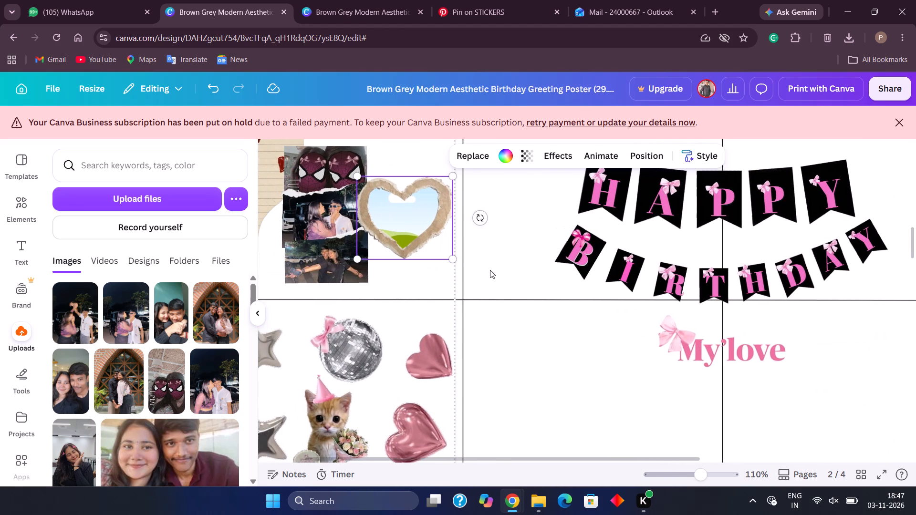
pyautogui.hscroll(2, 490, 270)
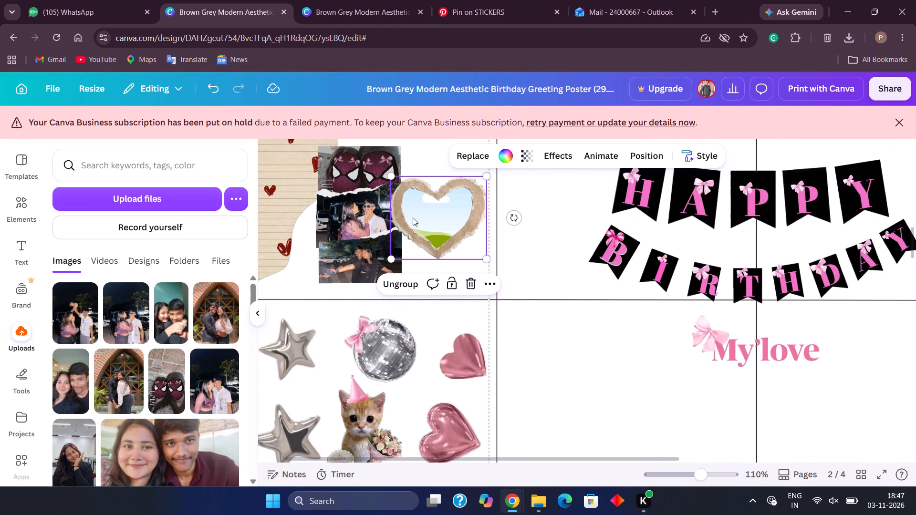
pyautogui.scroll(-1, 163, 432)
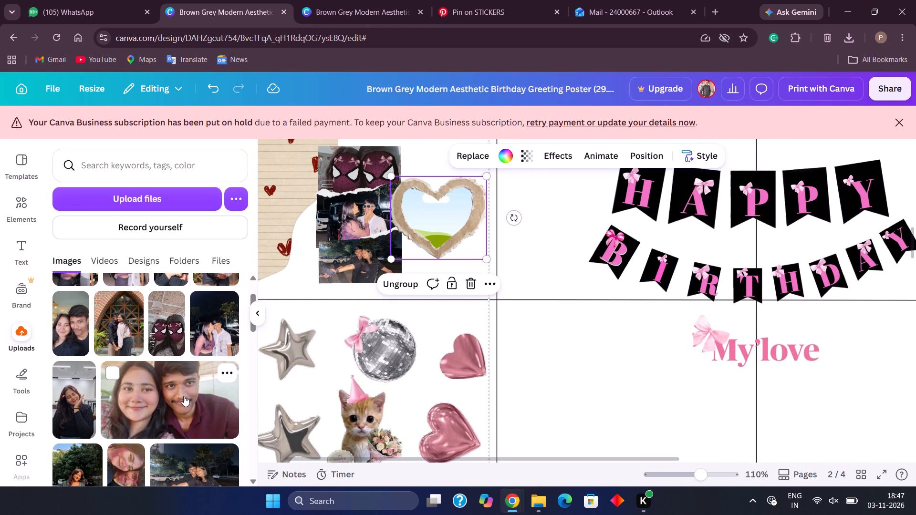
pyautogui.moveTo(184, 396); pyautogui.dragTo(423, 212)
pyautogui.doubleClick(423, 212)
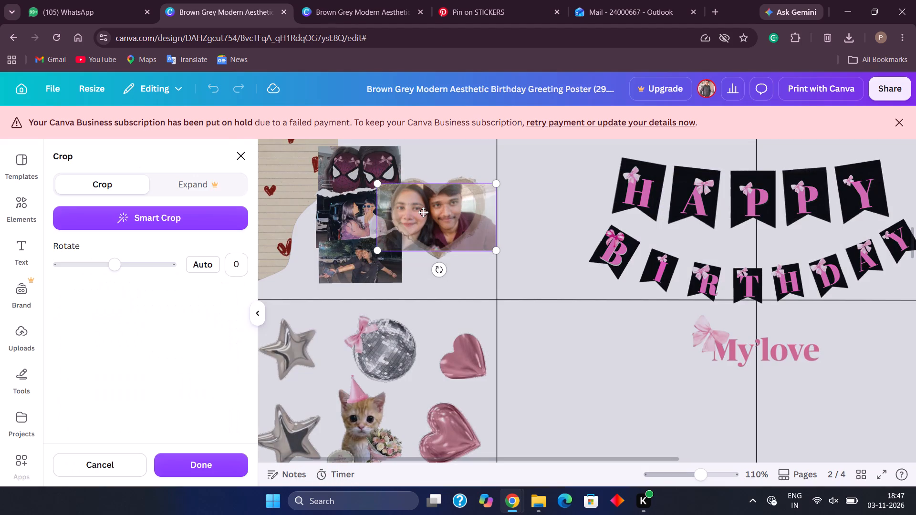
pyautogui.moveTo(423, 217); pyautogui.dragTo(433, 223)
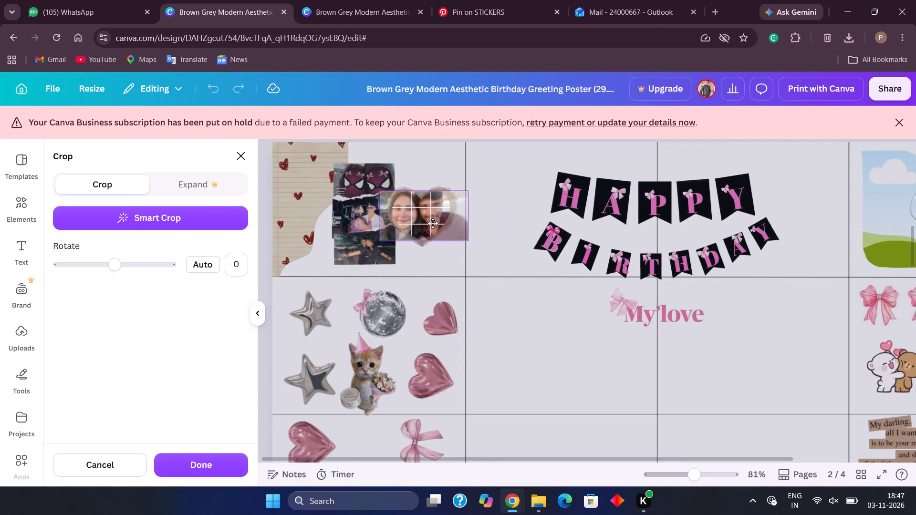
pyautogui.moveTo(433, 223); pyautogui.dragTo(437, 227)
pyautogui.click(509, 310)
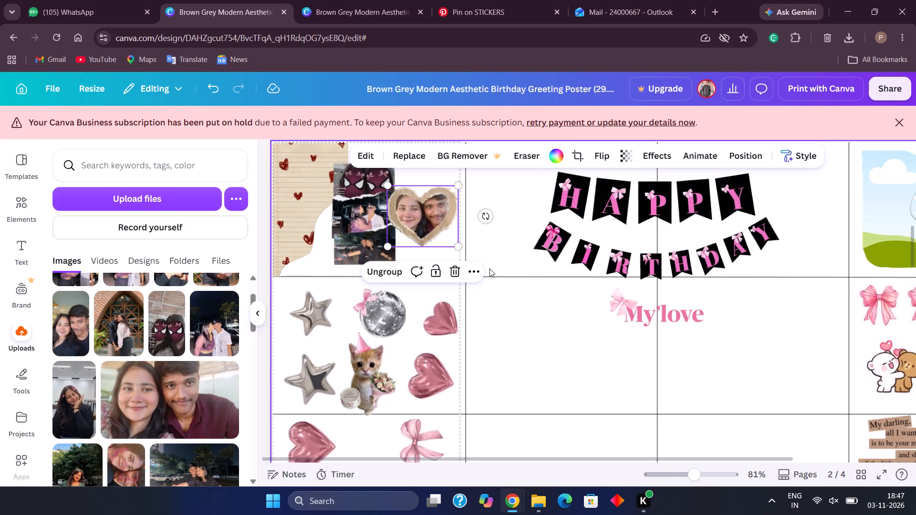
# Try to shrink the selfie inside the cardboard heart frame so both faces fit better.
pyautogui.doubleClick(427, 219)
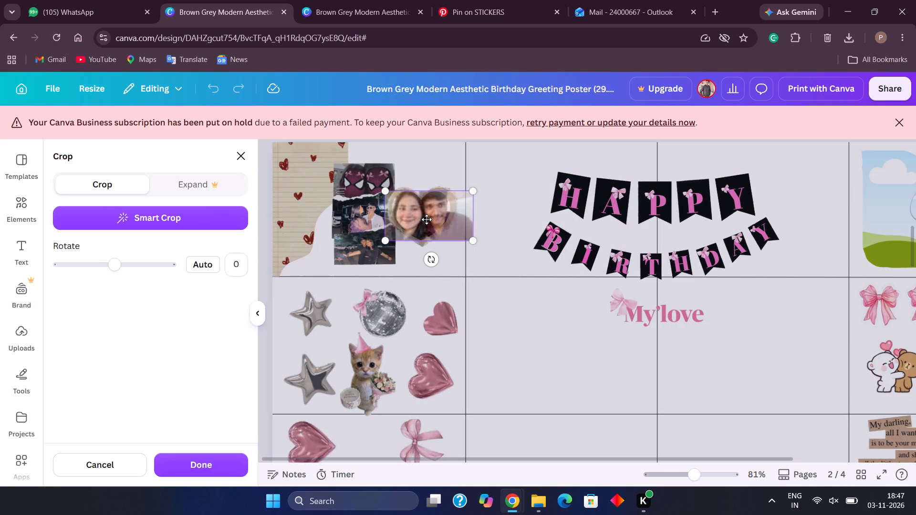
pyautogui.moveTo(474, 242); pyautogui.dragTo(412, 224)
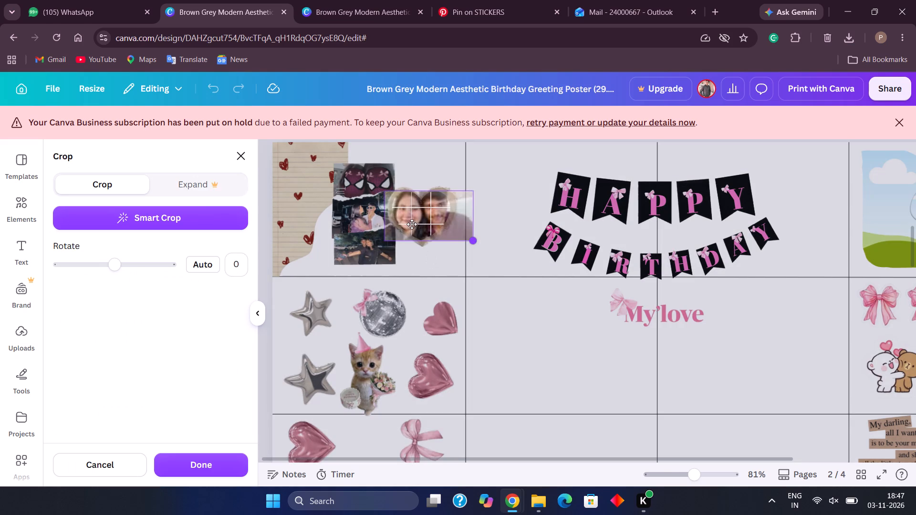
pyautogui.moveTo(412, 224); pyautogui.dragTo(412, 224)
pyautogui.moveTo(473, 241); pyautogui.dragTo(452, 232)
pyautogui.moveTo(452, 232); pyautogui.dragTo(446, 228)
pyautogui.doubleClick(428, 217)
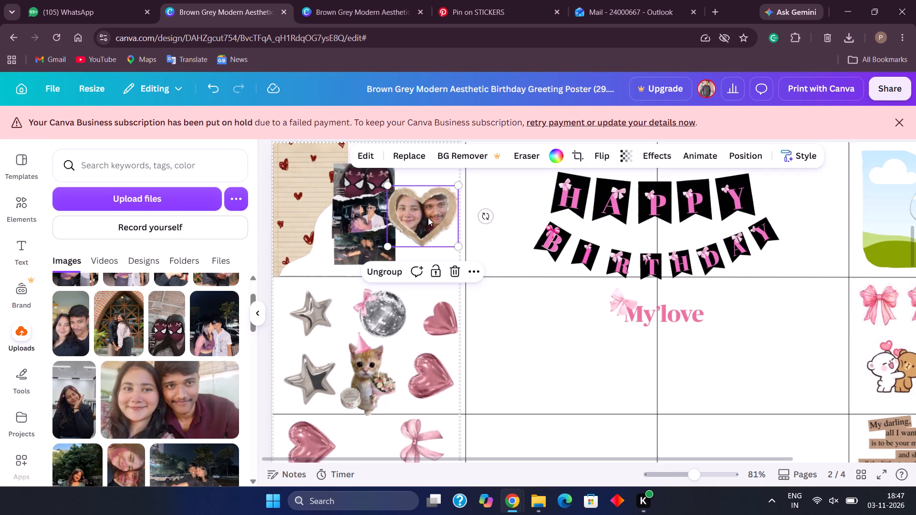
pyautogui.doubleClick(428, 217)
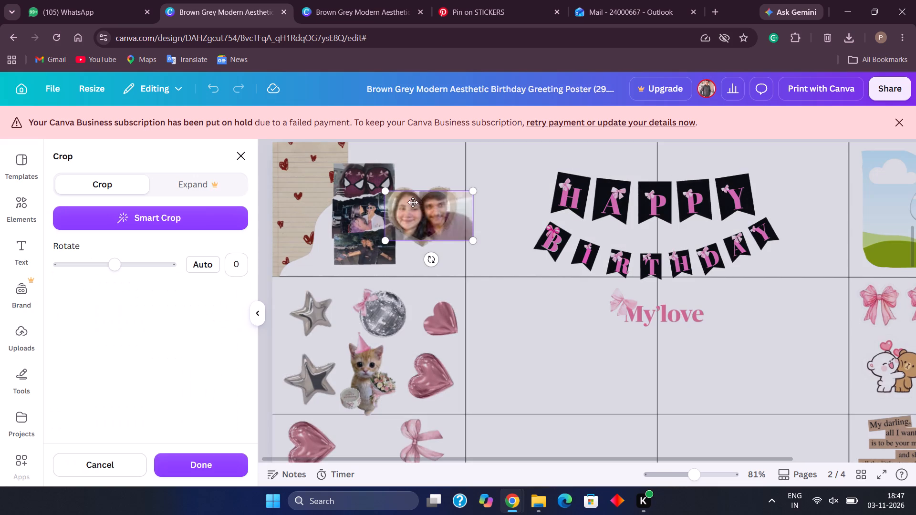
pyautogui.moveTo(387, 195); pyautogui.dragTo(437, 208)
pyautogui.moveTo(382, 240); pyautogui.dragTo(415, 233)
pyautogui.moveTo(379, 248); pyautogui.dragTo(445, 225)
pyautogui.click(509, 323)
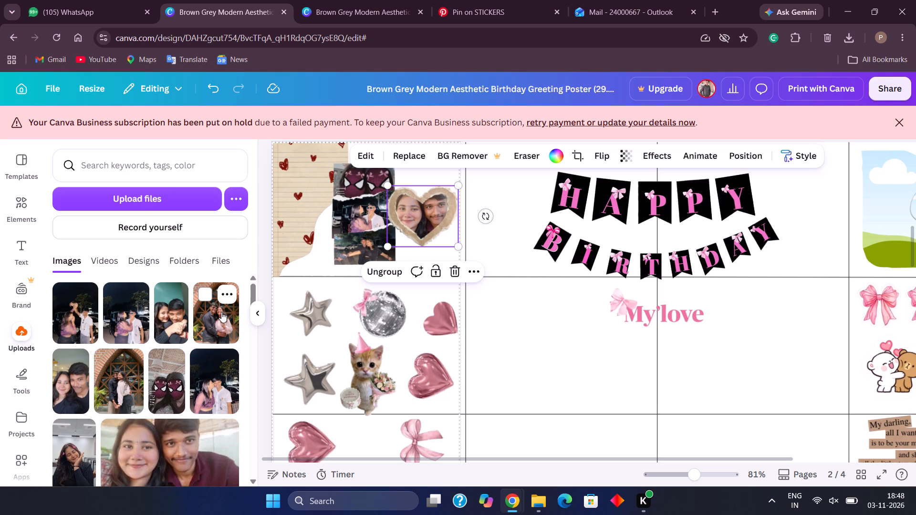
# Replace the heart frame's selfie with the couple photo in front of the arched wooden lattice, and nudge its crop slightly upward.
pyautogui.moveTo(221, 312); pyautogui.dragTo(411, 209)
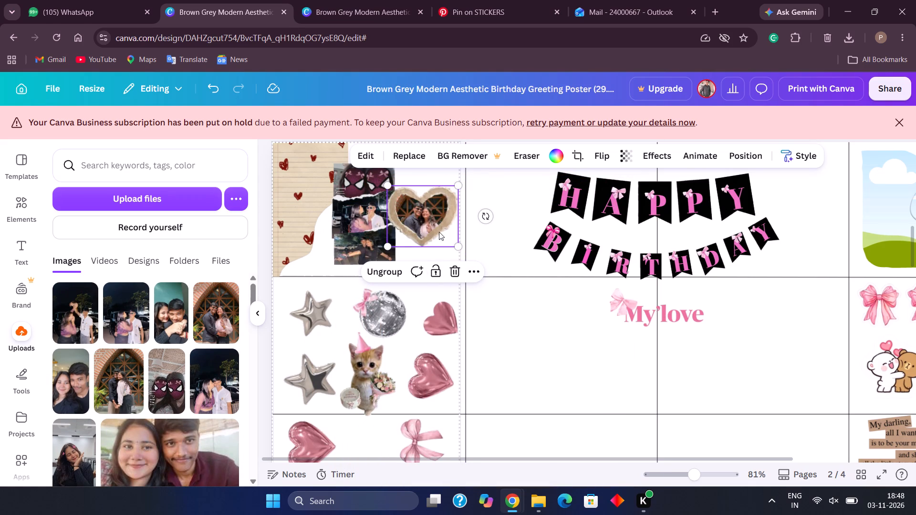
pyautogui.doubleClick(430, 224)
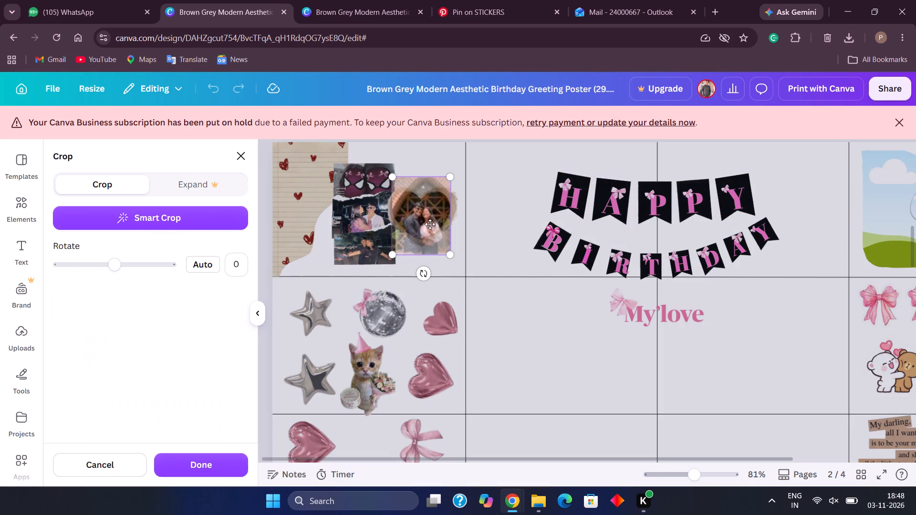
pyautogui.moveTo(430, 224); pyautogui.dragTo(434, 235)
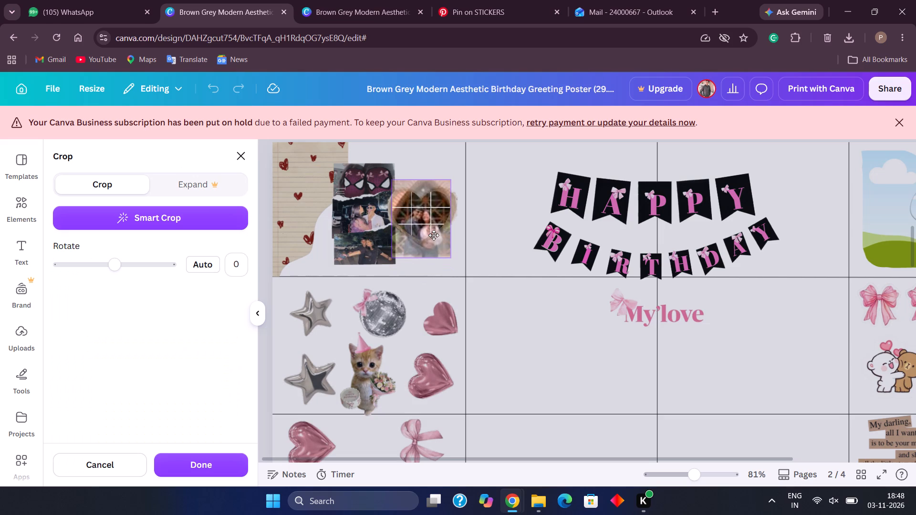
pyautogui.moveTo(434, 235); pyautogui.dragTo(434, 233)
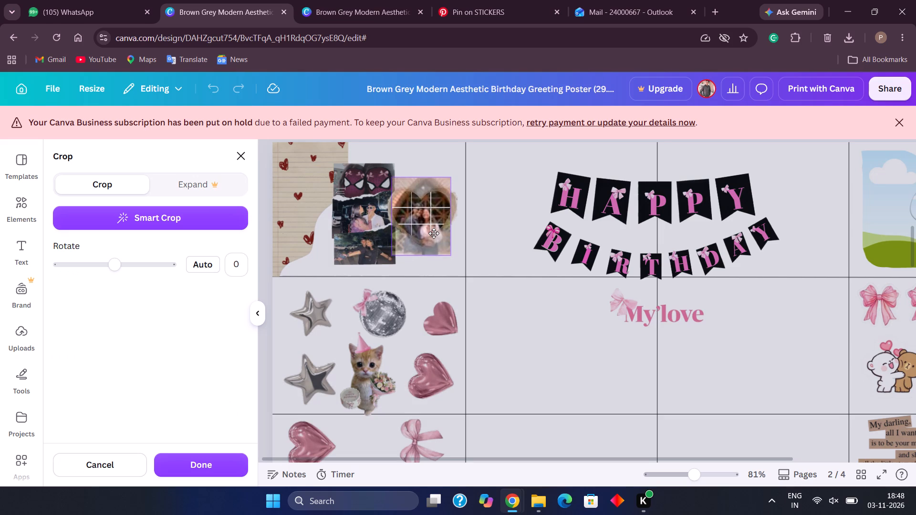
pyautogui.moveTo(434, 233); pyautogui.dragTo(434, 231)
pyautogui.click(517, 334)
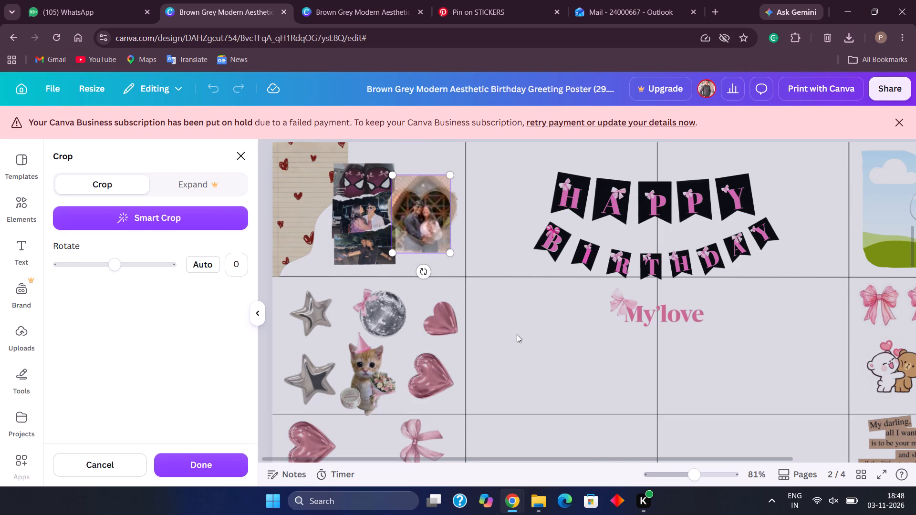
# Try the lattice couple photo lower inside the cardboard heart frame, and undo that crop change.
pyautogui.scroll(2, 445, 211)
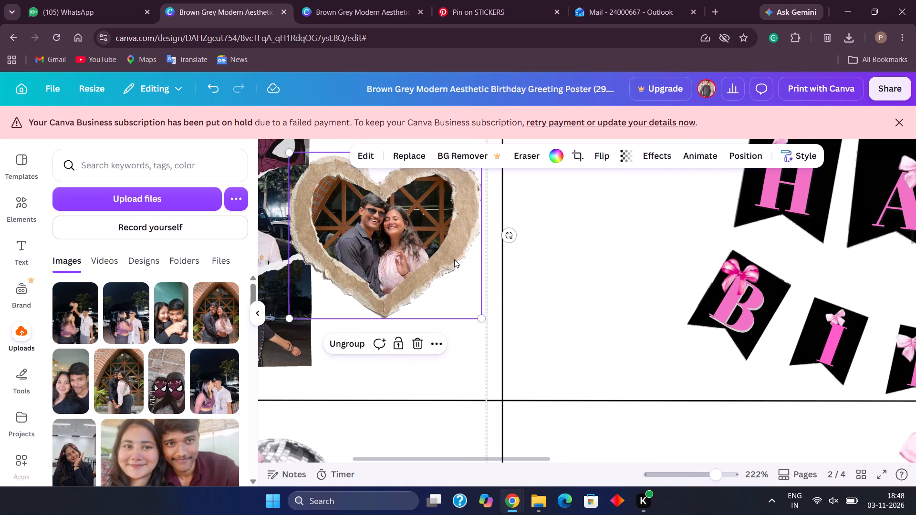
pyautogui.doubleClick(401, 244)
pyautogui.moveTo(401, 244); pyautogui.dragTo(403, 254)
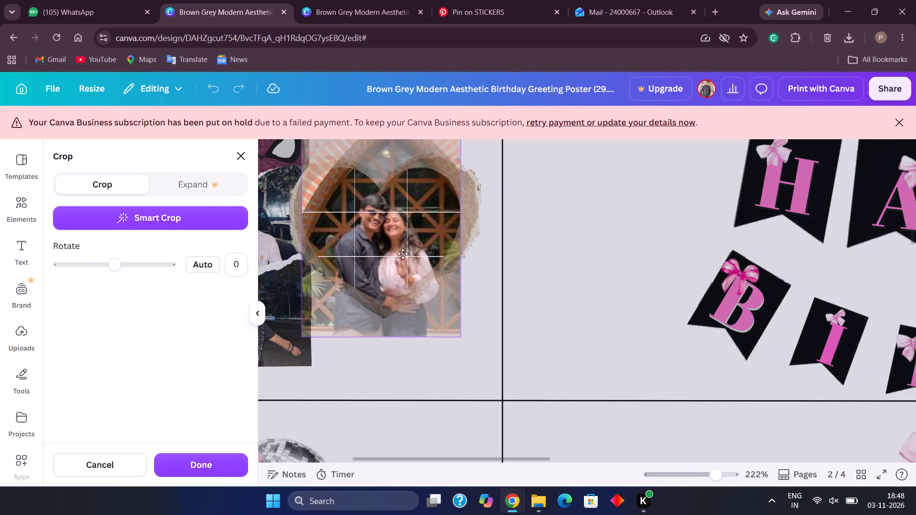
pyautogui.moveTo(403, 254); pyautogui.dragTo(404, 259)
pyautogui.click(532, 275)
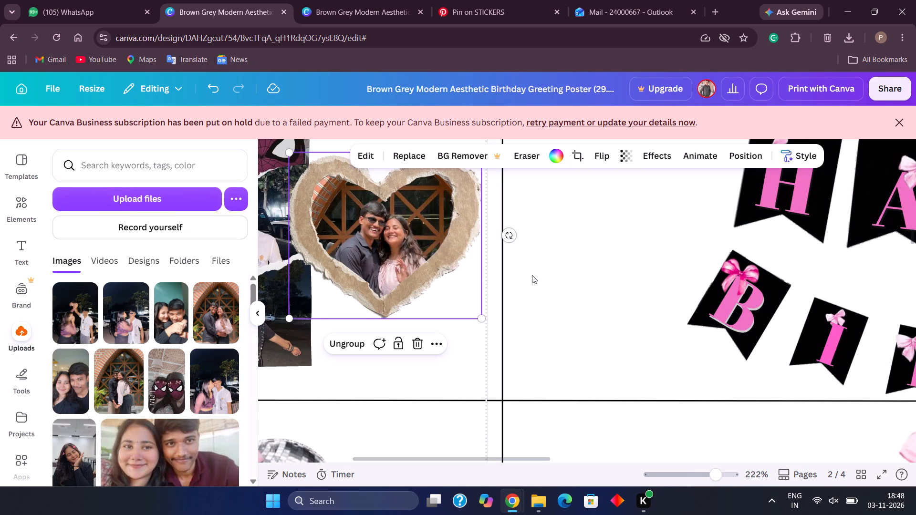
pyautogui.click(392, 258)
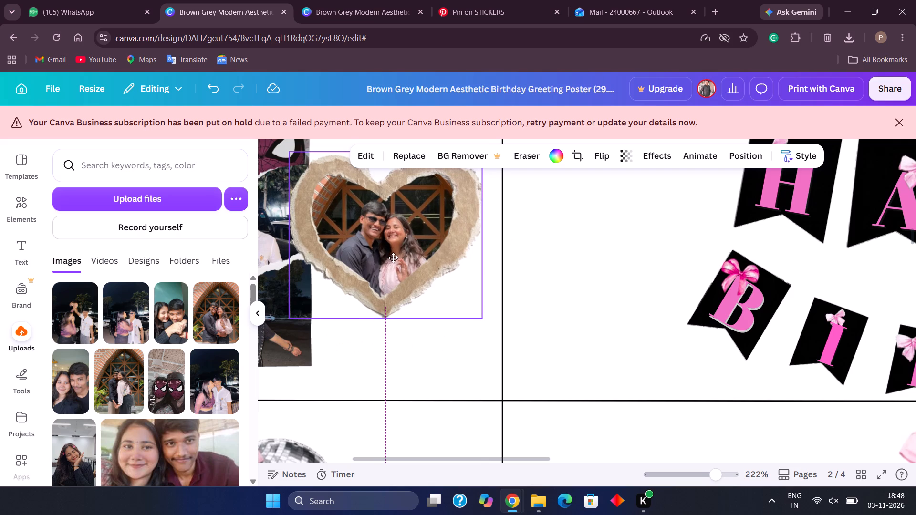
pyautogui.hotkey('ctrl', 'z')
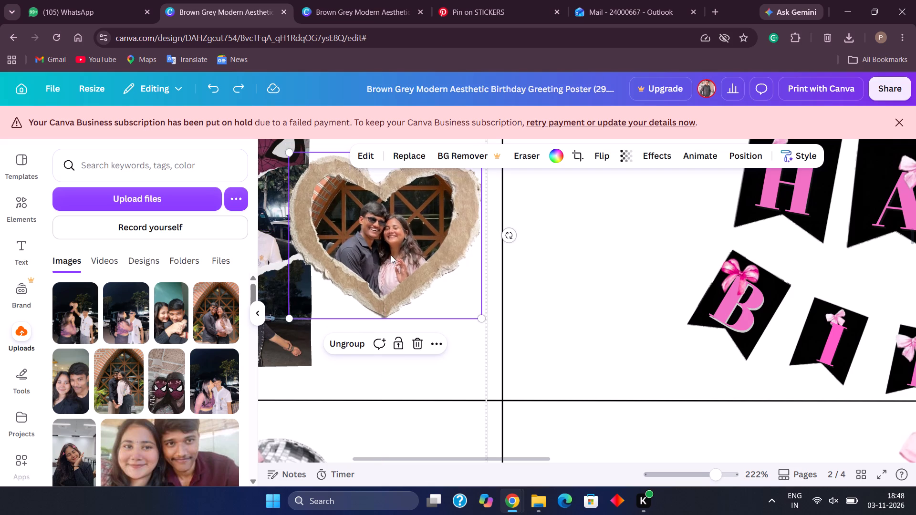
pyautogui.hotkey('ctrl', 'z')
# Reposition the lattice couple photo slightly lower inside page 2's cardboard heart frame so both faces sit within the heart.
pyautogui.doubleClick(377, 230)
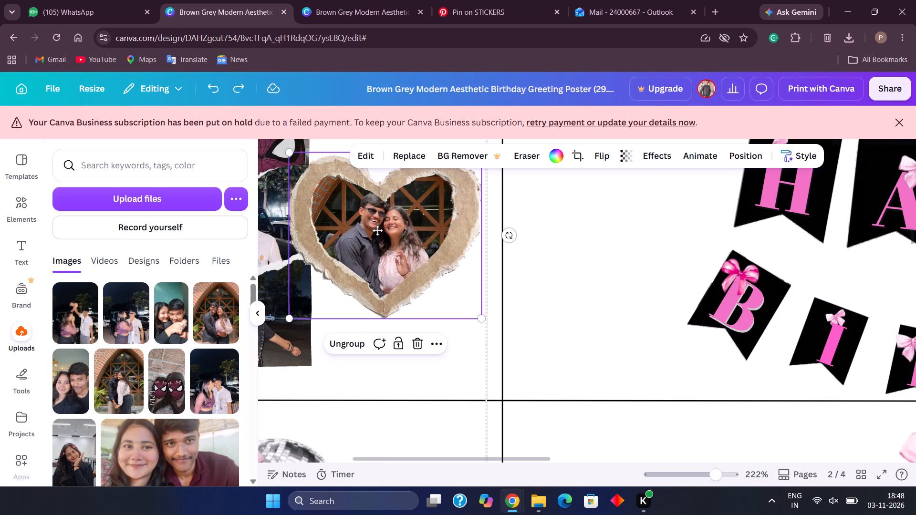
pyautogui.moveTo(461, 336); pyautogui.dragTo(413, 273)
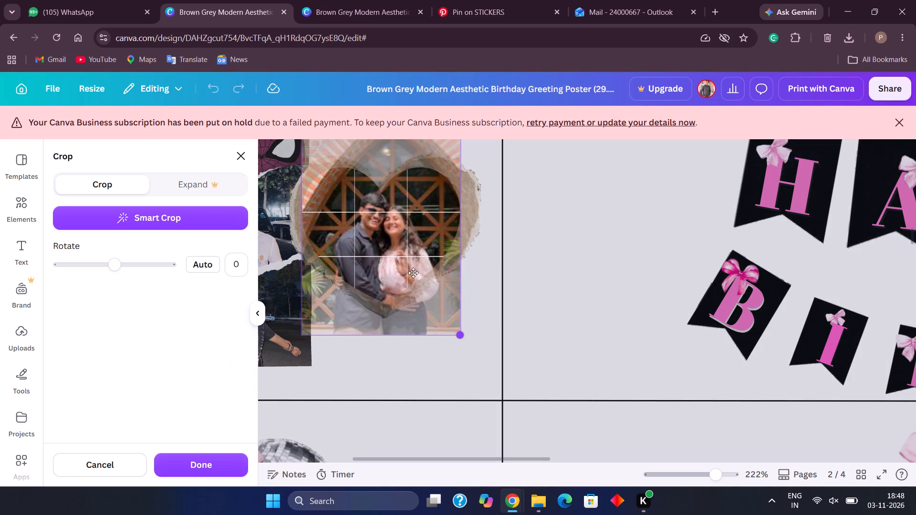
pyautogui.moveTo(413, 273); pyautogui.dragTo(390, 240)
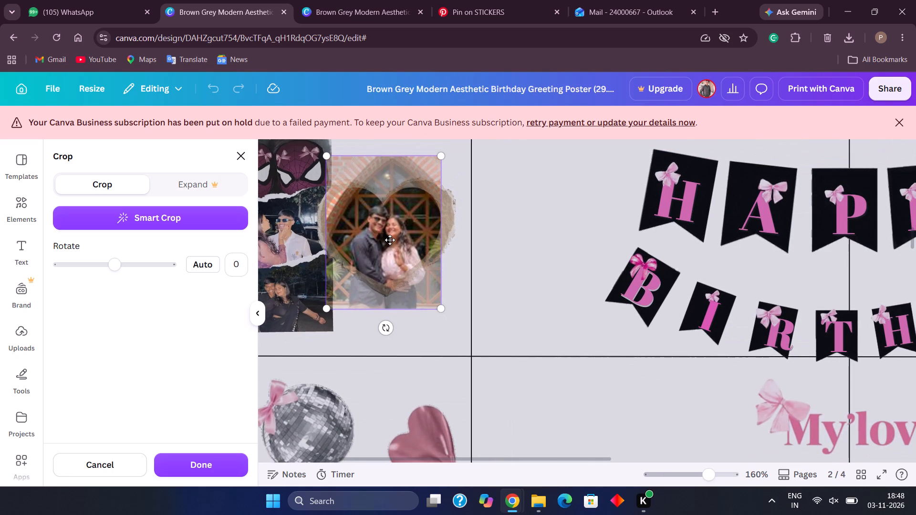
pyautogui.moveTo(390, 240); pyautogui.dragTo(388, 253)
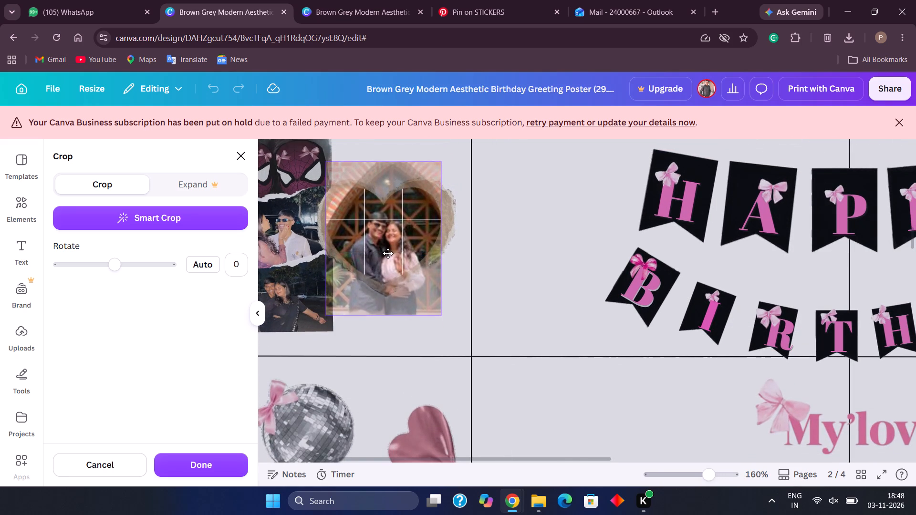
pyautogui.moveTo(388, 253); pyautogui.dragTo(383, 243)
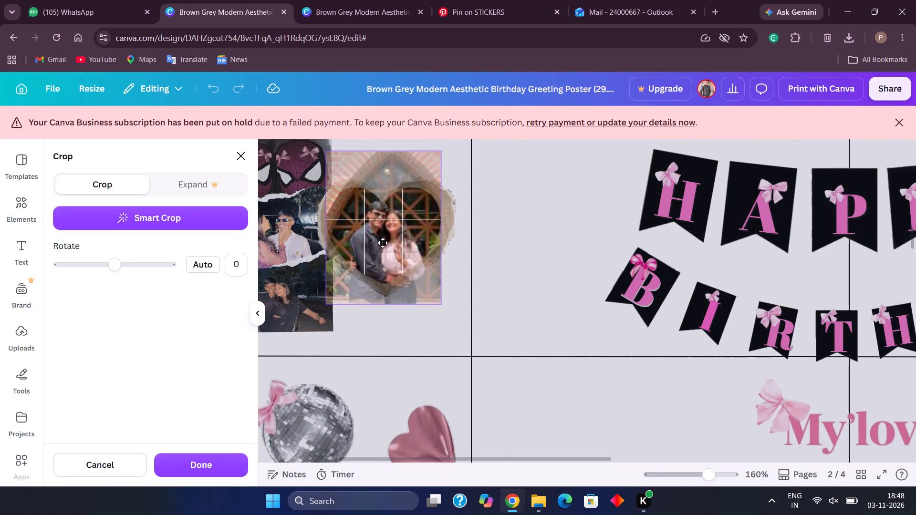
pyautogui.moveTo(383, 243); pyautogui.dragTo(380, 251)
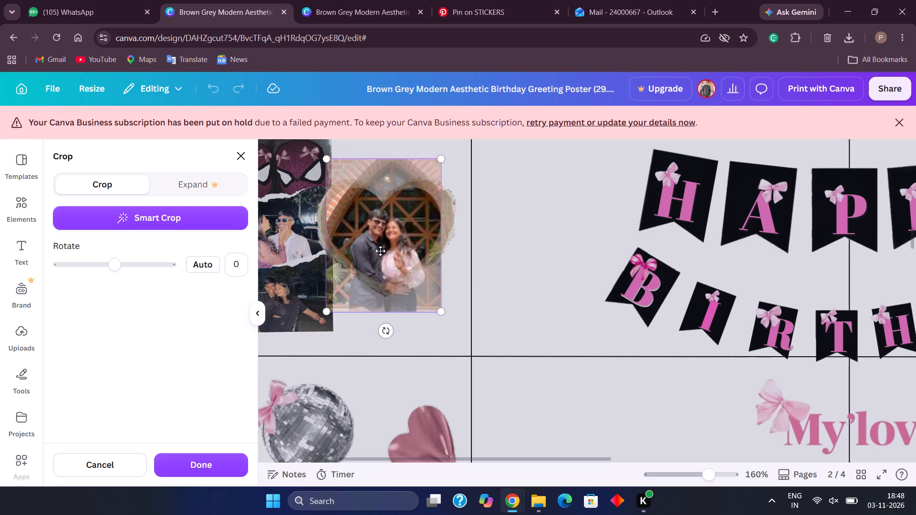
pyautogui.click(525, 296)
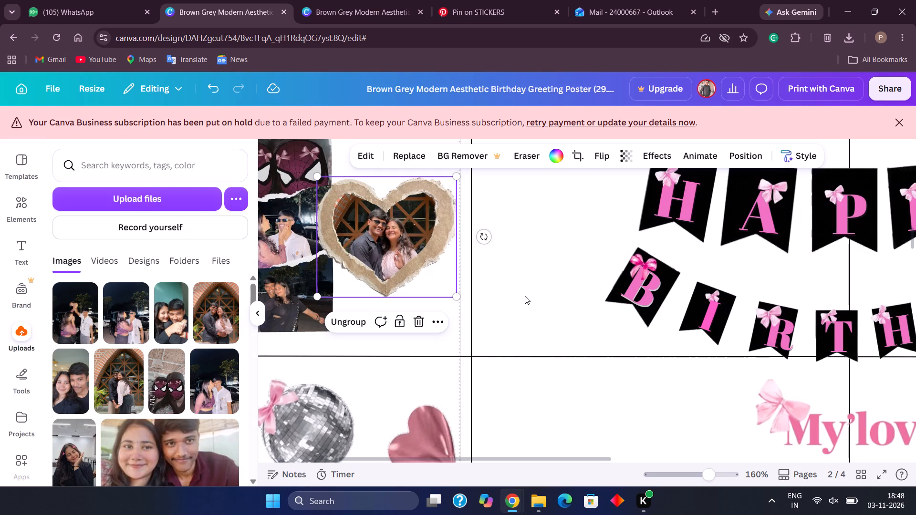
pyautogui.click(356, 268)
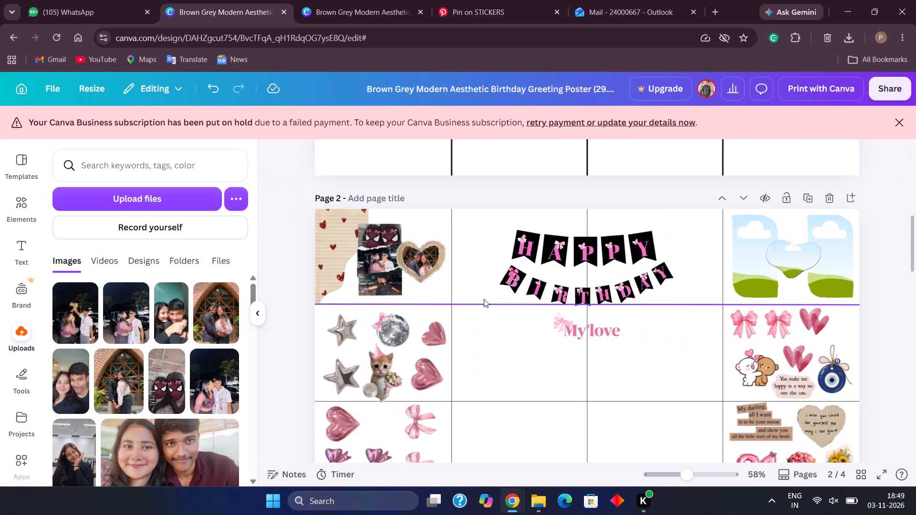
# Review page 2's stickers and frames, then examine pages 2 and 3 of the other open birthday poster design for comparison.
pyautogui.scroll(-4, 484, 299)
pyautogui.scroll(4, 484, 299)
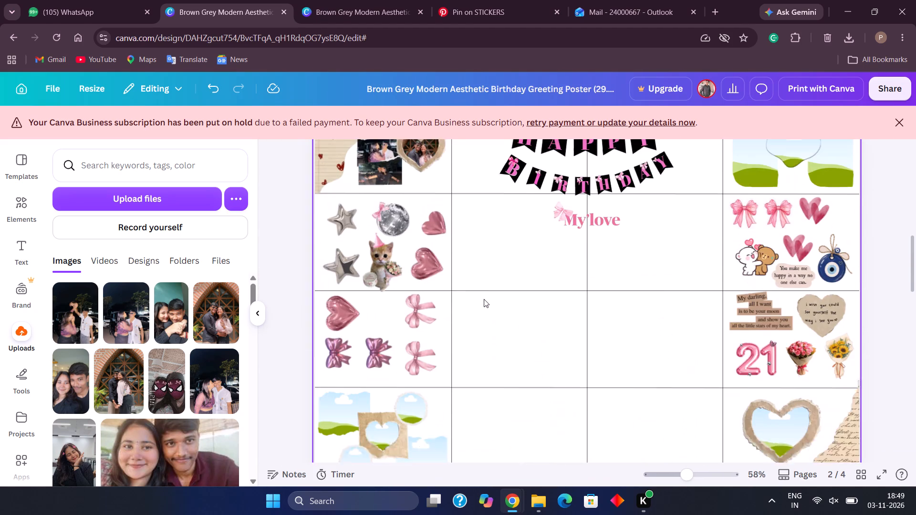
pyautogui.scroll(1, 484, 299)
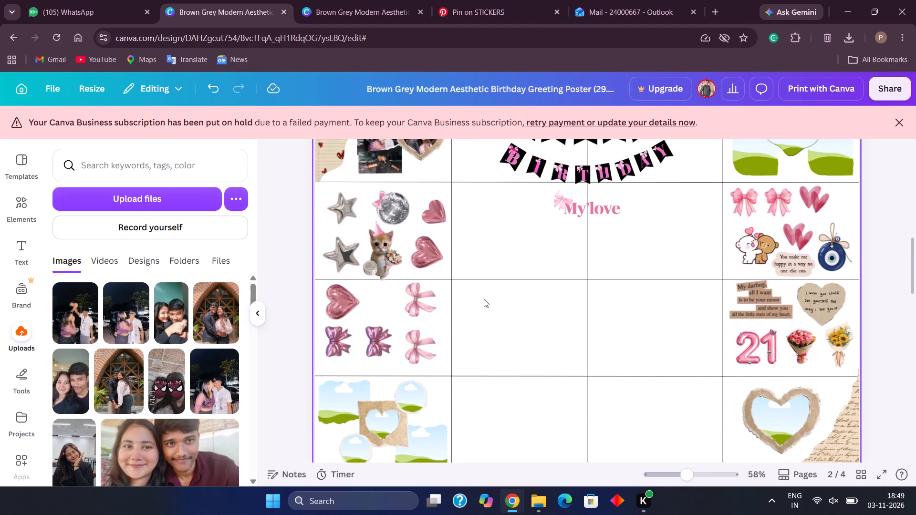
pyautogui.click(341, 0)
pyautogui.scroll(-3, 452, 255)
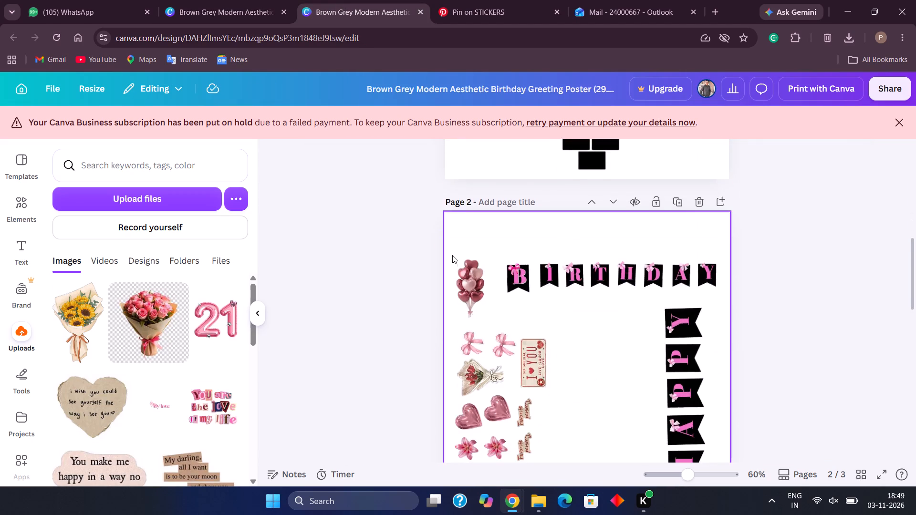
pyautogui.scroll(-4, 452, 255)
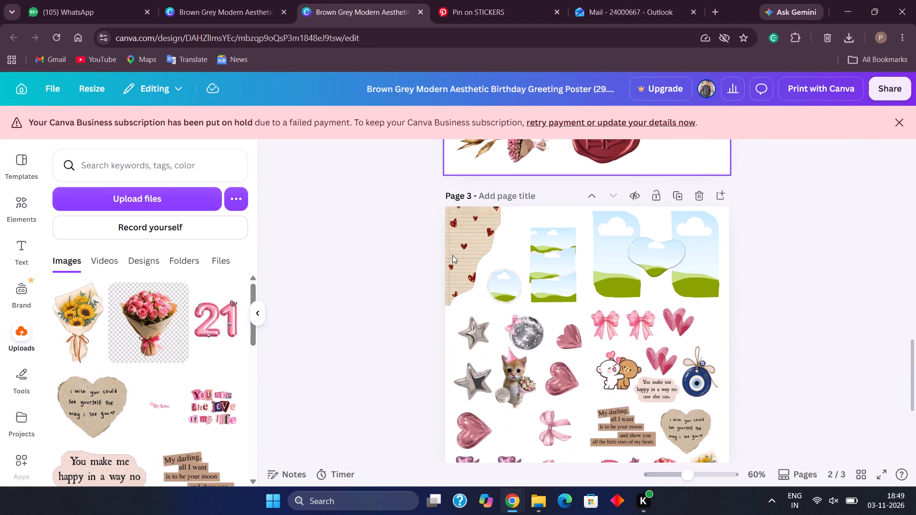
pyautogui.scroll(-2, 452, 255)
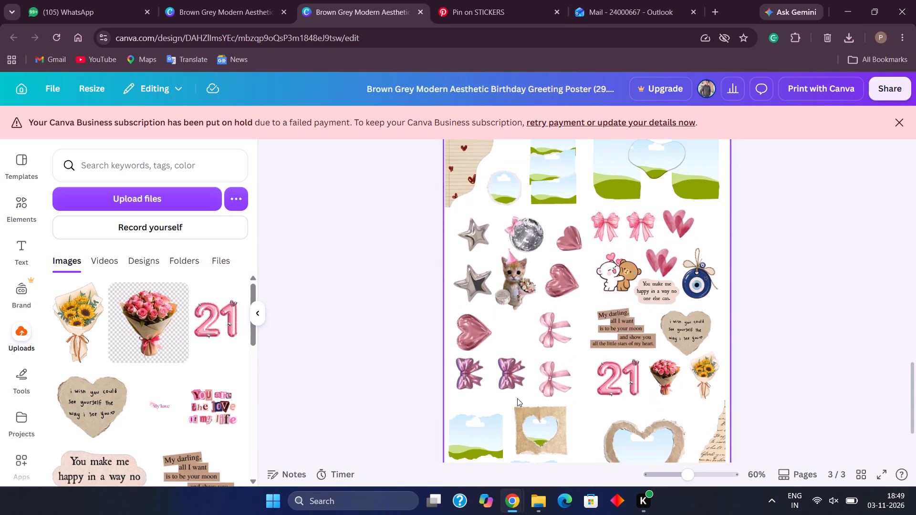
pyautogui.scroll(2, 517, 398)
pyautogui.hscroll(1, 517, 398)
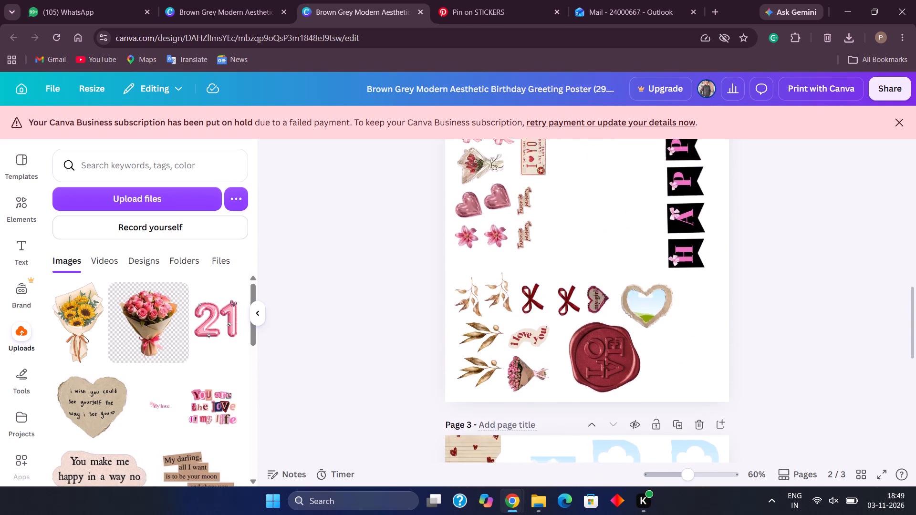
pyautogui.hscroll(1, 517, 398)
pyautogui.scroll(1, 517, 398)
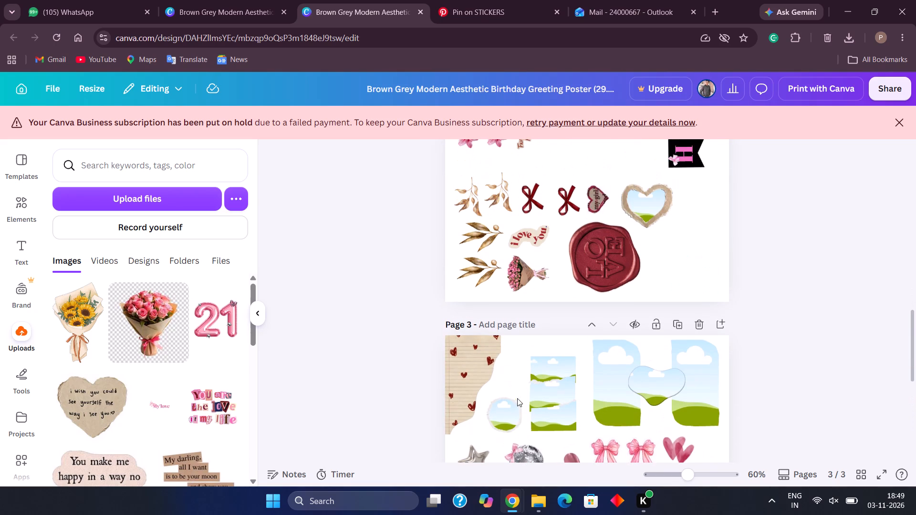
pyautogui.scroll(1, 517, 398)
pyautogui.scroll(-2, 517, 398)
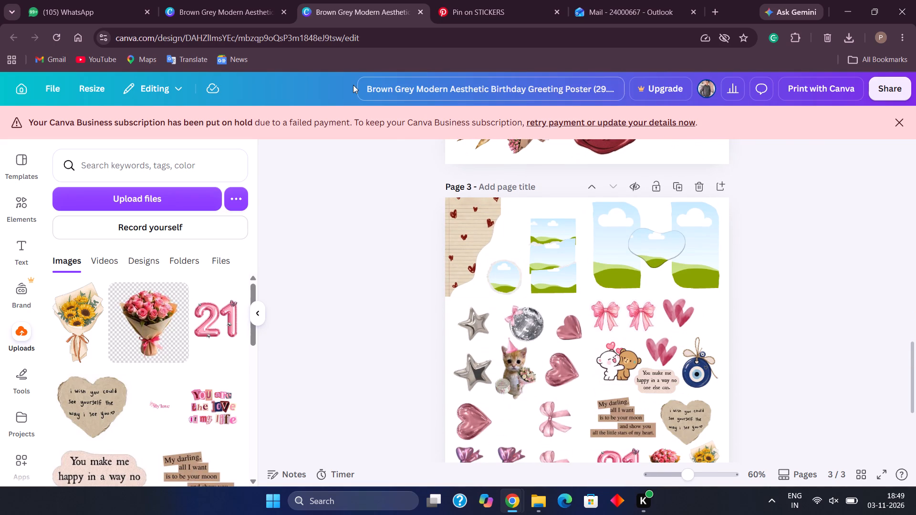
# Return to the four-page poster design and select the upper-left torn-paper frame in the frame cluster at page 2's lower-left corner.
pyautogui.click(196, 0)
pyautogui.scroll(1, 390, 257)
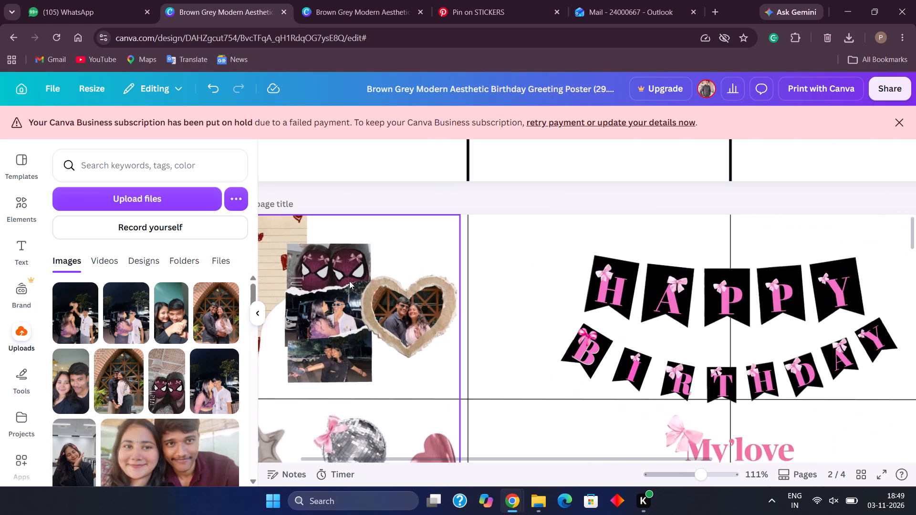
pyautogui.hscroll(2, 349, 281)
pyautogui.scroll(-2, 349, 281)
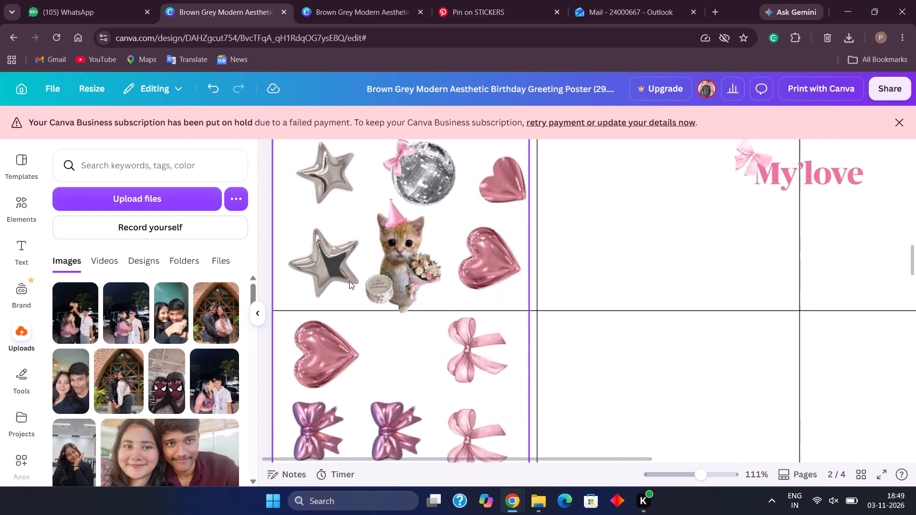
pyautogui.hscroll(2, 349, 281)
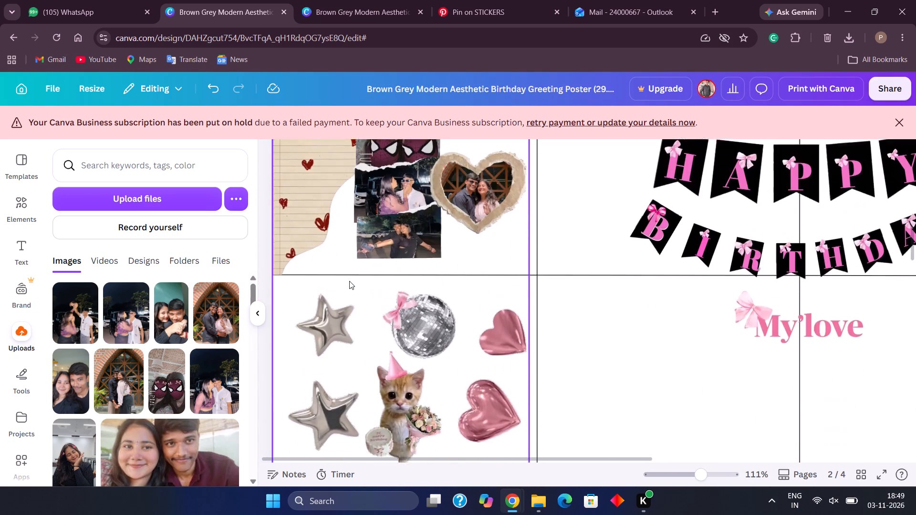
pyautogui.hscroll(1, 349, 281)
pyautogui.scroll(-3, 349, 281)
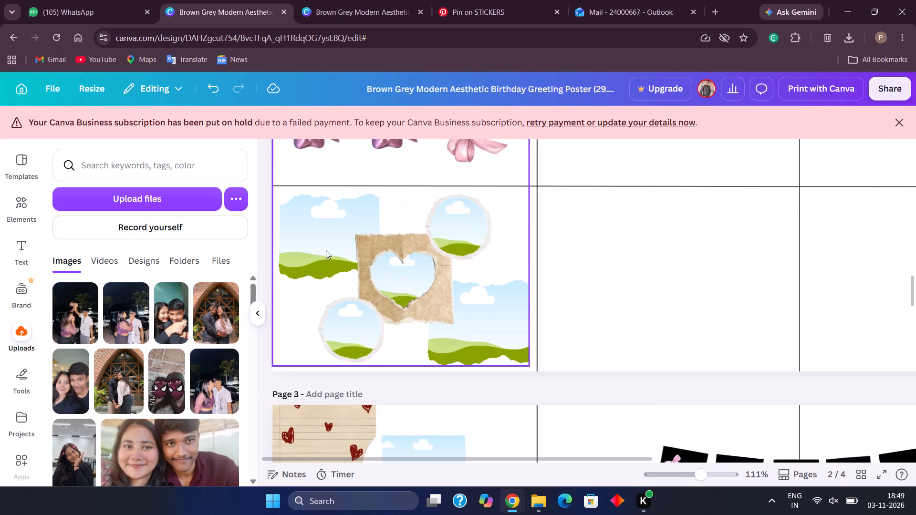
pyautogui.click(326, 250)
pyautogui.click(326, 250)
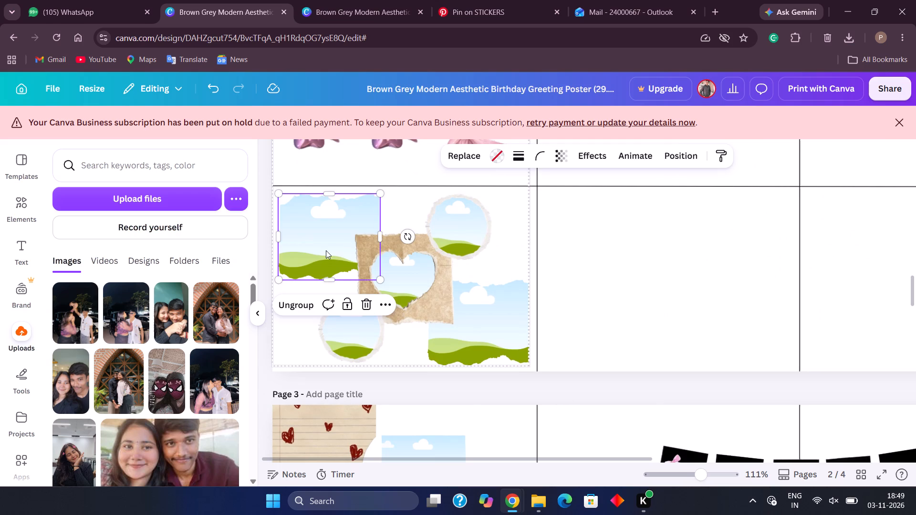
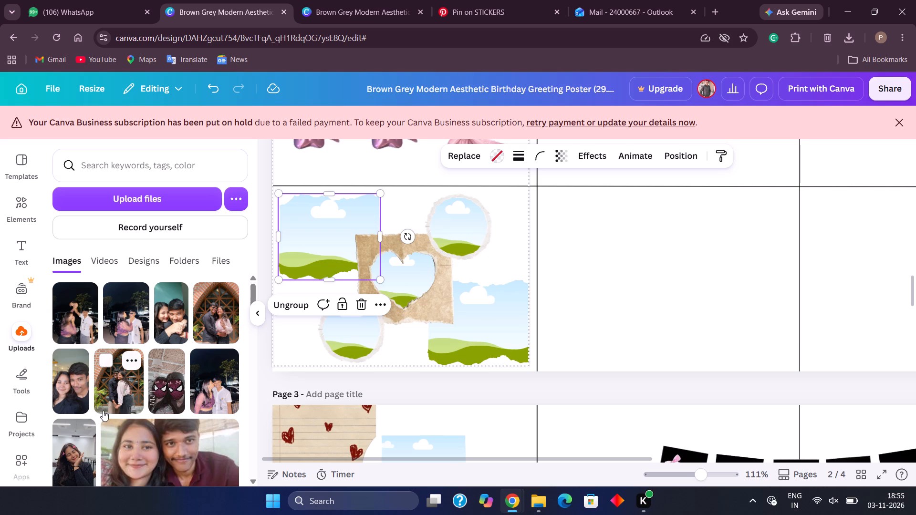
# Place the uploaded photo of the couple in front of apartment buildings into the cardboard heart frame in page 2's lower-left cluster.
pyautogui.scroll(-2, 103, 411)
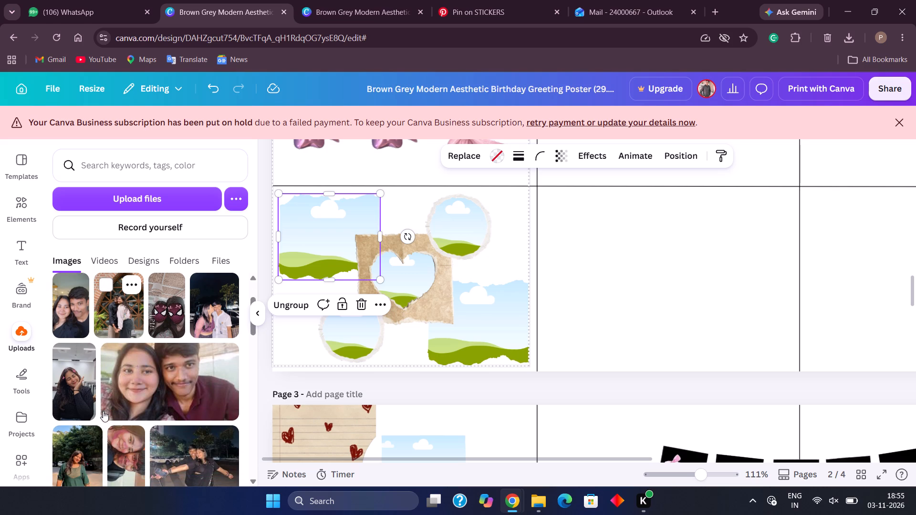
pyautogui.scroll(-2, 103, 411)
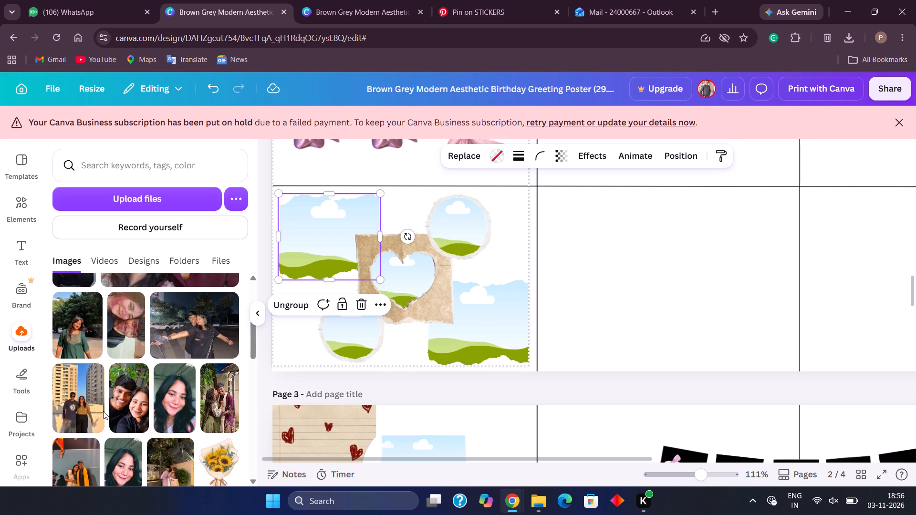
pyautogui.scroll(-1, 103, 411)
pyautogui.moveTo(84, 406); pyautogui.dragTo(171, 396)
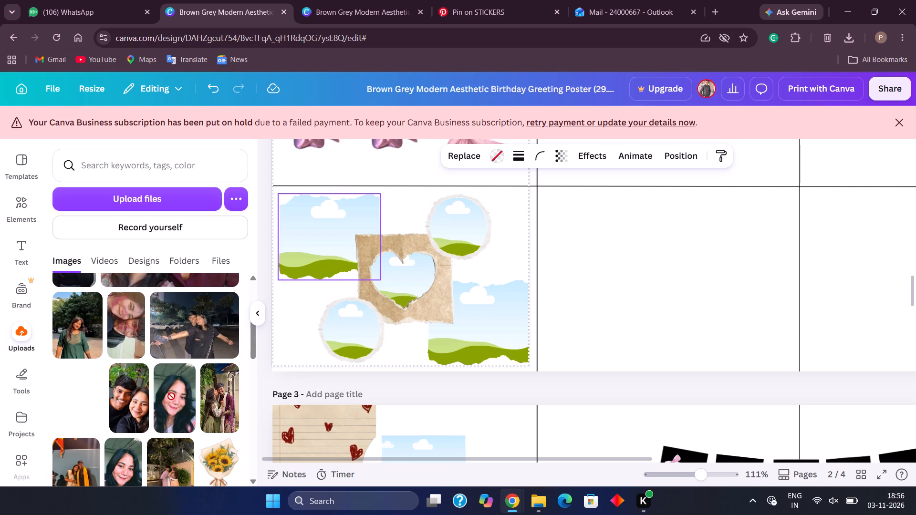
pyautogui.moveTo(171, 396); pyautogui.dragTo(437, 285)
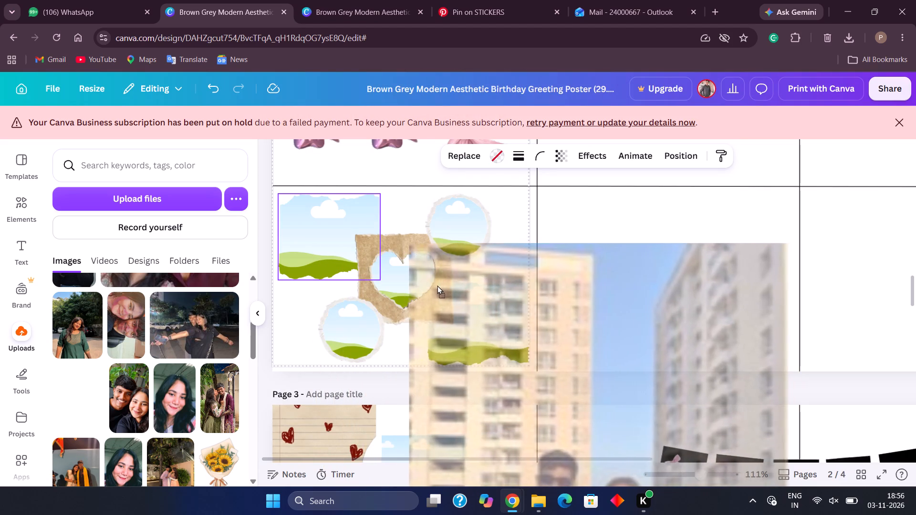
pyautogui.moveTo(437, 285); pyautogui.dragTo(415, 287)
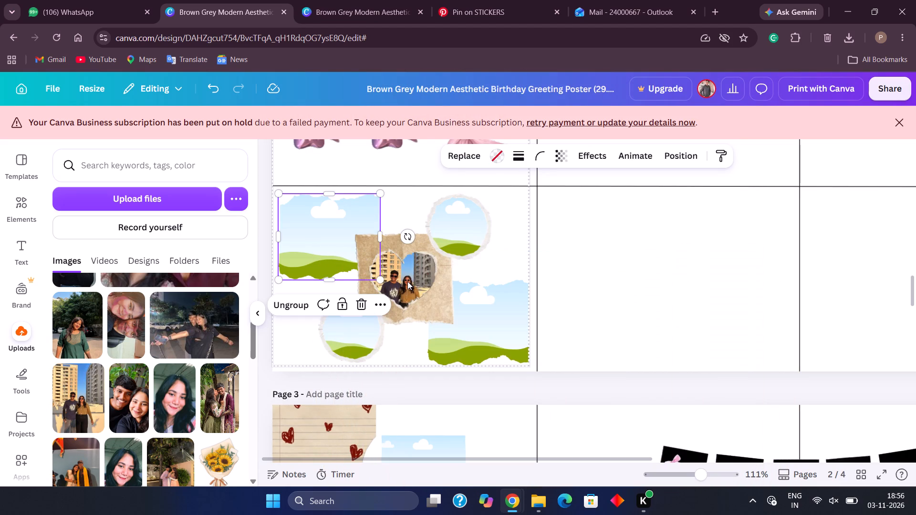
# Reposition the apartment-building couple photo within the cardboard heart frame so the couple sits slightly higher in the heart.
pyautogui.doubleClick(407, 281)
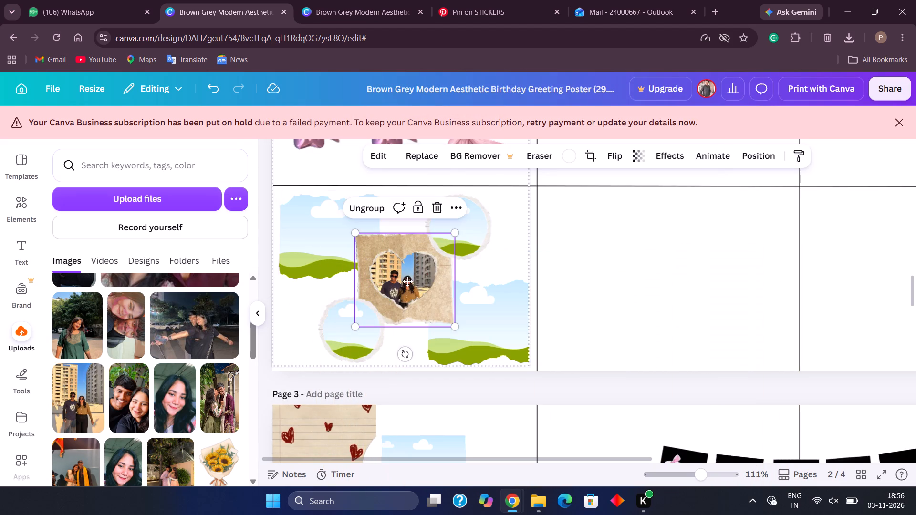
pyautogui.doubleClick(407, 281)
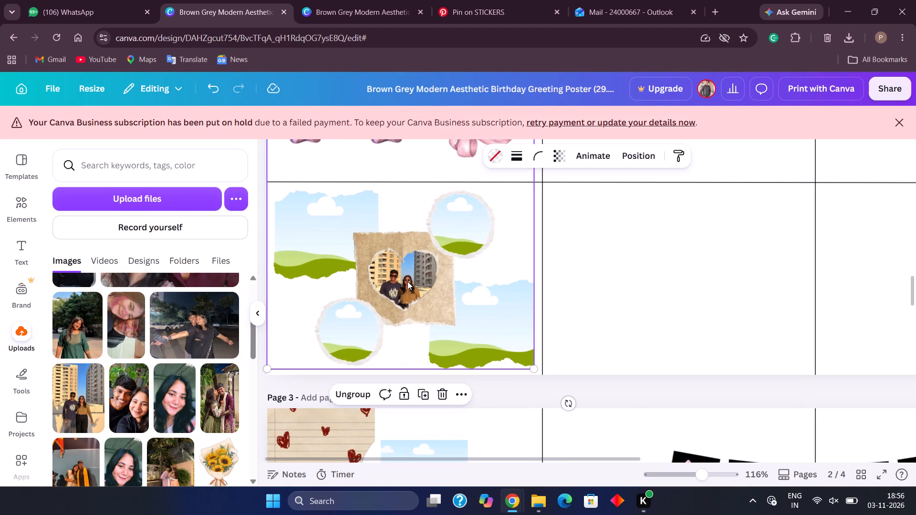
pyautogui.moveTo(407, 281); pyautogui.dragTo(413, 263)
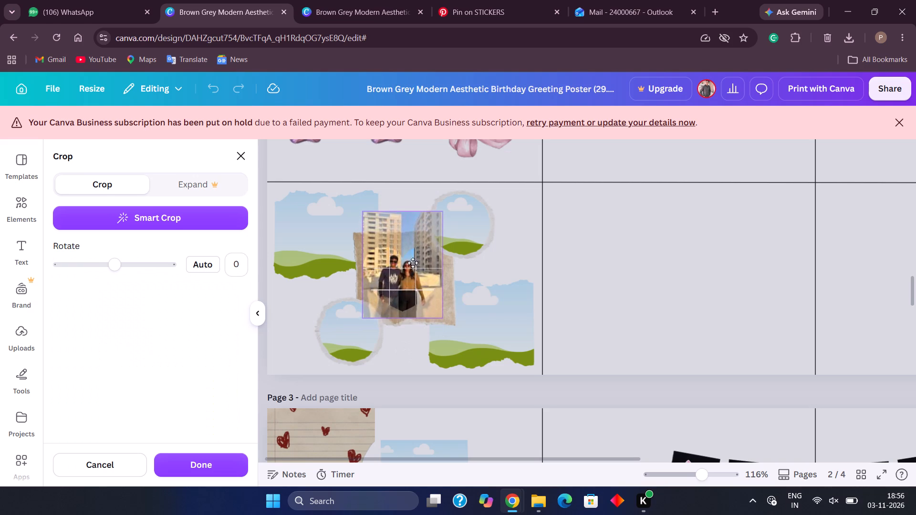
pyautogui.moveTo(413, 263); pyautogui.dragTo(364, 262)
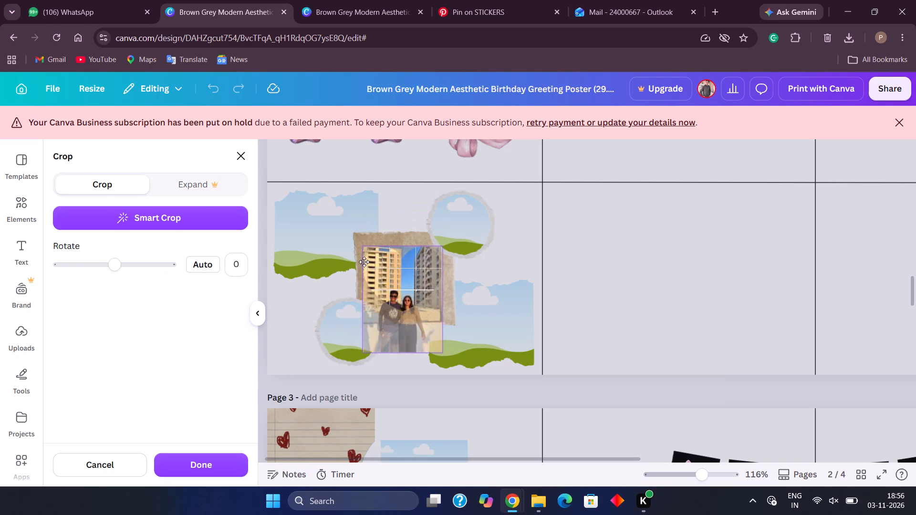
pyautogui.moveTo(364, 262); pyautogui.dragTo(426, 237)
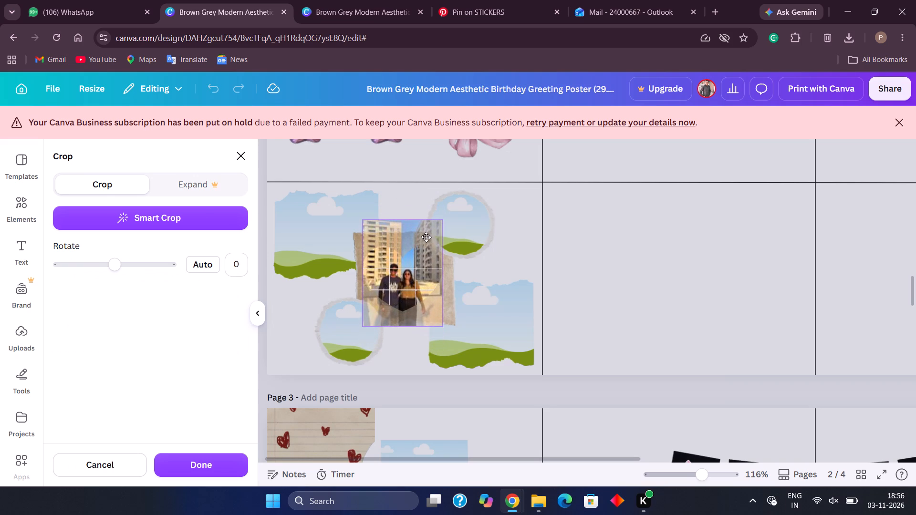
pyautogui.moveTo(426, 237); pyautogui.dragTo(428, 235)
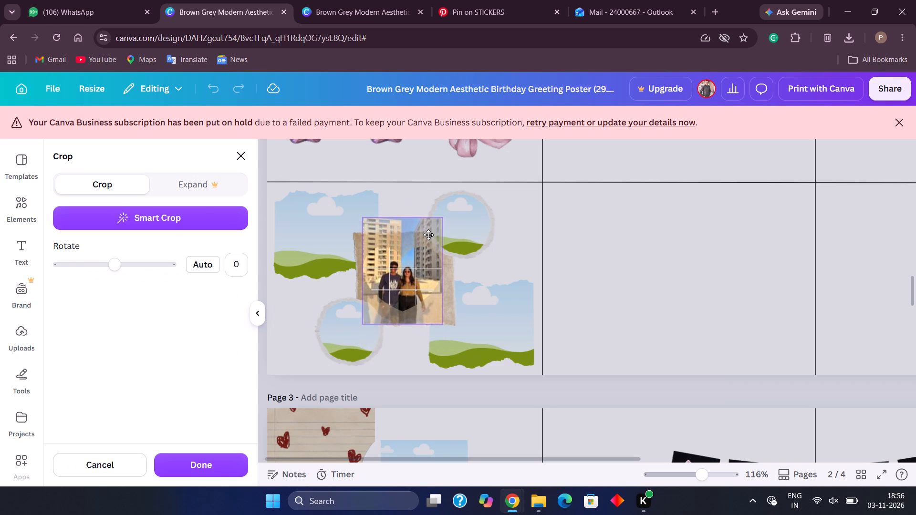
pyautogui.click(563, 278)
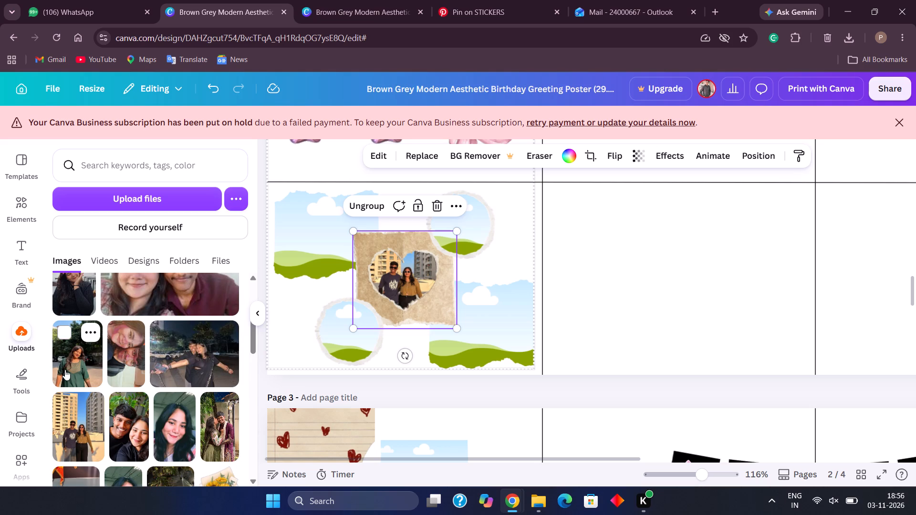
# Fill the cluster's upper-left torn-paper frame with the uploaded photo of the woman in black wearing pink hair bows.
pyautogui.scroll(1, 65, 370)
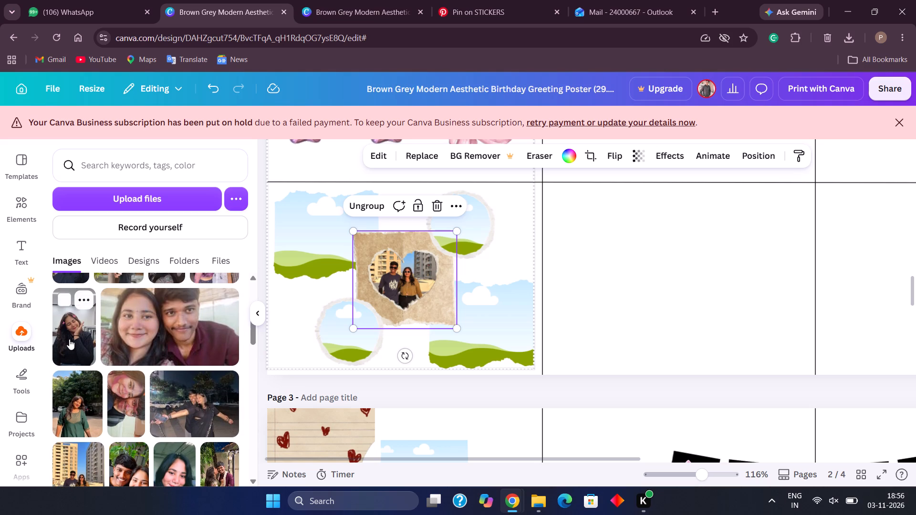
pyautogui.moveTo(69, 339); pyautogui.dragTo(330, 329)
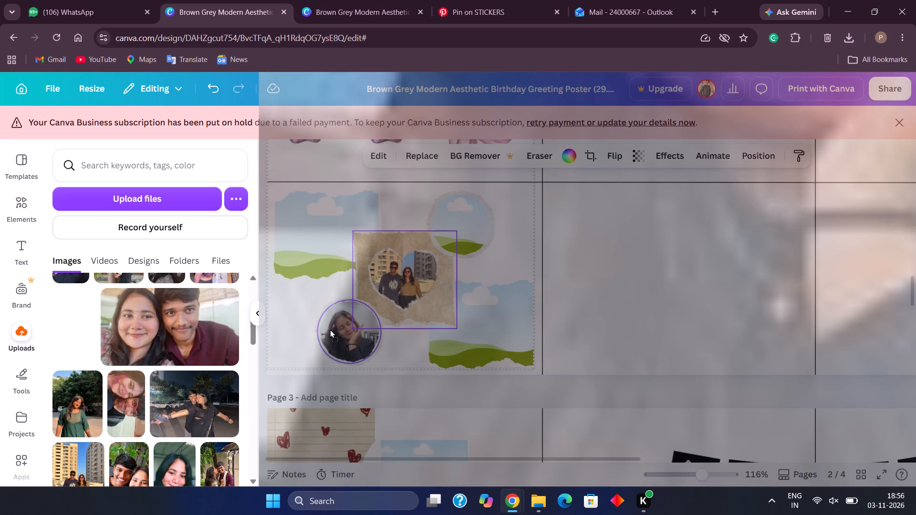
pyautogui.moveTo(330, 329); pyautogui.dragTo(331, 331)
pyautogui.moveTo(331, 331); pyautogui.dragTo(306, 253)
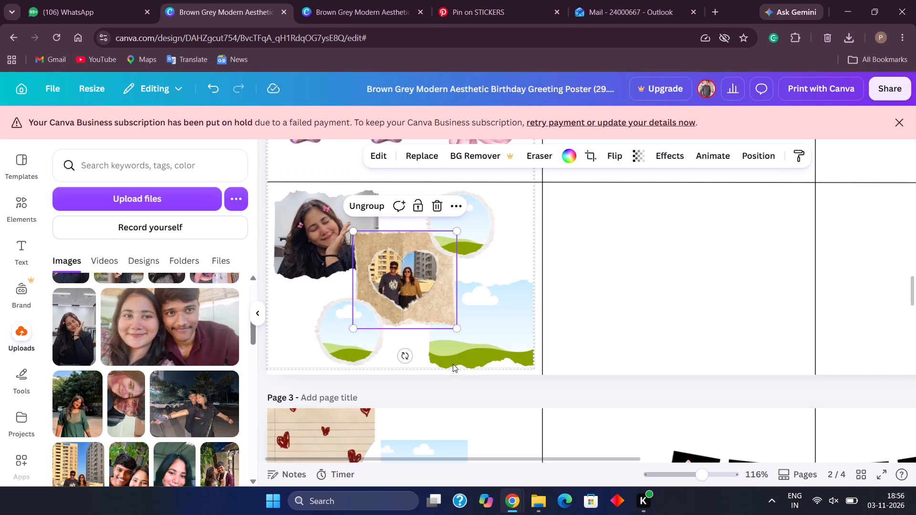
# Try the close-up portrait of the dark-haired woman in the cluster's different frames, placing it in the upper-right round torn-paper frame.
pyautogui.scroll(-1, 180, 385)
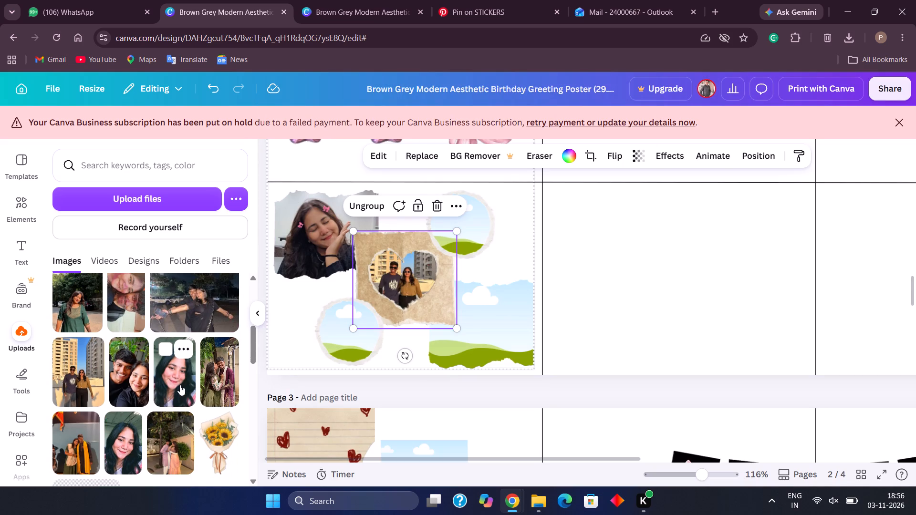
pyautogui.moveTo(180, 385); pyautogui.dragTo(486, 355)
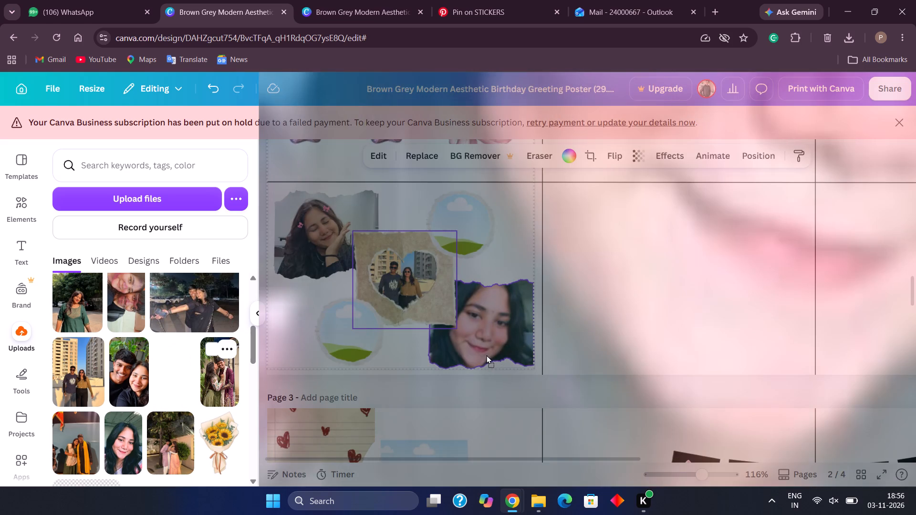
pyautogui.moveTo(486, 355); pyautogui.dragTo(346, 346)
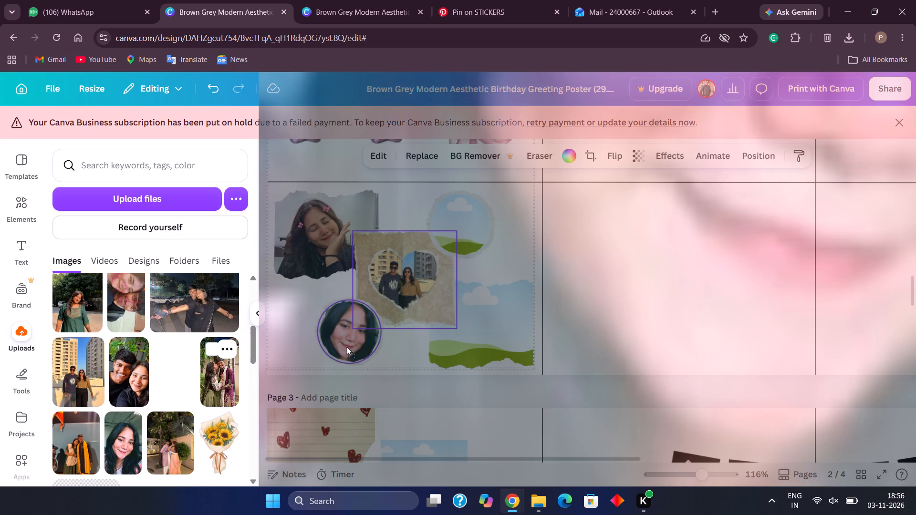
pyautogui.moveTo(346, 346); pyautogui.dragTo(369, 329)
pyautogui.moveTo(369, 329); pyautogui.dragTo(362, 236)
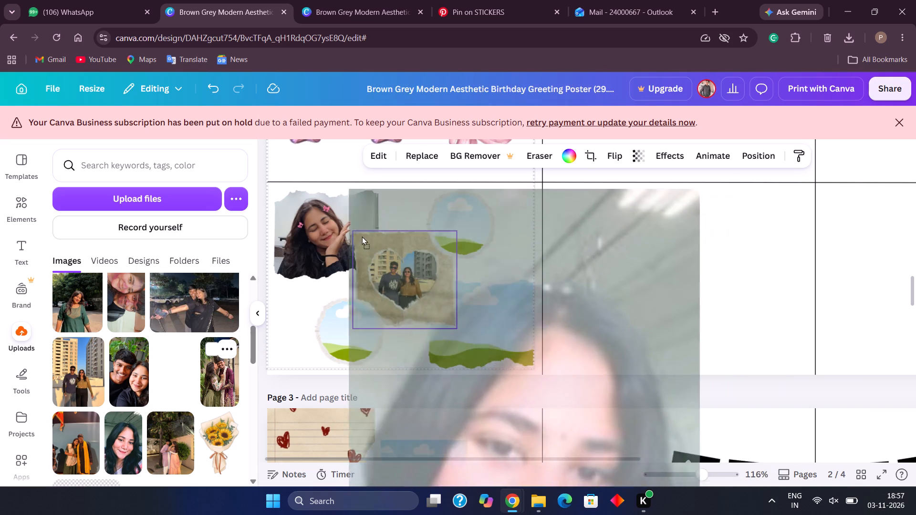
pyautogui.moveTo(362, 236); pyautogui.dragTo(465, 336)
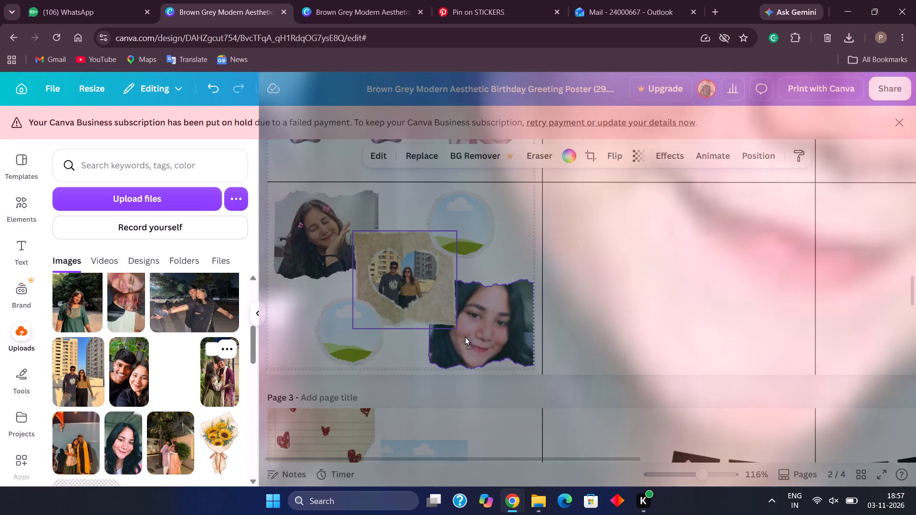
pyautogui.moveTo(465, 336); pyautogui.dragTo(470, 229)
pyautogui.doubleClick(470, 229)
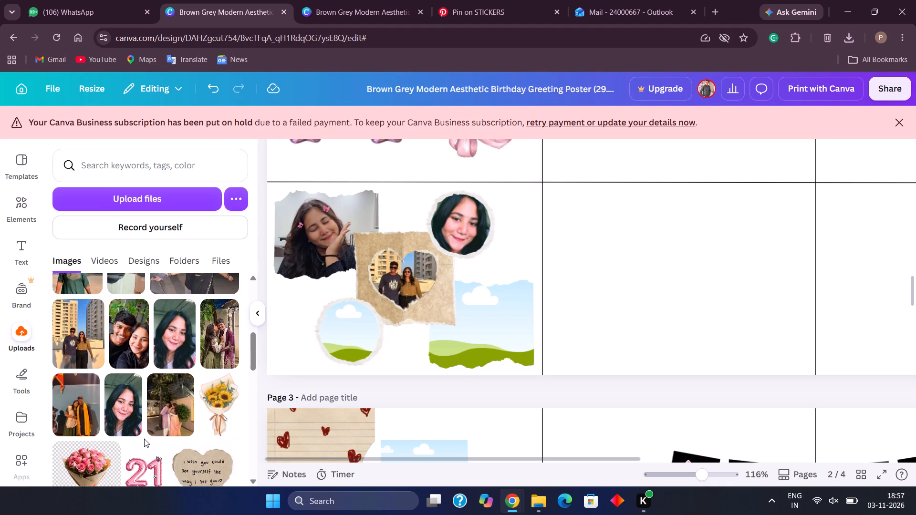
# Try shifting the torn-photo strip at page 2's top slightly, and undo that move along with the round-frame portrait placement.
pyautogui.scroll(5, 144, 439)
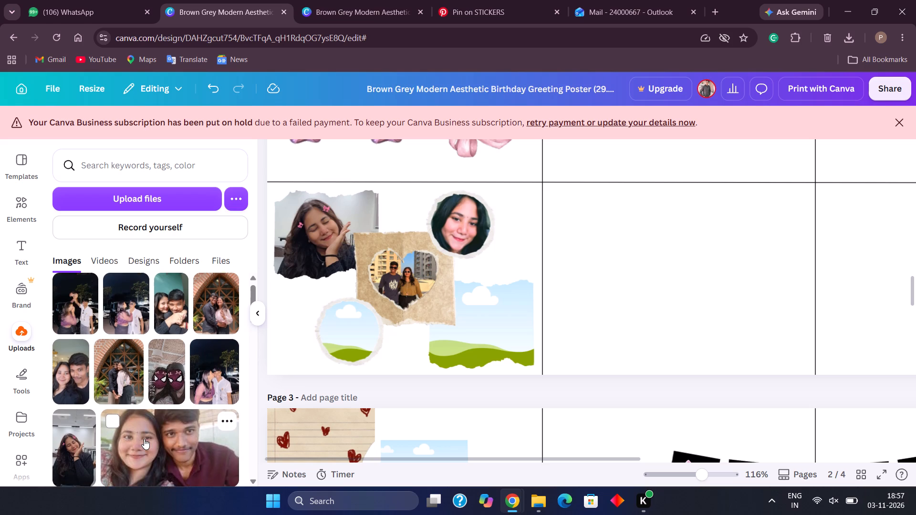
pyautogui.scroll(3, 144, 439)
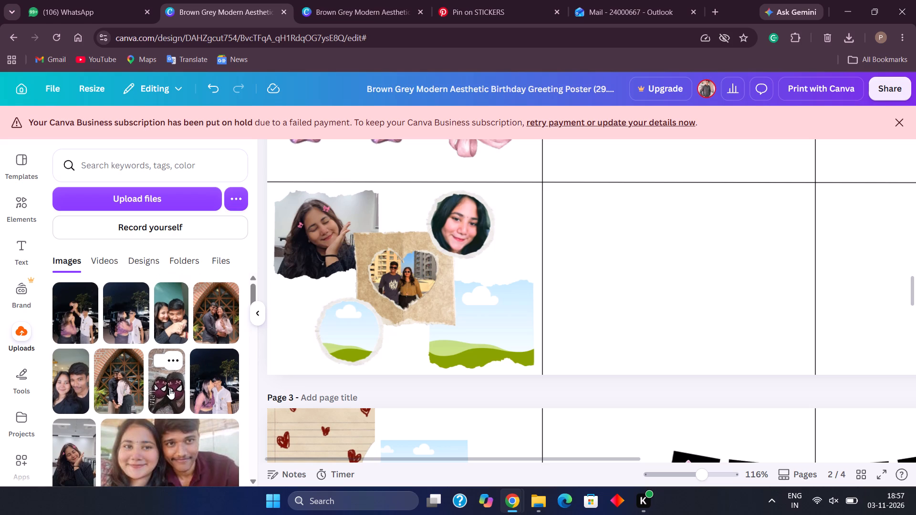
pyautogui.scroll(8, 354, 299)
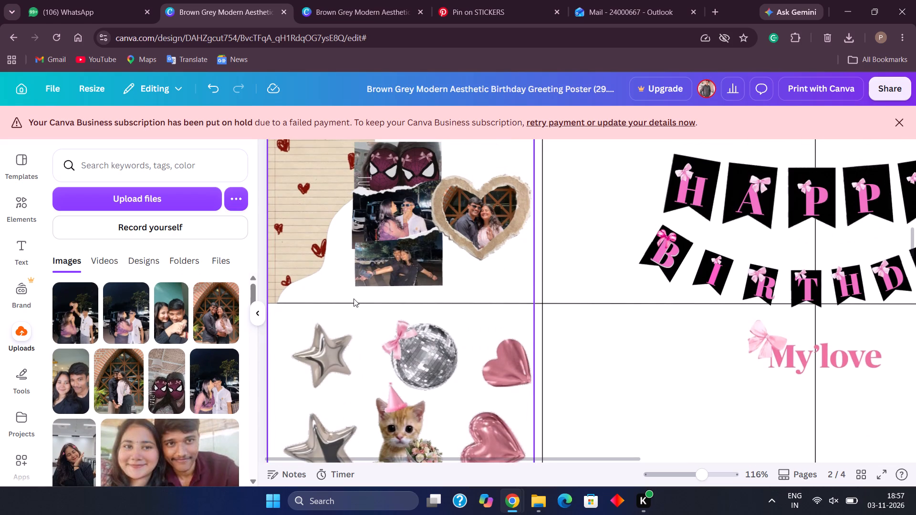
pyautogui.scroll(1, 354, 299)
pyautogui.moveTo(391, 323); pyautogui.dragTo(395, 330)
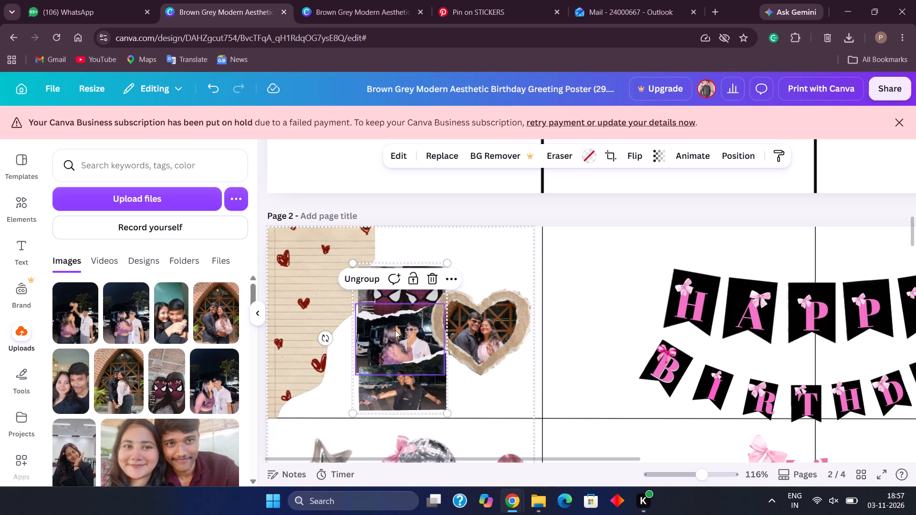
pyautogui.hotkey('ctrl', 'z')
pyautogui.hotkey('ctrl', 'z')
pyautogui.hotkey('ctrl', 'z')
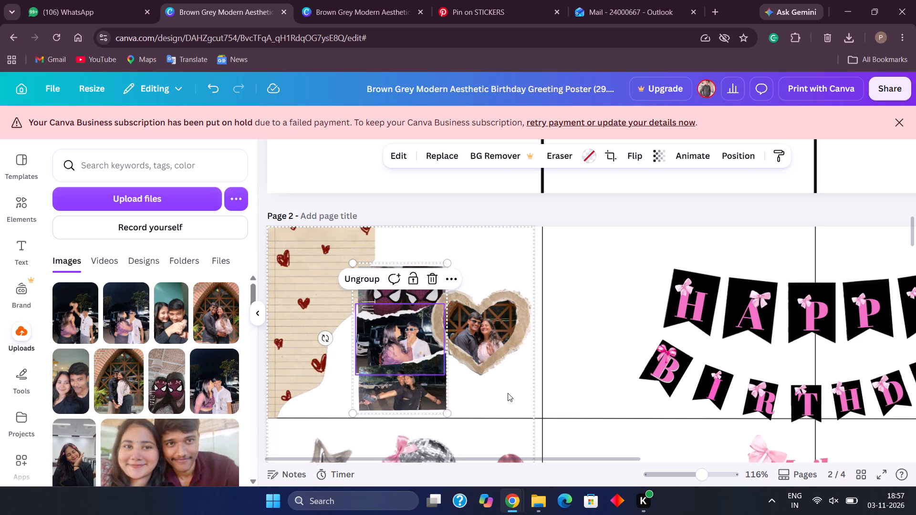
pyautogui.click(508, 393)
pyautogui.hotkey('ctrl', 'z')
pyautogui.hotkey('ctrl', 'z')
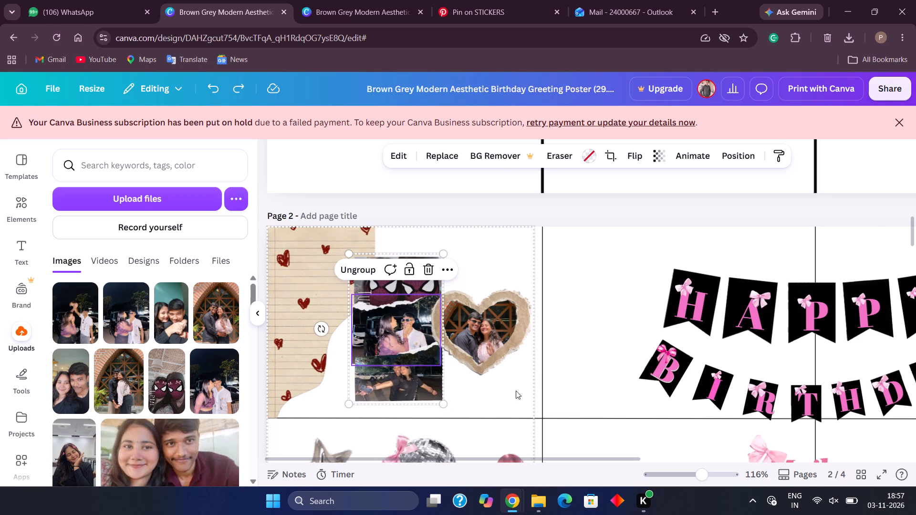
# Select the Happy Birthday banner group on page 2 and look over the poster's pages and the area around the banner.
pyautogui.click(623, 350)
pyautogui.scroll(-16, 623, 350)
pyautogui.scroll(2, 623, 350)
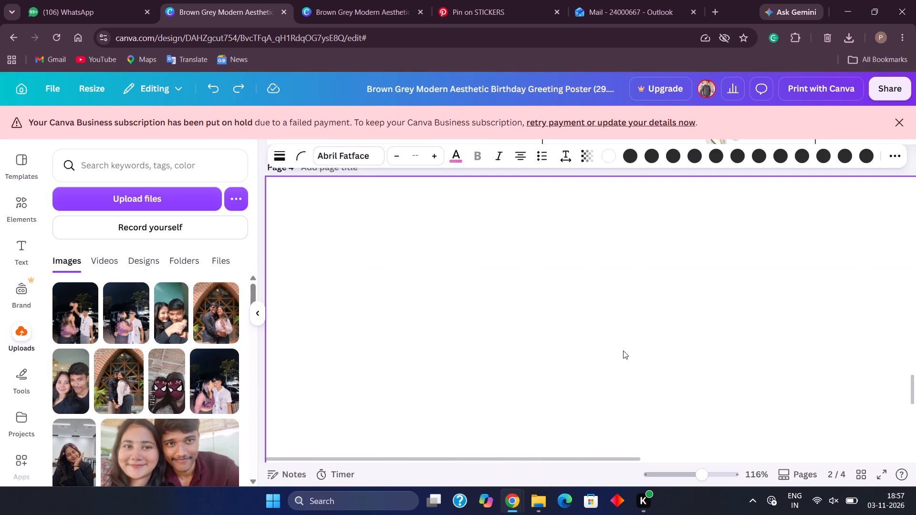
pyautogui.scroll(5, 623, 350)
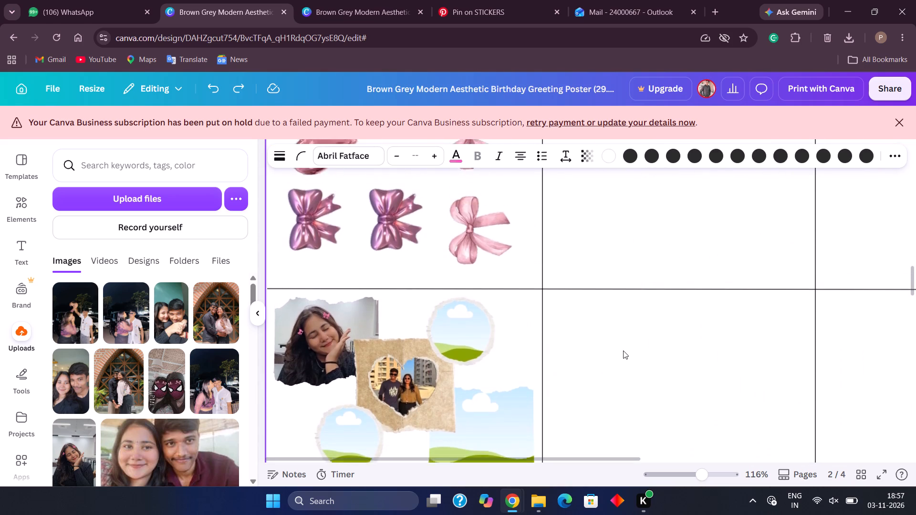
pyautogui.scroll(2, 623, 350)
pyautogui.scroll(-2, 623, 350)
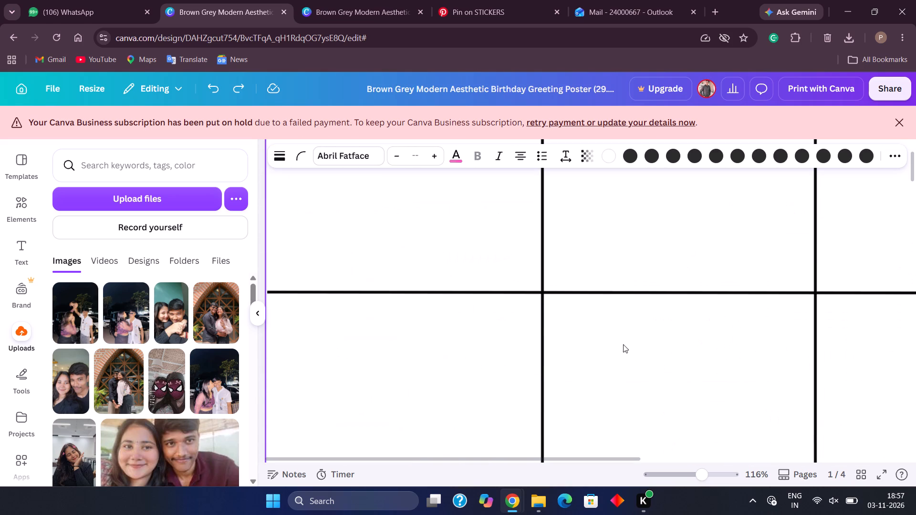
pyautogui.scroll(-3, 623, 337)
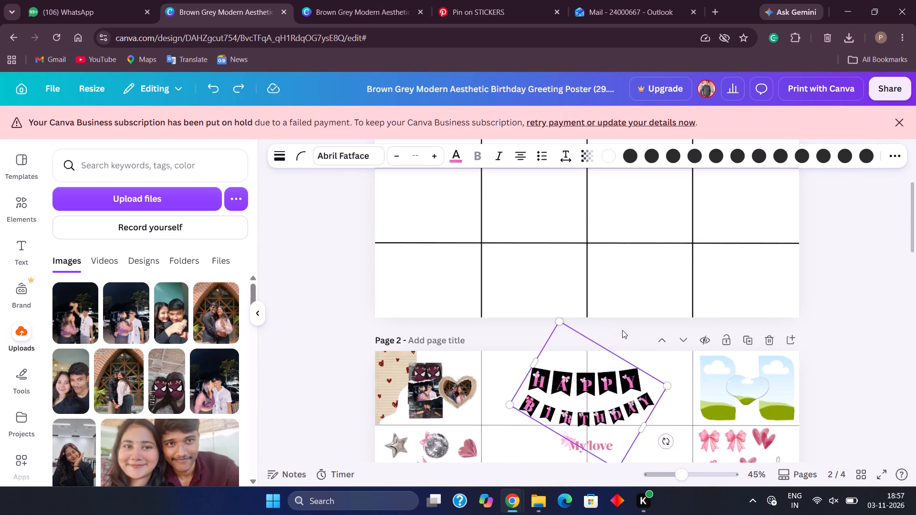
pyautogui.scroll(-1, 622, 330)
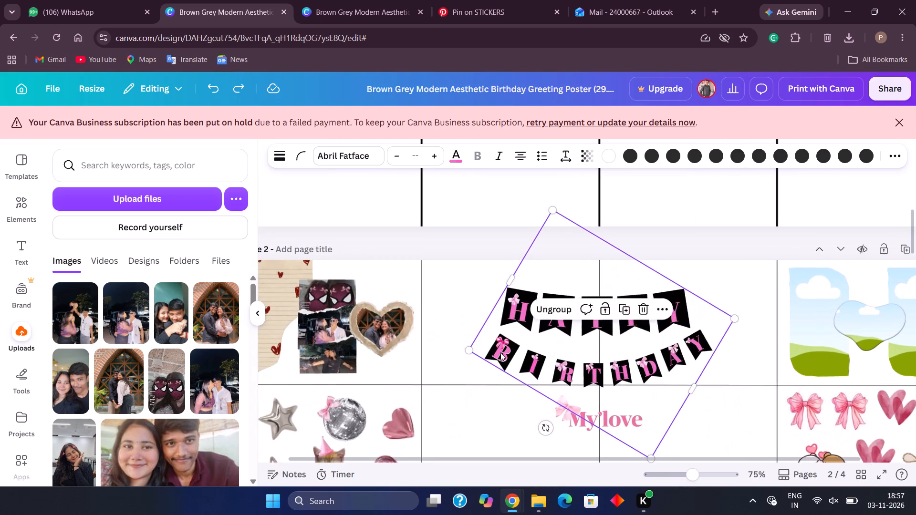
# Reposition the masked-couple photo within the top frame of page 2's torn-photo strip so both masks sit inside the frame.
pyautogui.hscroll(2, 416, 365)
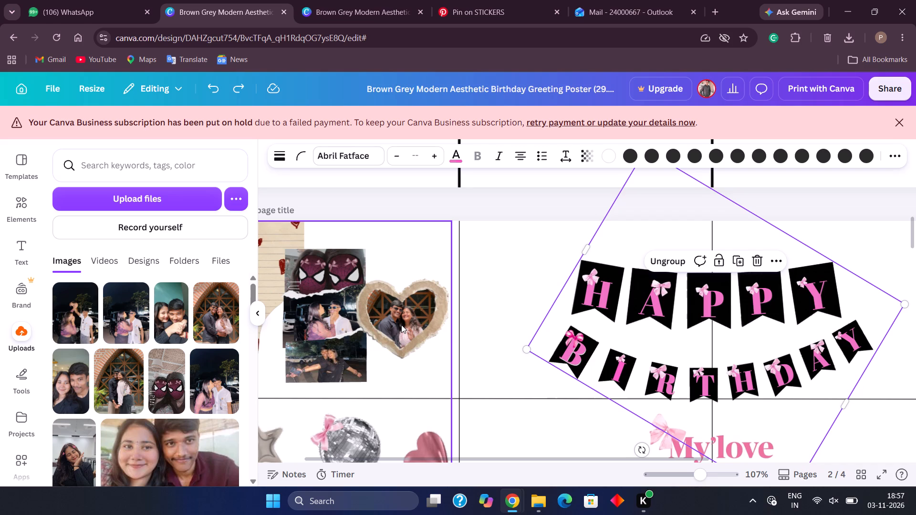
pyautogui.hscroll(1, 401, 325)
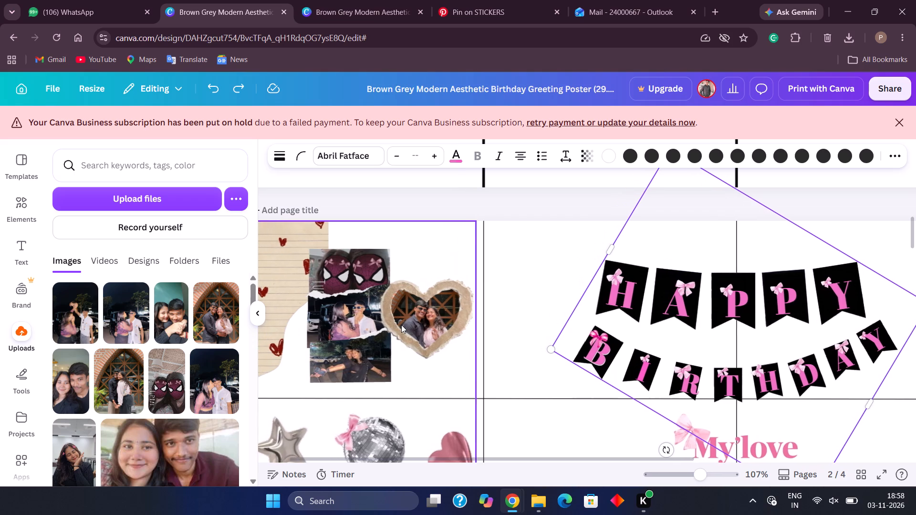
pyautogui.hscroll(1, 401, 325)
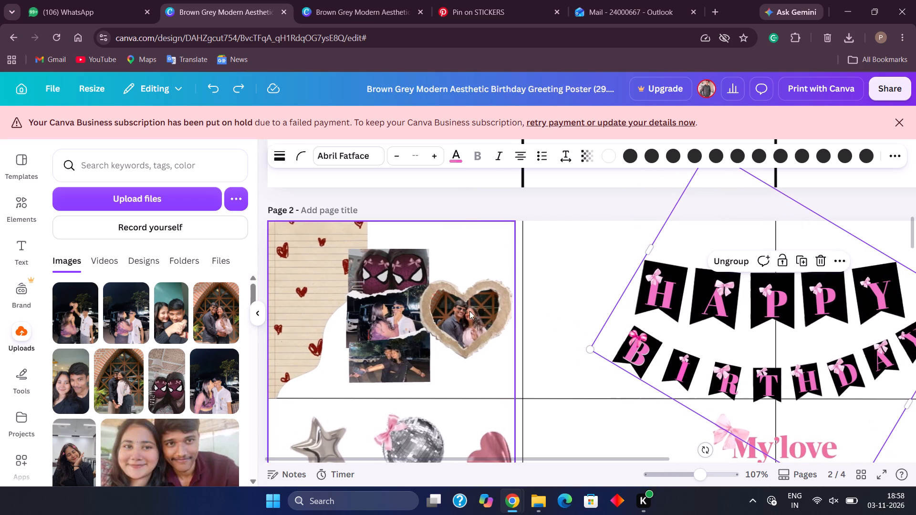
pyautogui.click(396, 269)
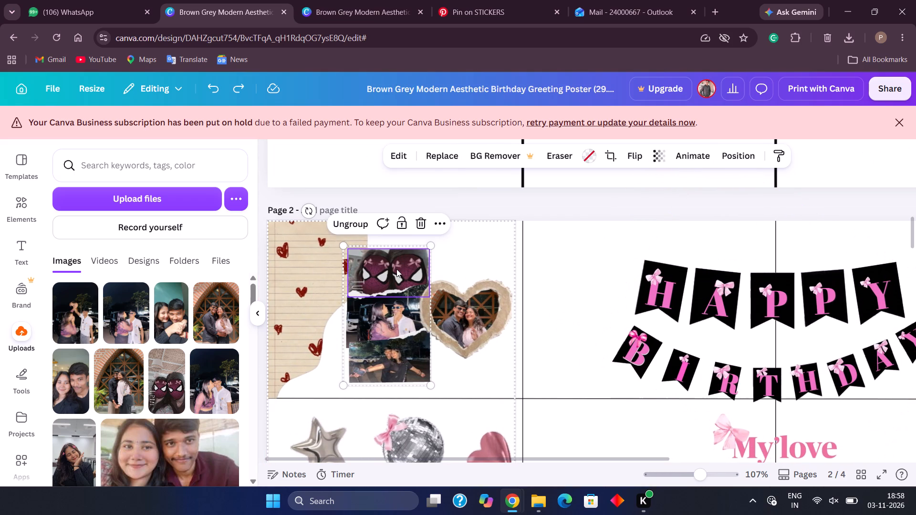
pyautogui.doubleClick(396, 269)
pyautogui.moveTo(396, 269); pyautogui.dragTo(380, 295)
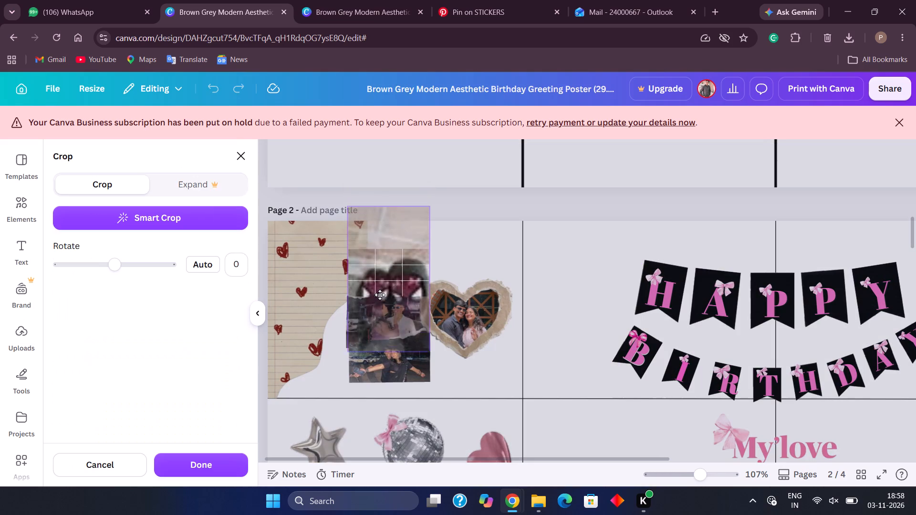
pyautogui.moveTo(380, 295); pyautogui.dragTo(401, 273)
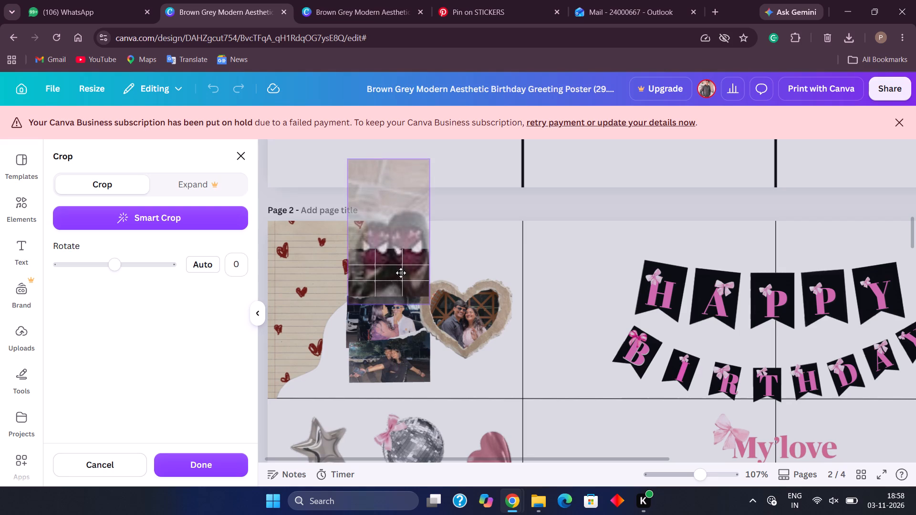
pyautogui.moveTo(401, 273); pyautogui.dragTo(413, 293)
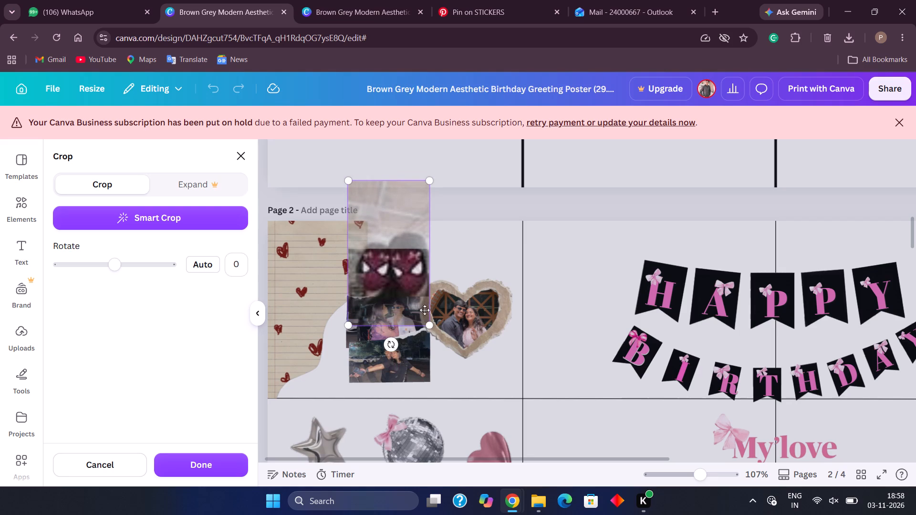
pyautogui.click(476, 374)
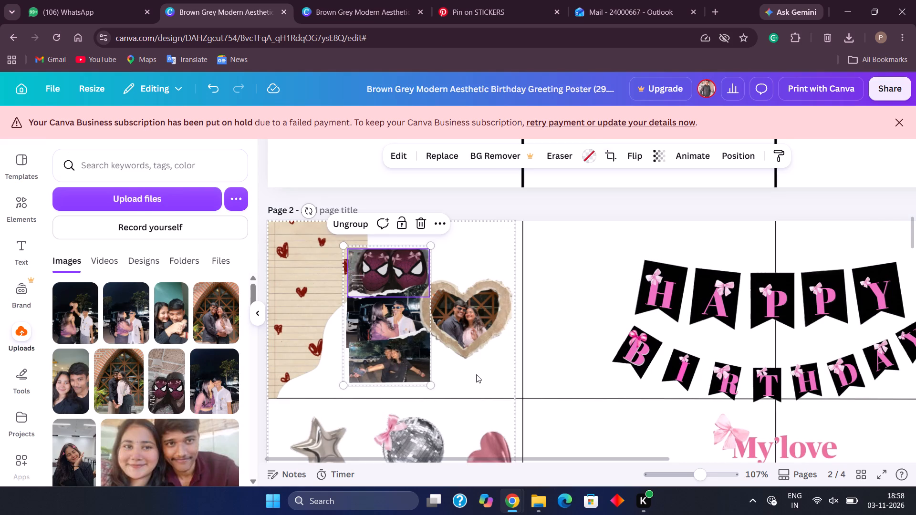
# Fine-tune the masked-couple photo's vertical crop in the strip's top frame, keeping both masks fully in view.
pyautogui.doubleClick(408, 268)
pyautogui.moveTo(408, 268); pyautogui.dragTo(409, 291)
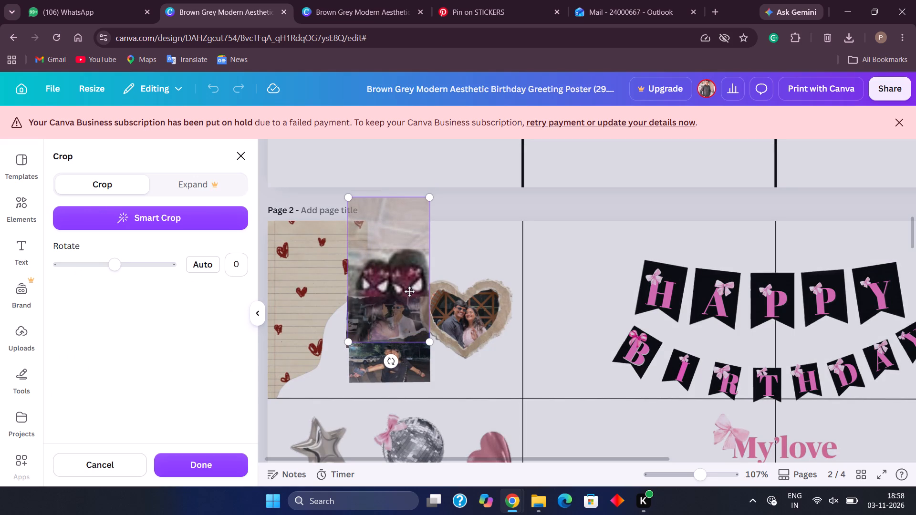
pyautogui.click(488, 370)
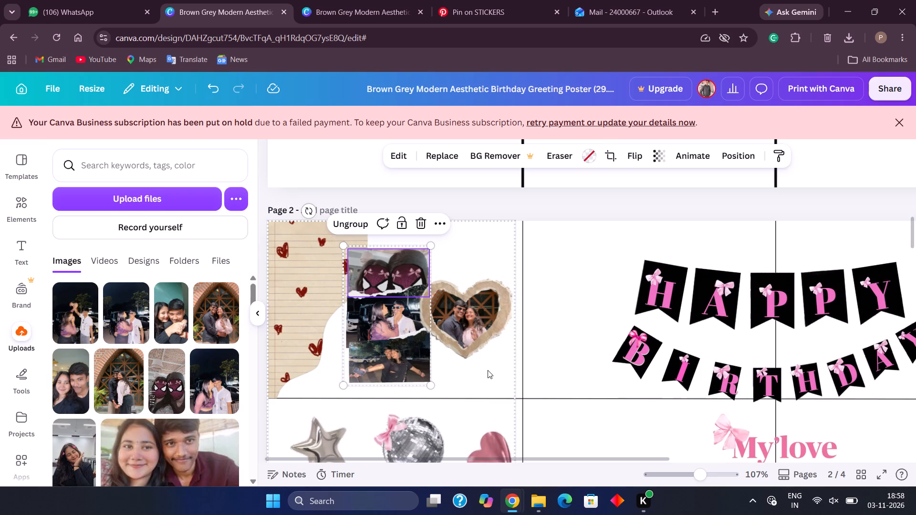
pyautogui.doubleClick(382, 273)
pyautogui.moveTo(382, 273); pyautogui.dragTo(382, 271)
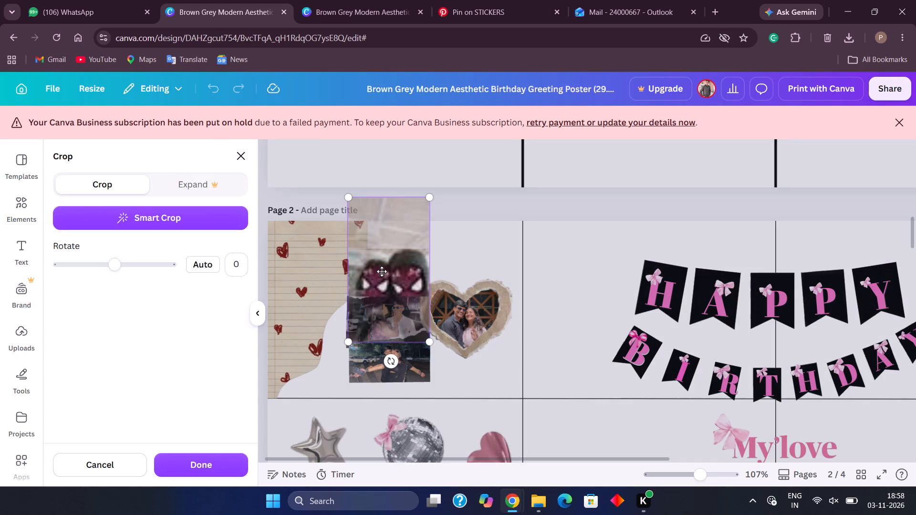
pyautogui.moveTo(382, 271); pyautogui.dragTo(384, 256)
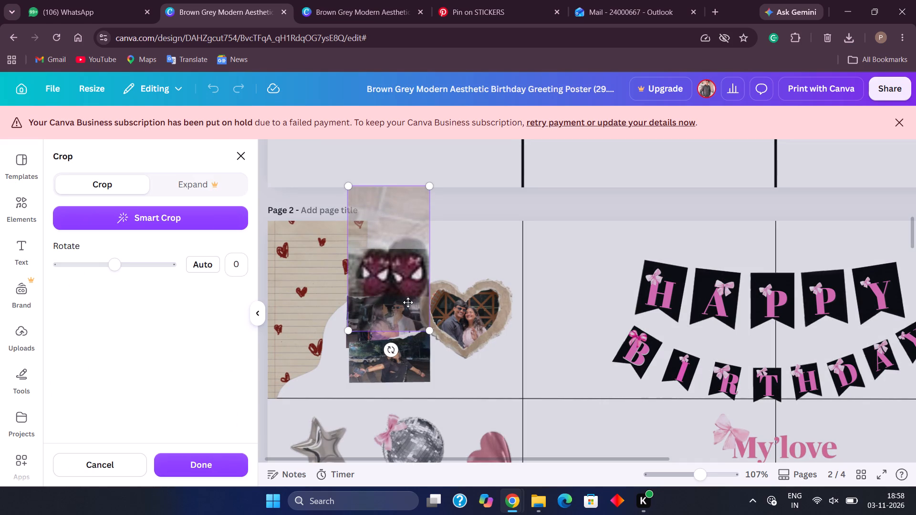
pyautogui.click(499, 377)
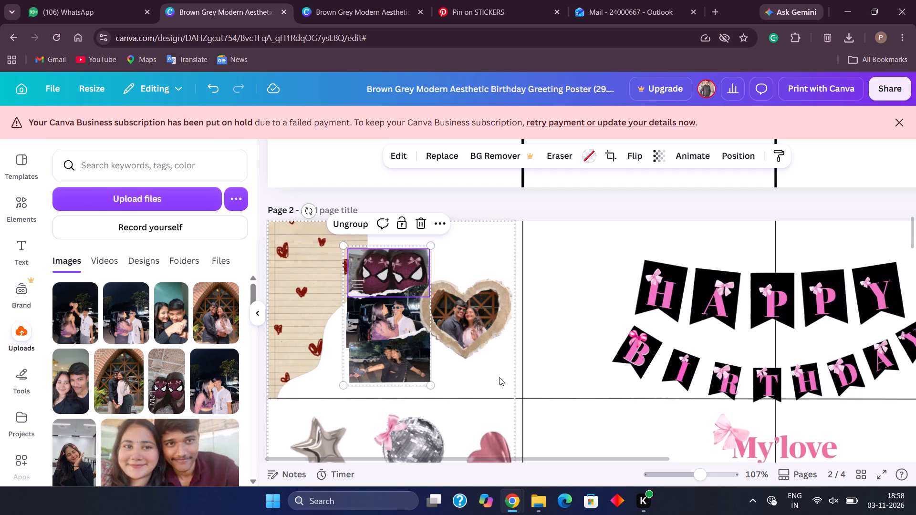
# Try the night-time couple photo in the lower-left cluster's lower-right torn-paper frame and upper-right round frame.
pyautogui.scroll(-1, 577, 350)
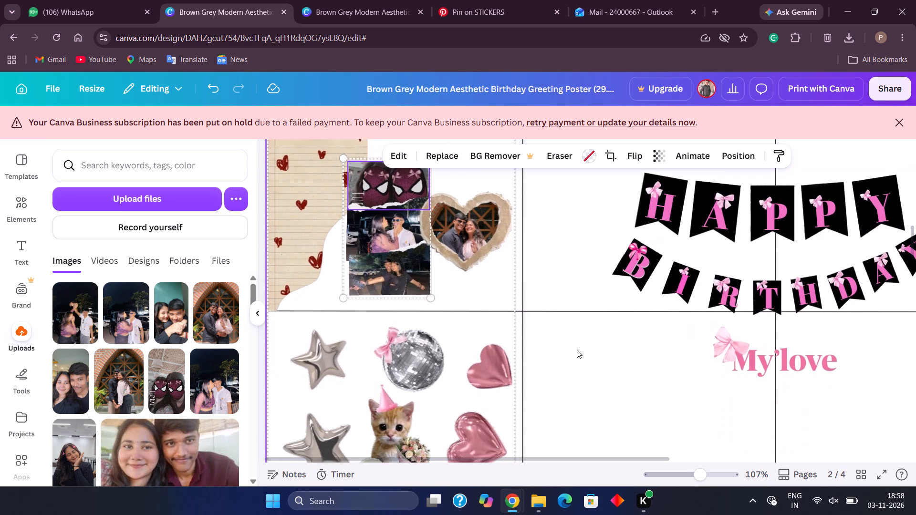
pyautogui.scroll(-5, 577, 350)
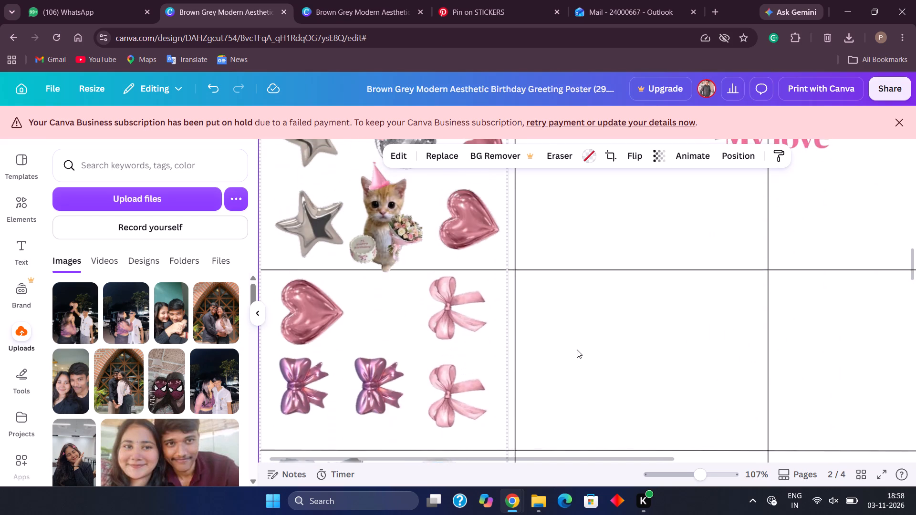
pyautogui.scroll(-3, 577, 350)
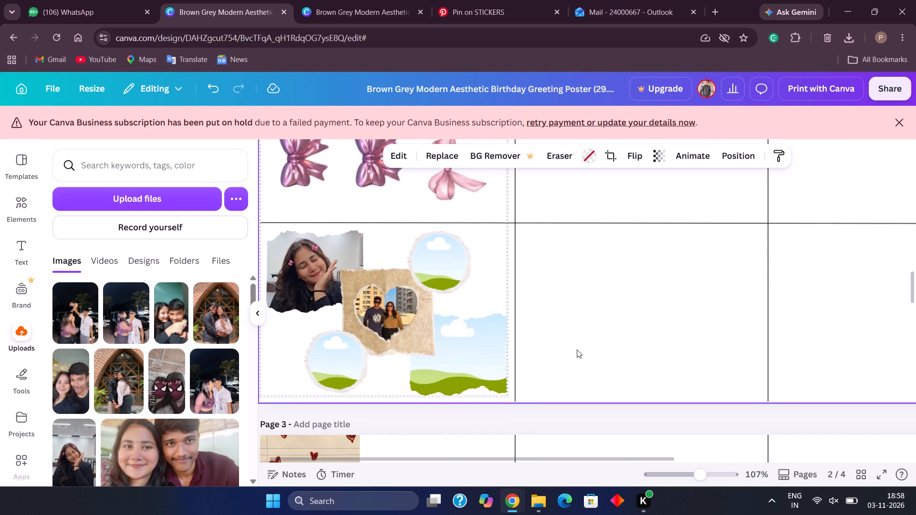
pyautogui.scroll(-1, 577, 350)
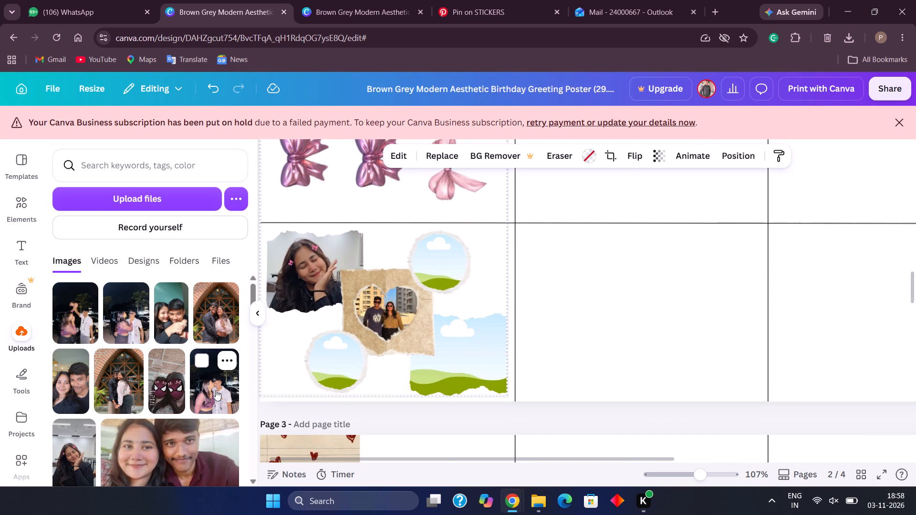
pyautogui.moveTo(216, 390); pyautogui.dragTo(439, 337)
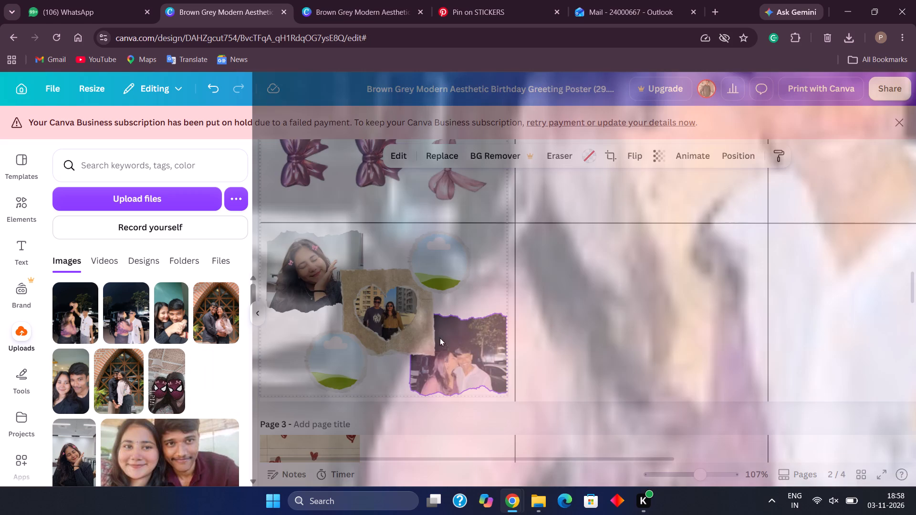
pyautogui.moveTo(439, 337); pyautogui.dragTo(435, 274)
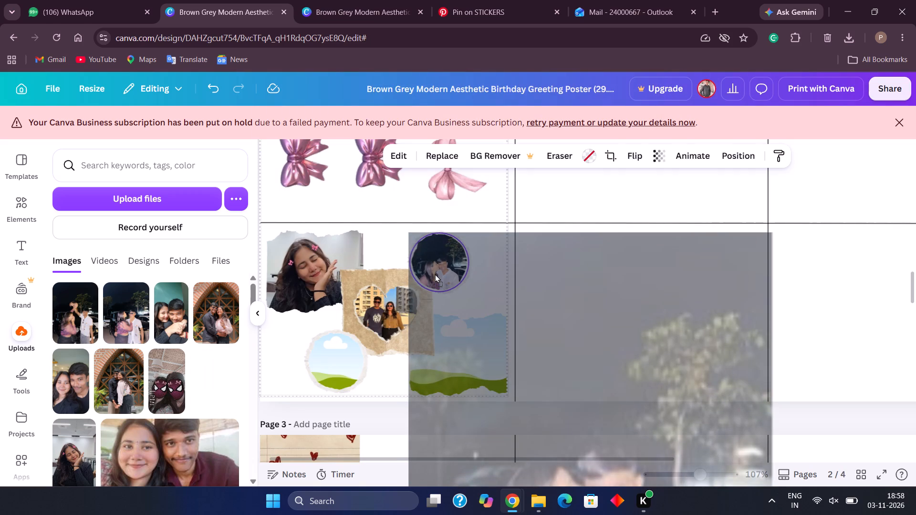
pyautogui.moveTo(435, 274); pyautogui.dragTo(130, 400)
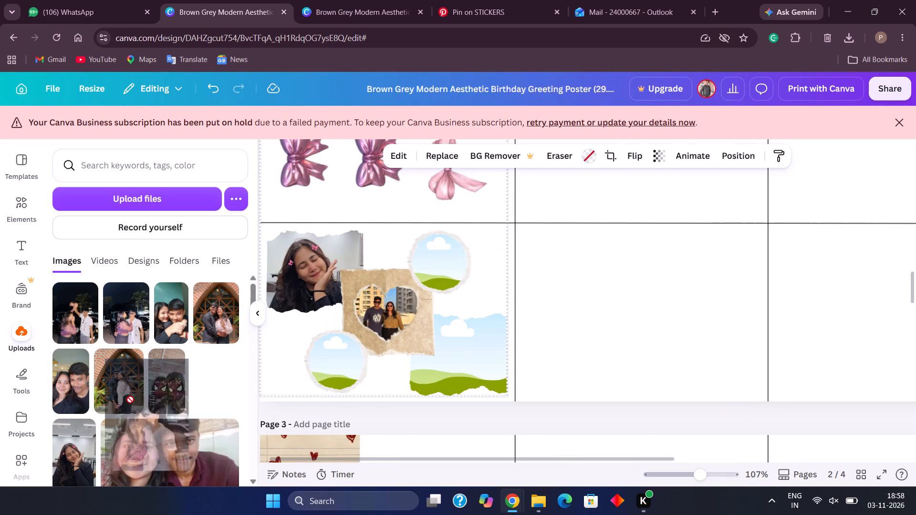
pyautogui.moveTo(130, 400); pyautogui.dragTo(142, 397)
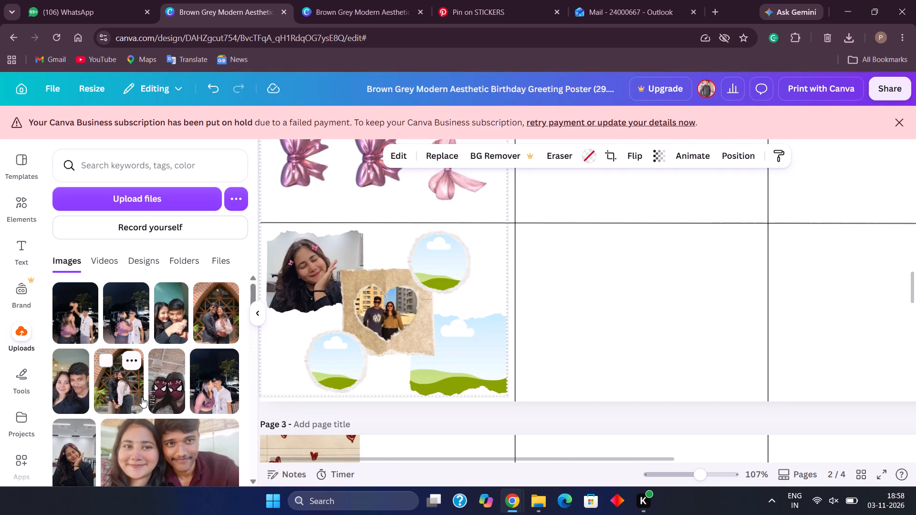
# Fill the lower-left round torn-paper frame of page 2's bottom cluster with the night-time photo of the couple face to face.
pyautogui.scroll(5, 142, 397)
pyautogui.scroll(6, 348, 307)
pyautogui.scroll(-1, 348, 307)
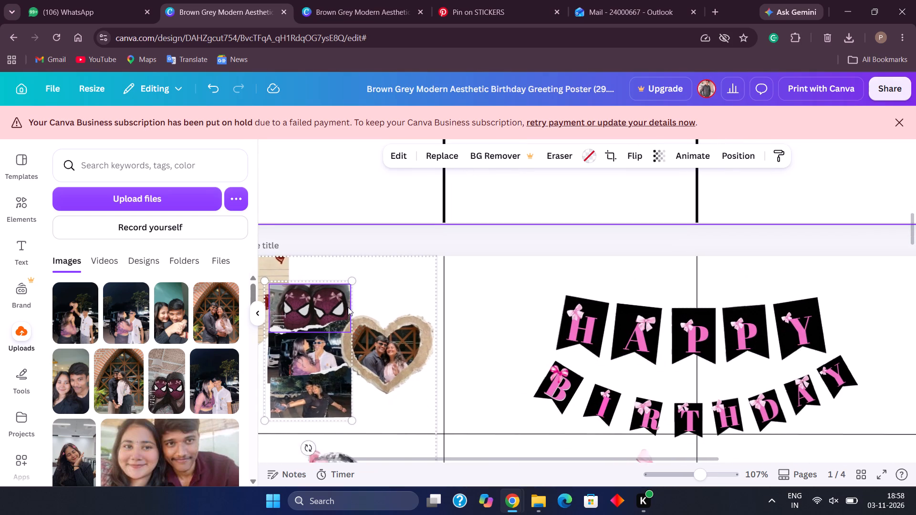
pyautogui.scroll(-6, 348, 307)
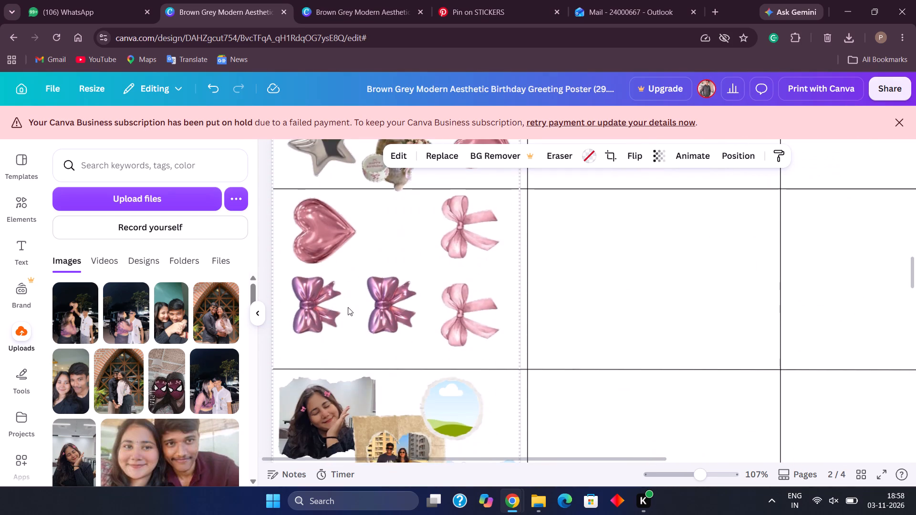
pyautogui.scroll(-3, 348, 307)
pyautogui.moveTo(210, 394); pyautogui.dragTo(343, 356)
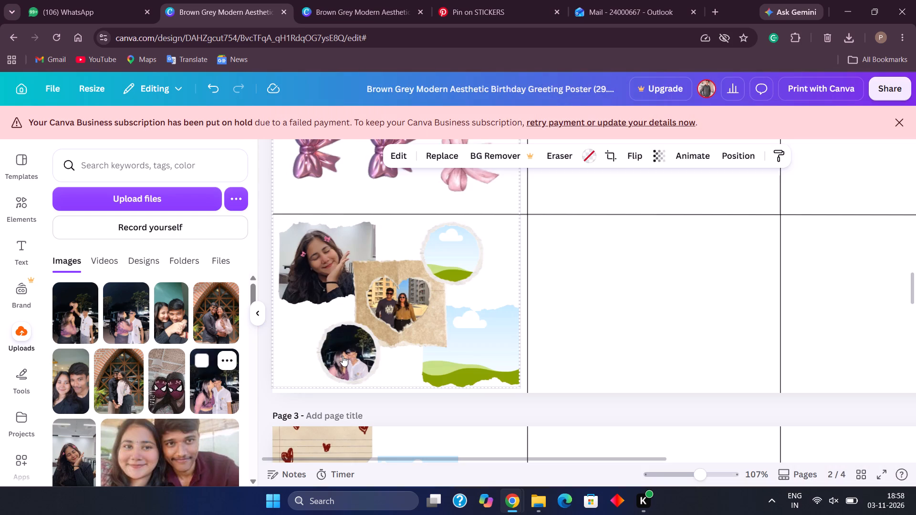
# Fill the cluster's upper-right round torn-paper frame with the uploaded portrait-format selfie of the couple.
pyautogui.scroll(-1, 134, 391)
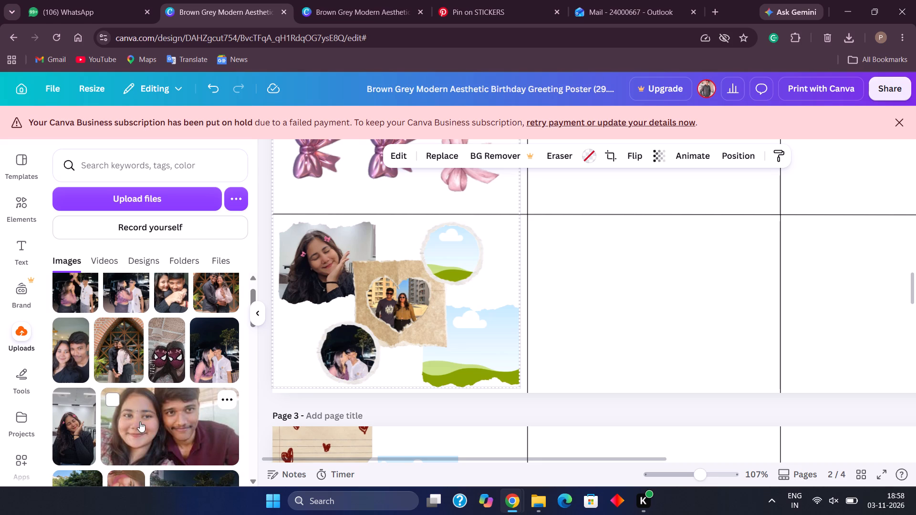
pyautogui.moveTo(74, 369); pyautogui.dragTo(499, 257)
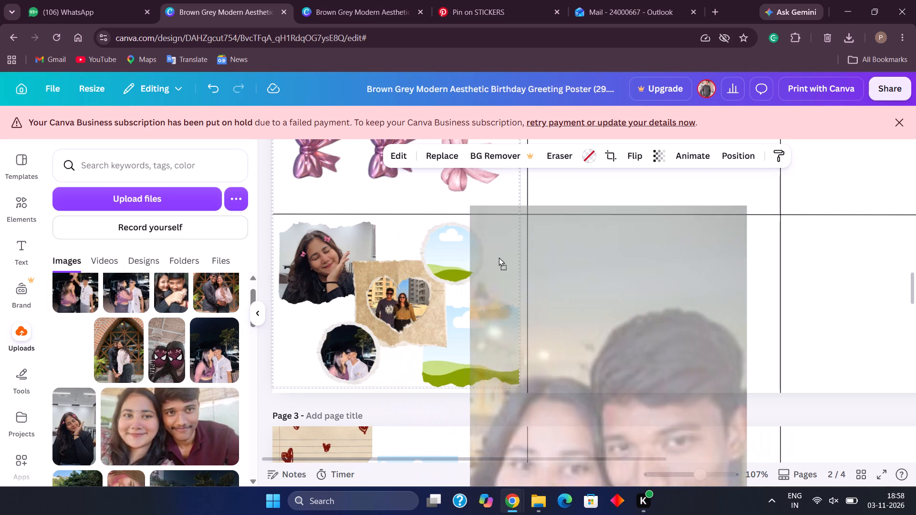
pyautogui.moveTo(499, 257); pyautogui.dragTo(464, 257)
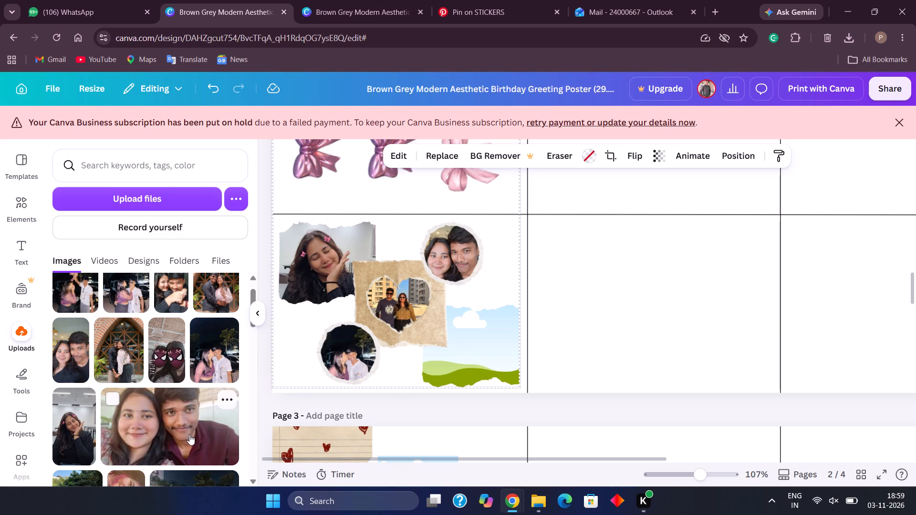
# Fill the cluster's lower-right torn-paper frame with the uploaded close-up portrait of the dark-haired woman.
pyautogui.scroll(-1, 183, 406)
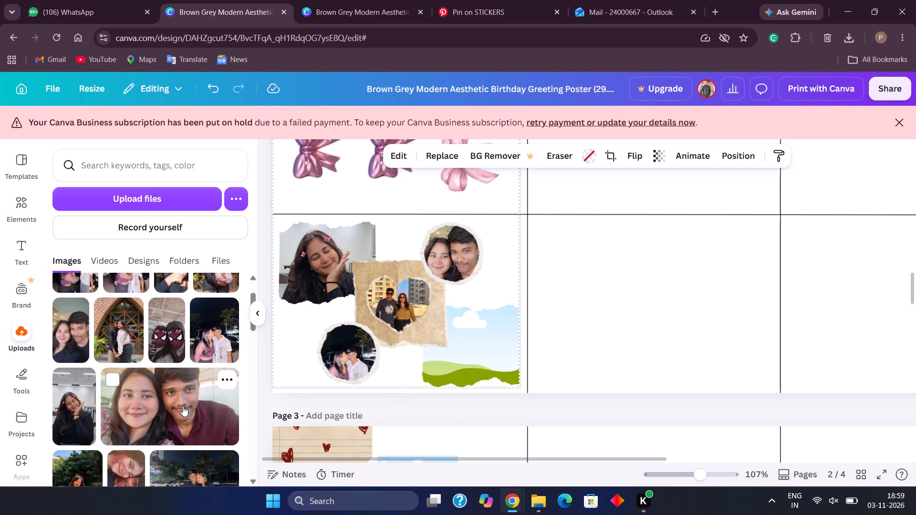
pyautogui.scroll(-2, 183, 406)
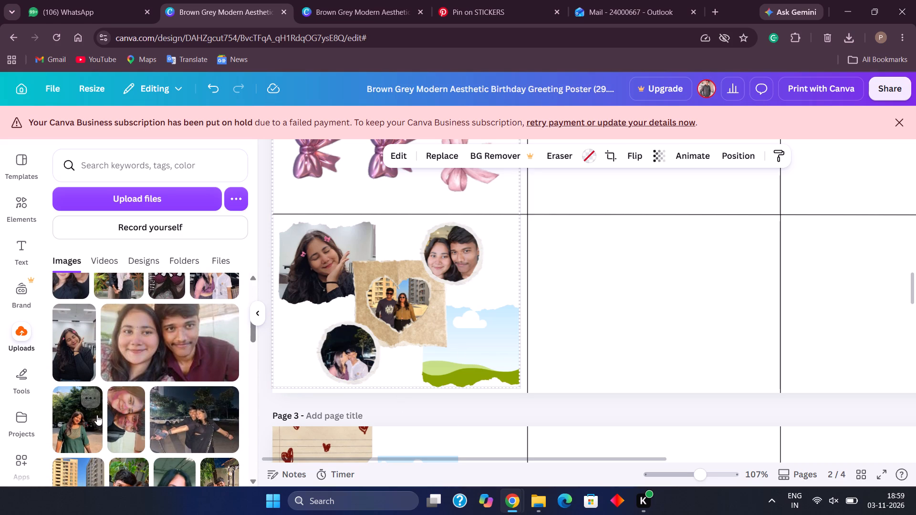
pyautogui.scroll(-1, 92, 417)
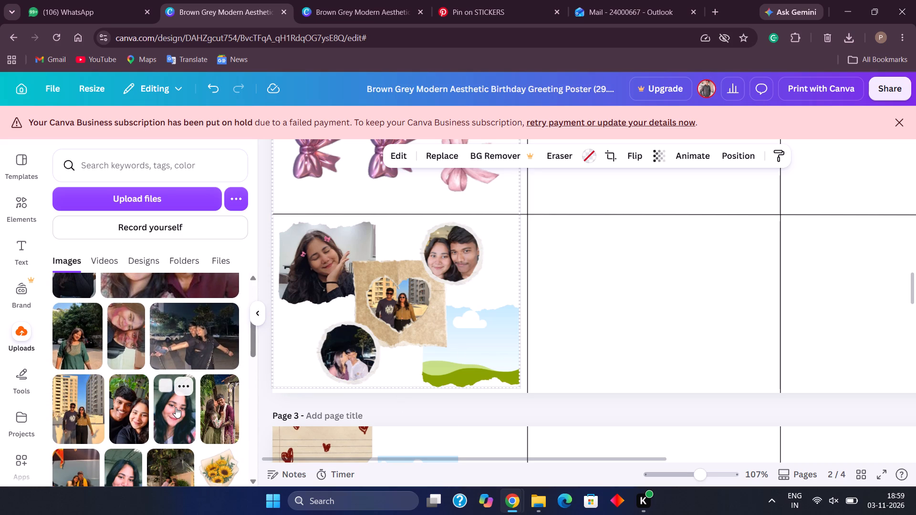
pyautogui.moveTo(176, 407); pyautogui.dragTo(464, 357)
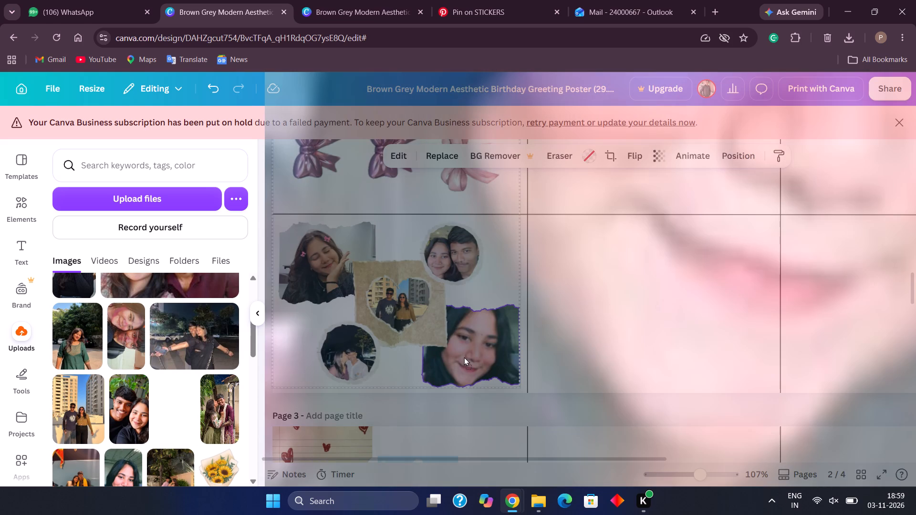
pyautogui.moveTo(464, 357); pyautogui.dragTo(461, 356)
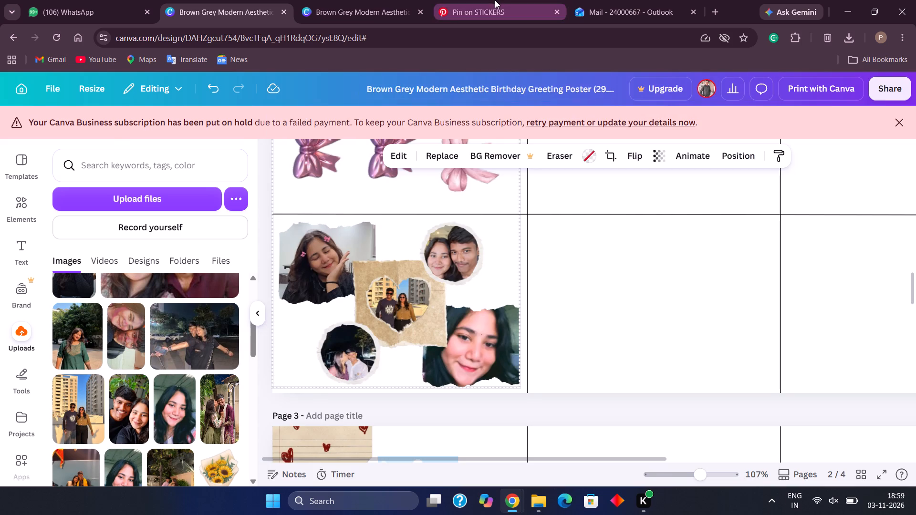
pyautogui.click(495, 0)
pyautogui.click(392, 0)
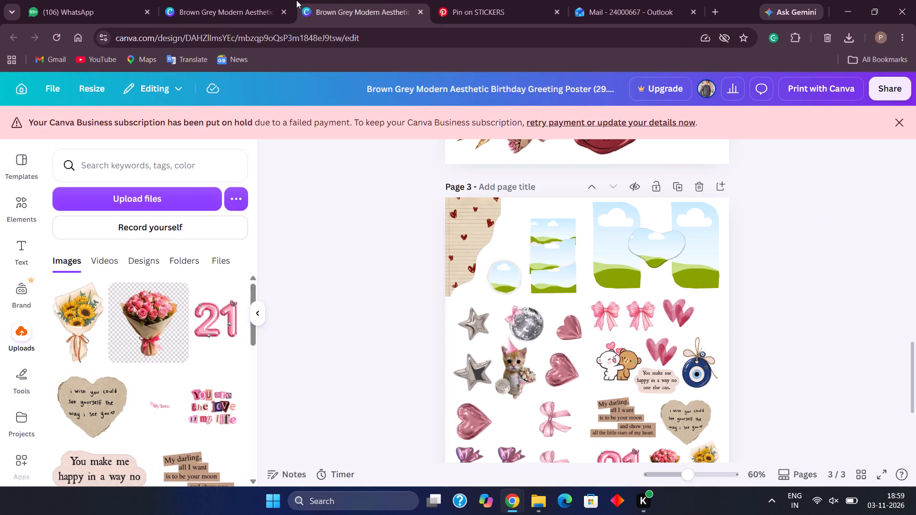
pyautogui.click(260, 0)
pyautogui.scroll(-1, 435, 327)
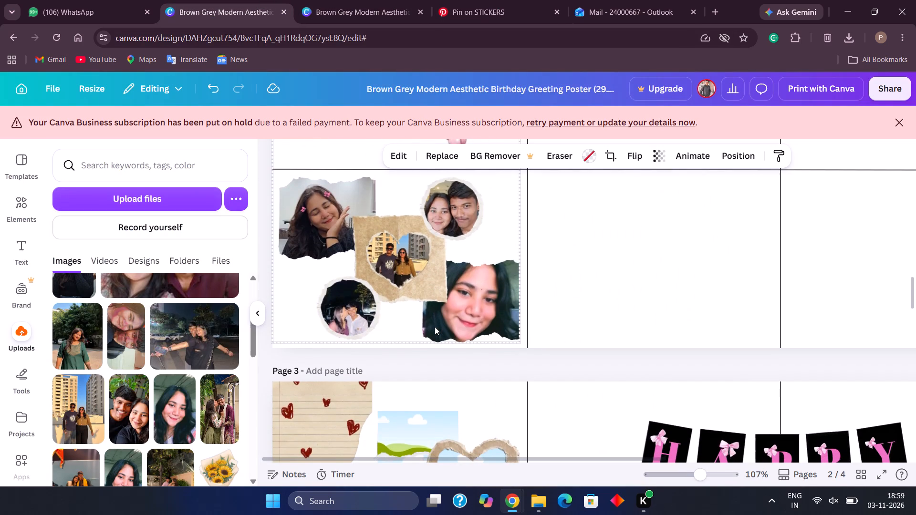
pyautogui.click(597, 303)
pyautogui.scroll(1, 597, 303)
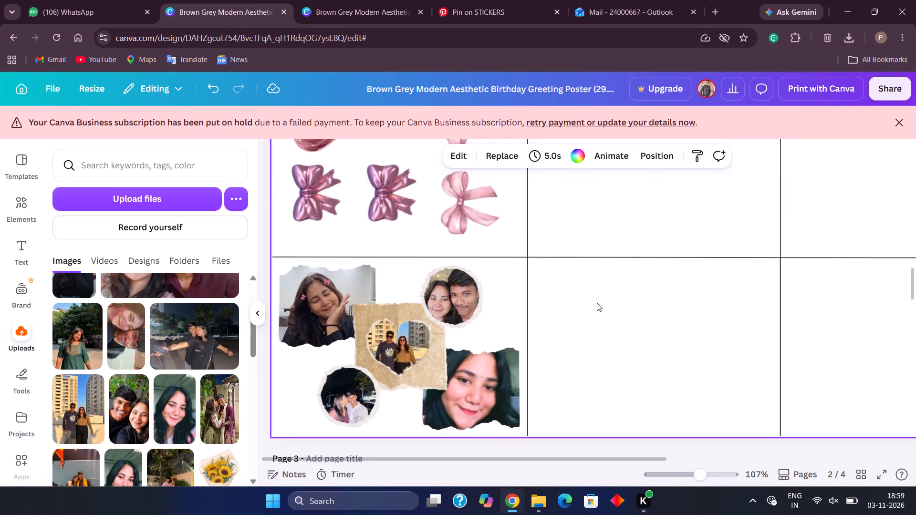
# Look over pages 2 and 3 for photo frames that still need pictures.
pyautogui.scroll(2, 597, 303)
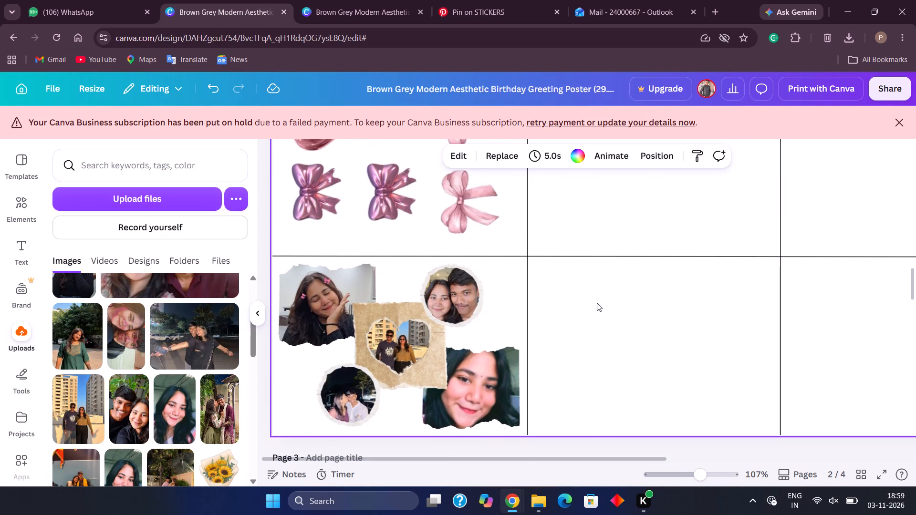
pyautogui.scroll(1, 597, 303)
pyautogui.scroll(-1, 597, 303)
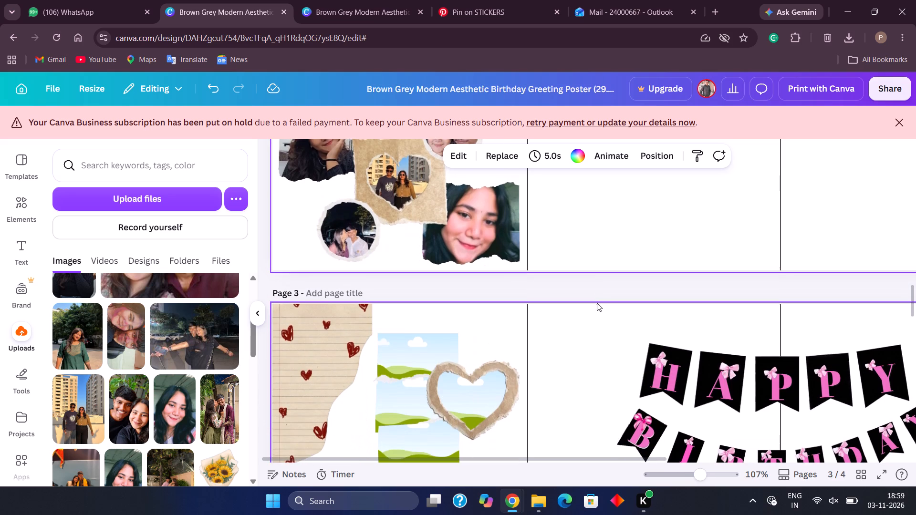
pyautogui.scroll(-1, 597, 303)
pyautogui.scroll(4, 597, 303)
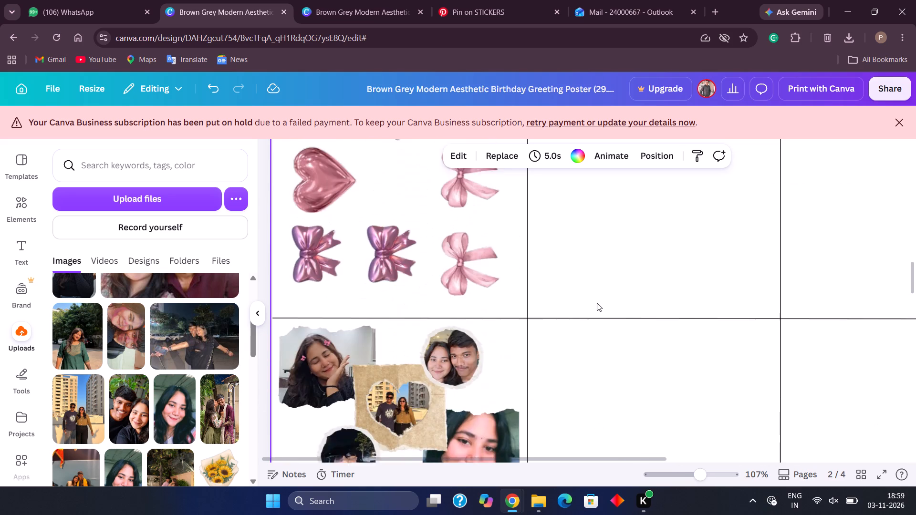
pyautogui.scroll(5, 597, 303)
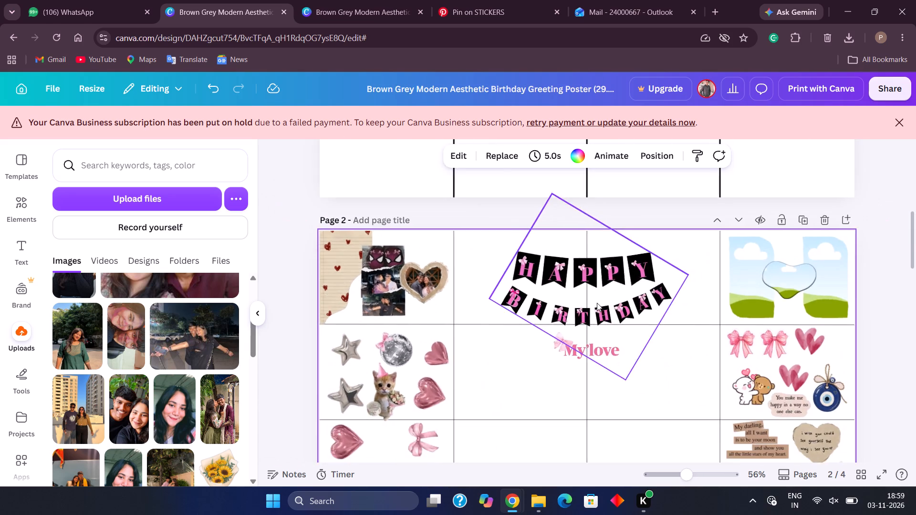
pyautogui.scroll(-1, 597, 303)
pyautogui.hscroll(-1, 597, 303)
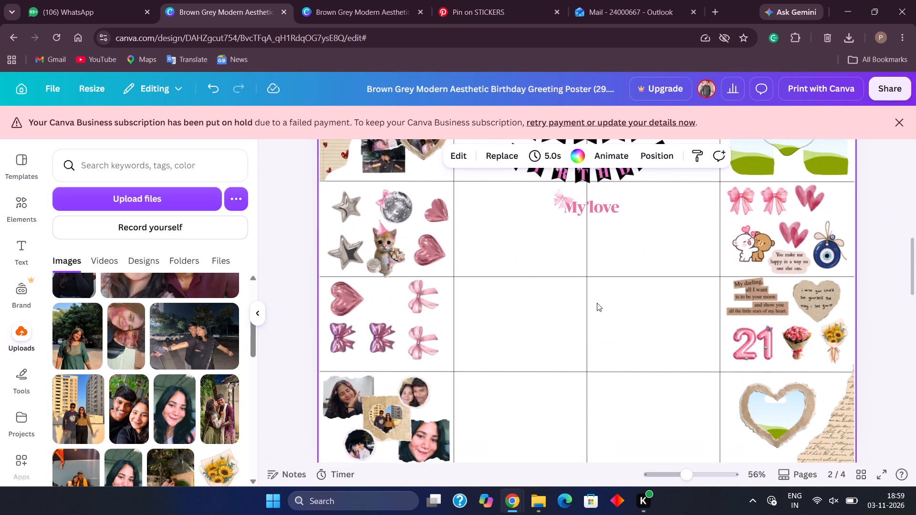
pyautogui.hscroll(-1, 597, 303)
pyautogui.hscroll(-1, 529, 396)
# Fill the left frame of page 2's upper-right cluster with the uploaded photo of the woman in green kissing the man's cheek.
pyautogui.scroll(2, 690, 284)
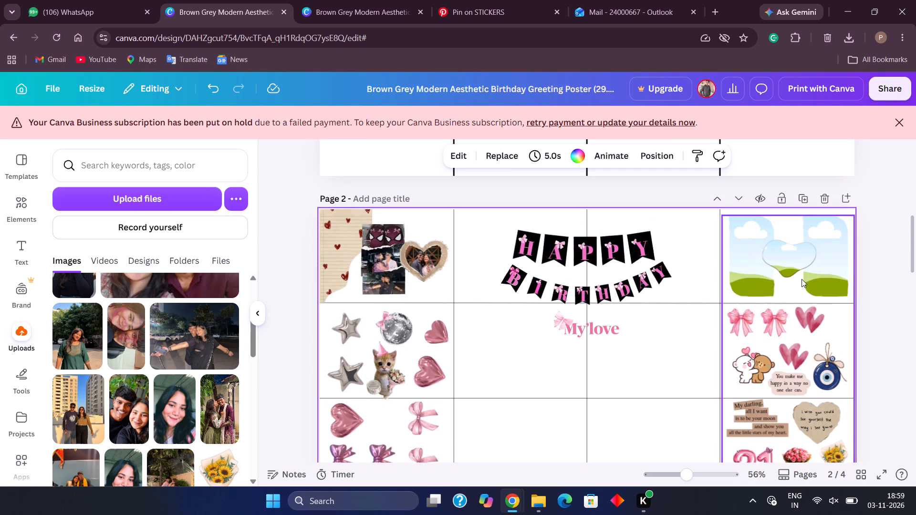
pyautogui.scroll(1, 801, 279)
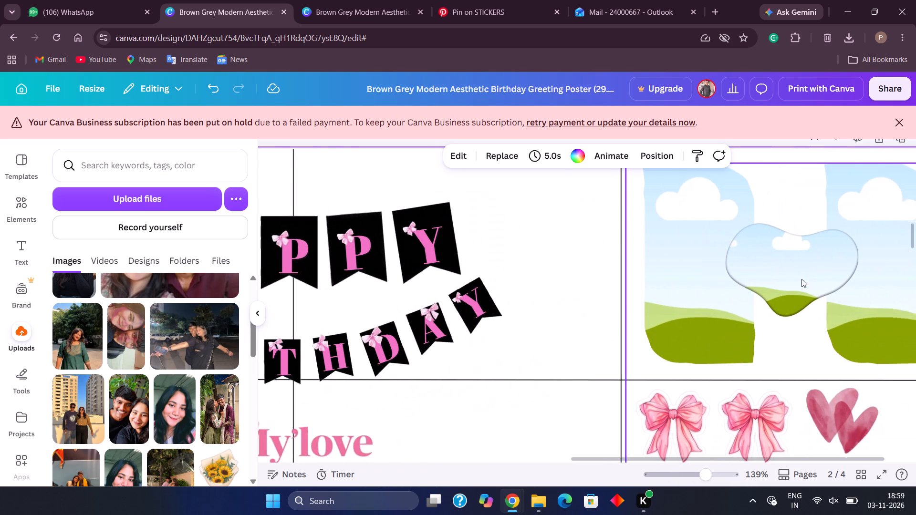
pyautogui.scroll(1, 801, 279)
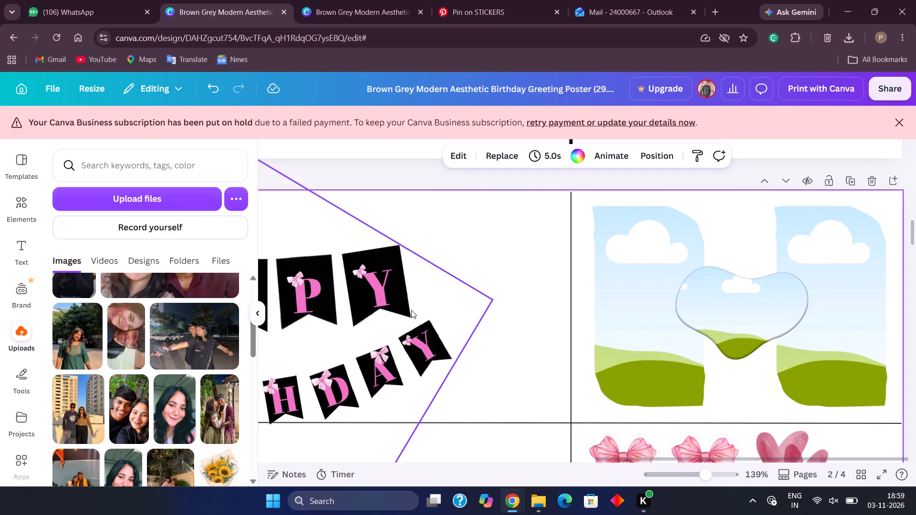
pyautogui.click(228, 409)
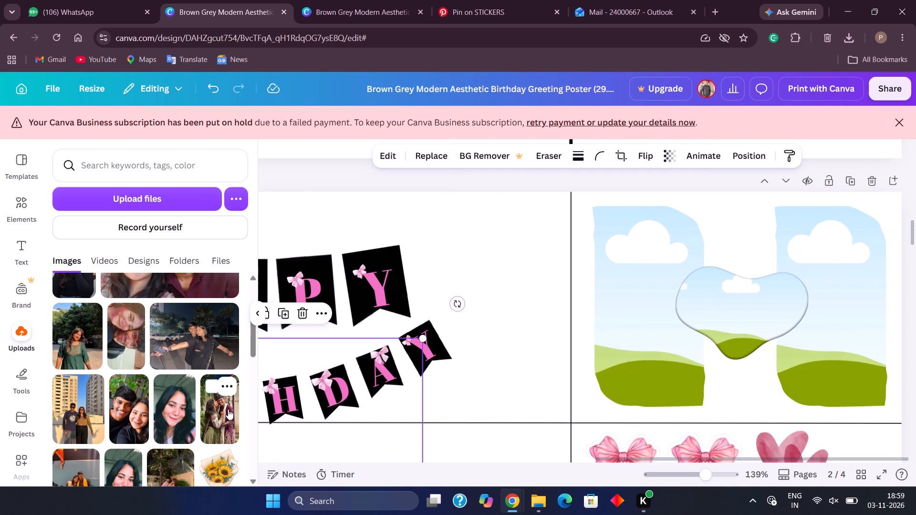
pyautogui.moveTo(366, 428); pyautogui.dragTo(702, 277)
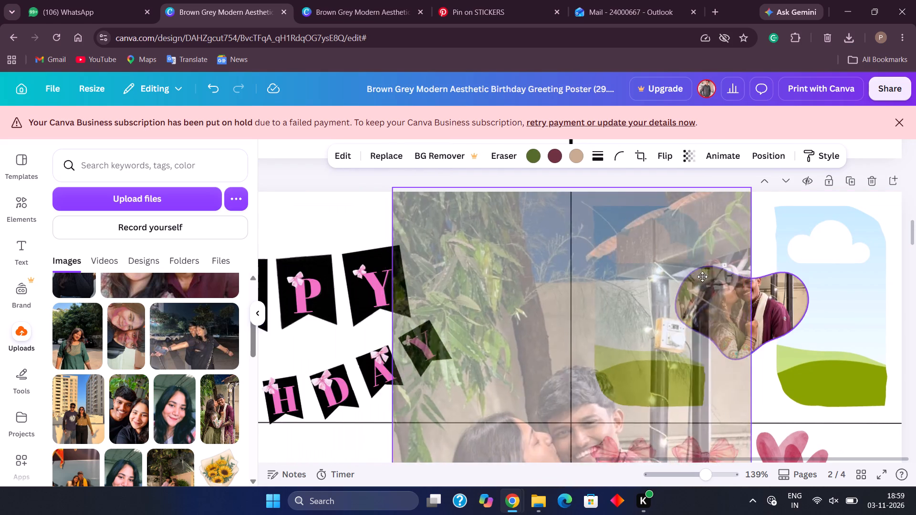
pyautogui.moveTo(702, 277); pyautogui.dragTo(675, 278)
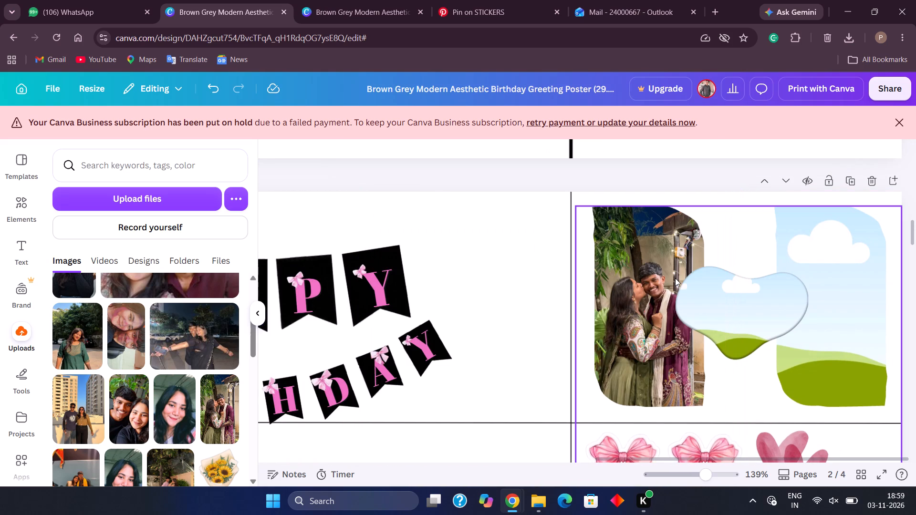
# Fill the cluster's right frame with the uploaded outdoor photo of the couple in pastel traditional outfits beside the trees.
pyautogui.scroll(-1, 187, 418)
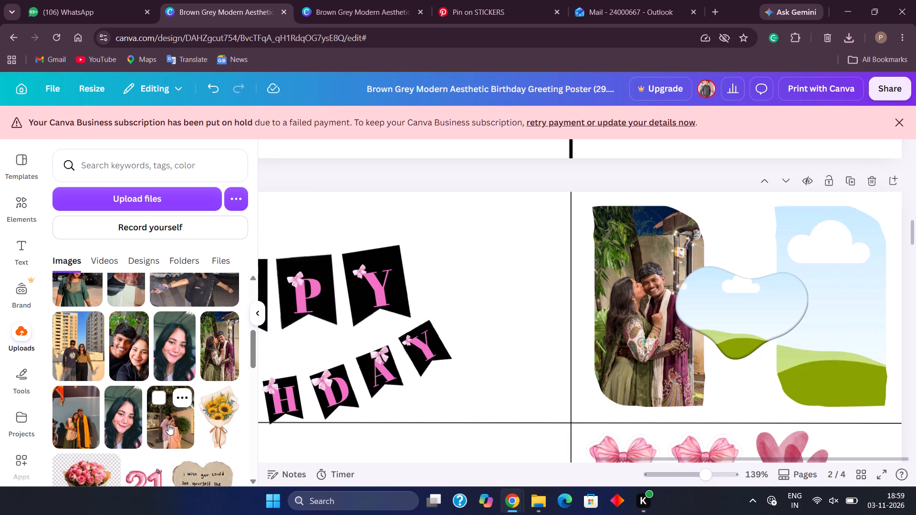
pyautogui.click(168, 424)
pyautogui.click(402, 398)
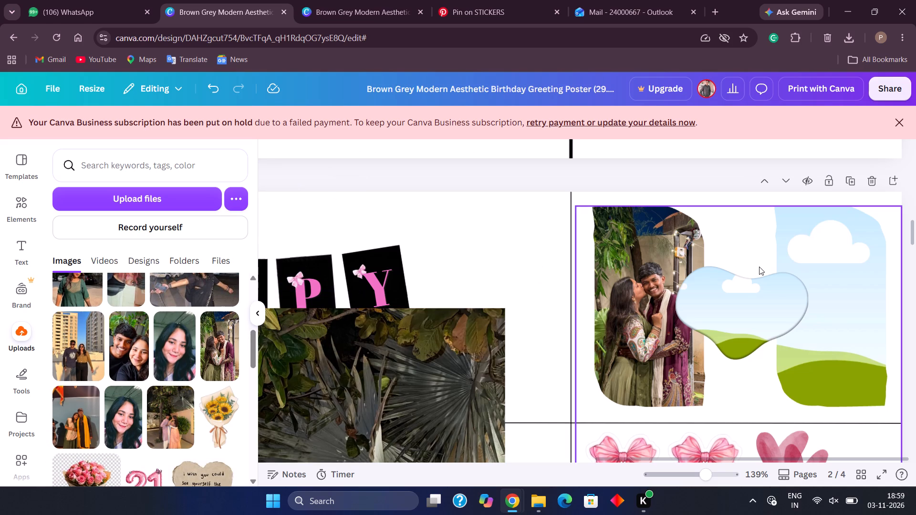
pyautogui.moveTo(465, 366); pyautogui.dragTo(900, 271)
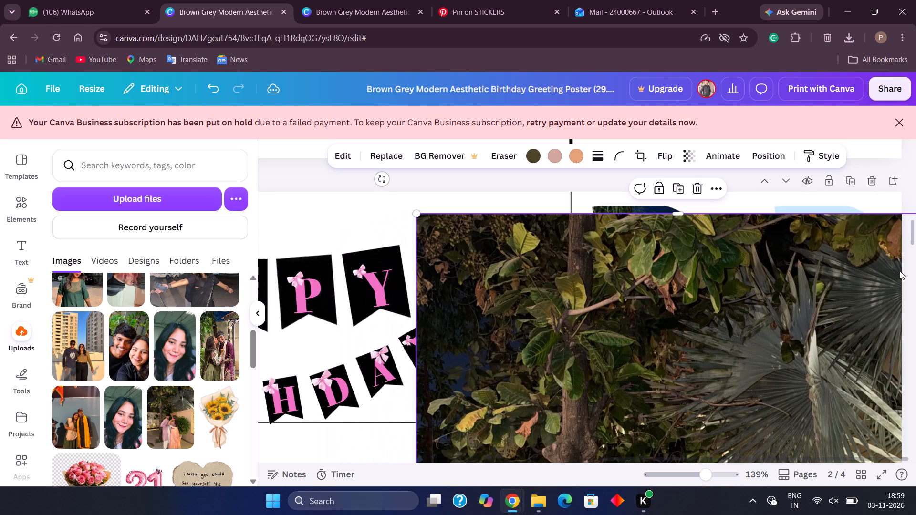
pyautogui.moveTo(900, 271); pyautogui.dragTo(865, 278)
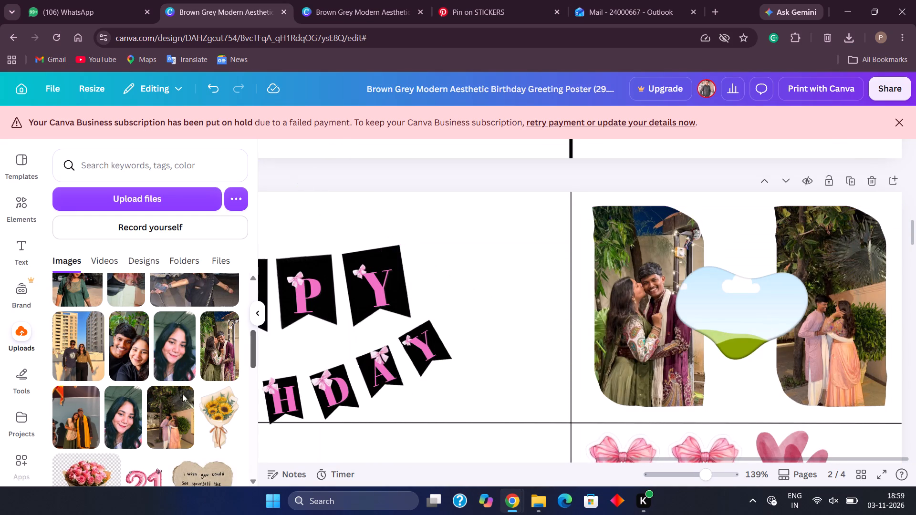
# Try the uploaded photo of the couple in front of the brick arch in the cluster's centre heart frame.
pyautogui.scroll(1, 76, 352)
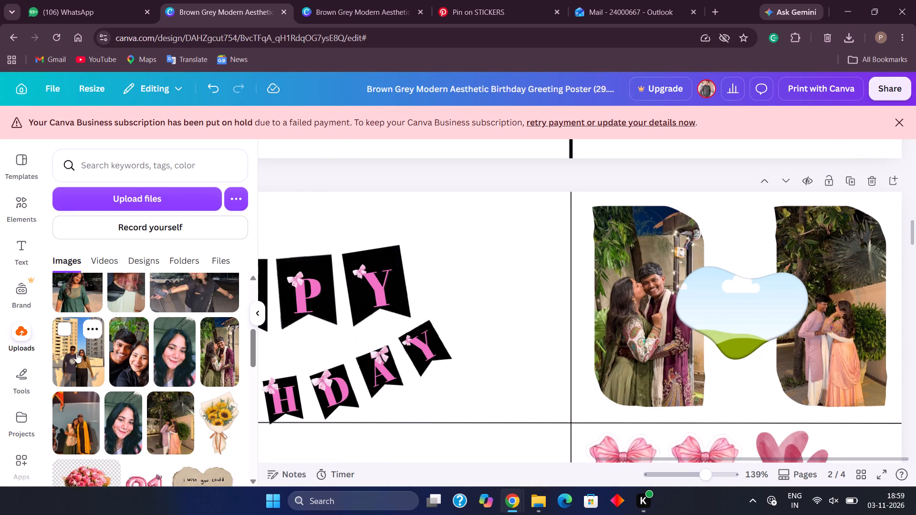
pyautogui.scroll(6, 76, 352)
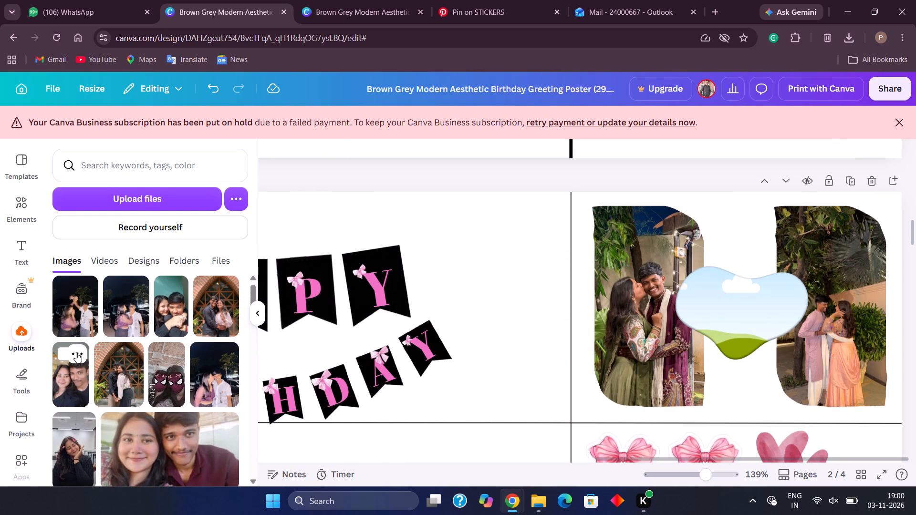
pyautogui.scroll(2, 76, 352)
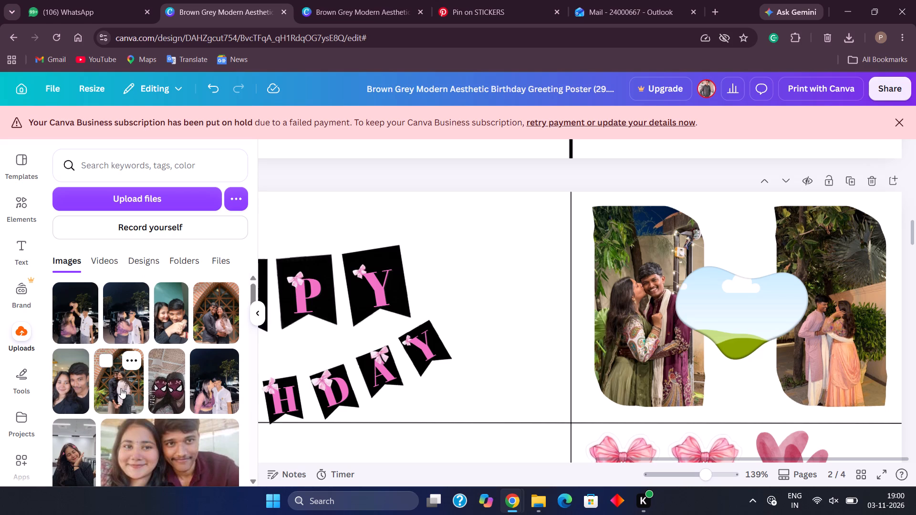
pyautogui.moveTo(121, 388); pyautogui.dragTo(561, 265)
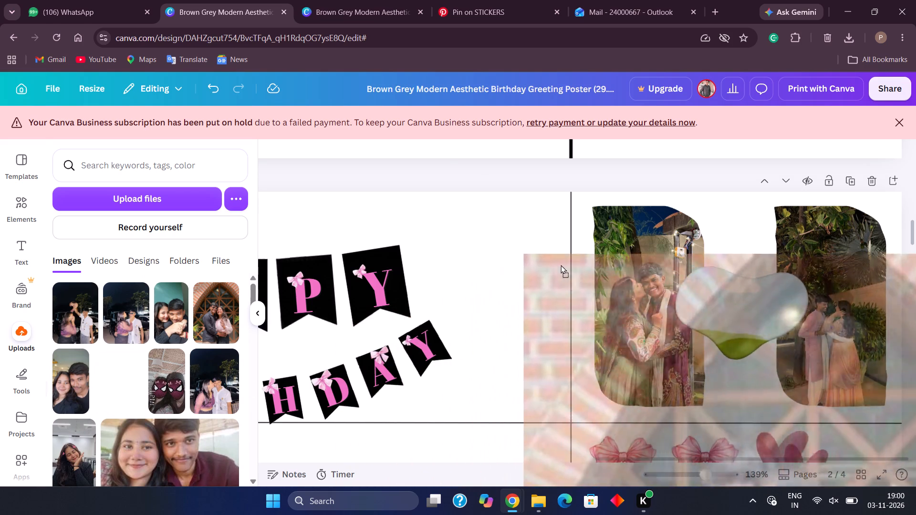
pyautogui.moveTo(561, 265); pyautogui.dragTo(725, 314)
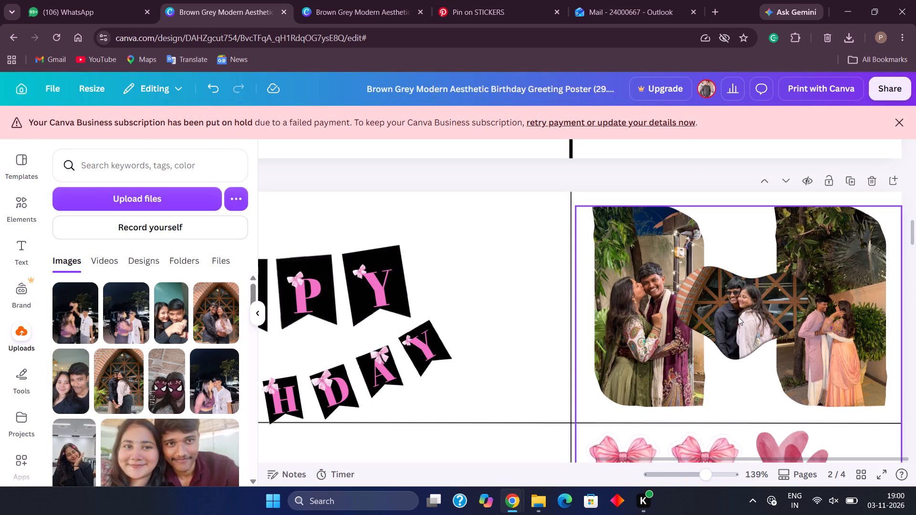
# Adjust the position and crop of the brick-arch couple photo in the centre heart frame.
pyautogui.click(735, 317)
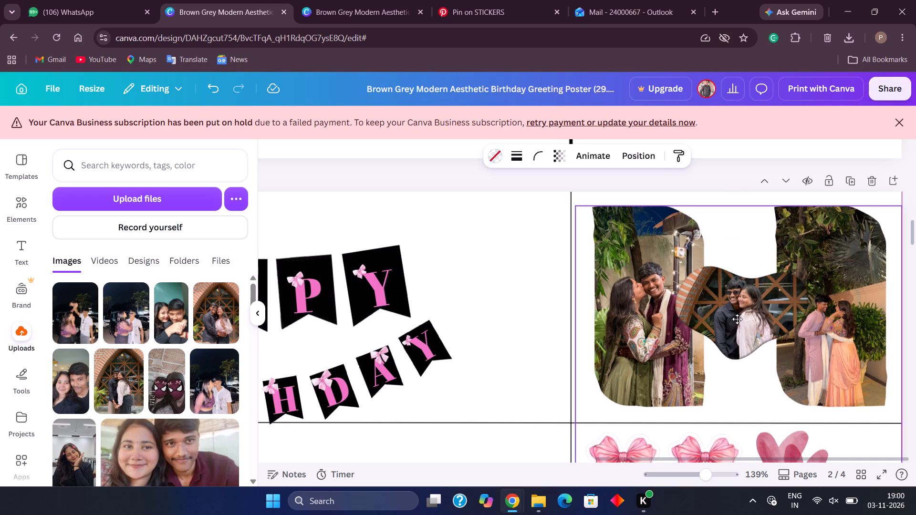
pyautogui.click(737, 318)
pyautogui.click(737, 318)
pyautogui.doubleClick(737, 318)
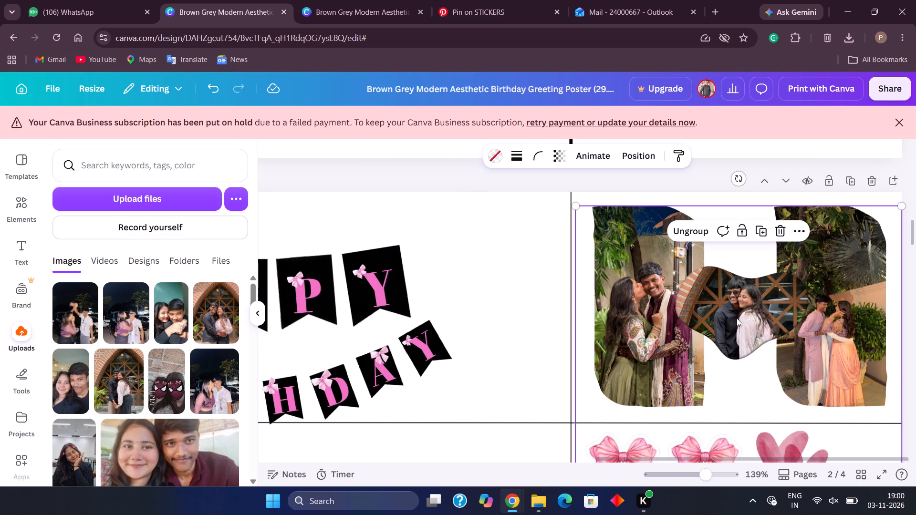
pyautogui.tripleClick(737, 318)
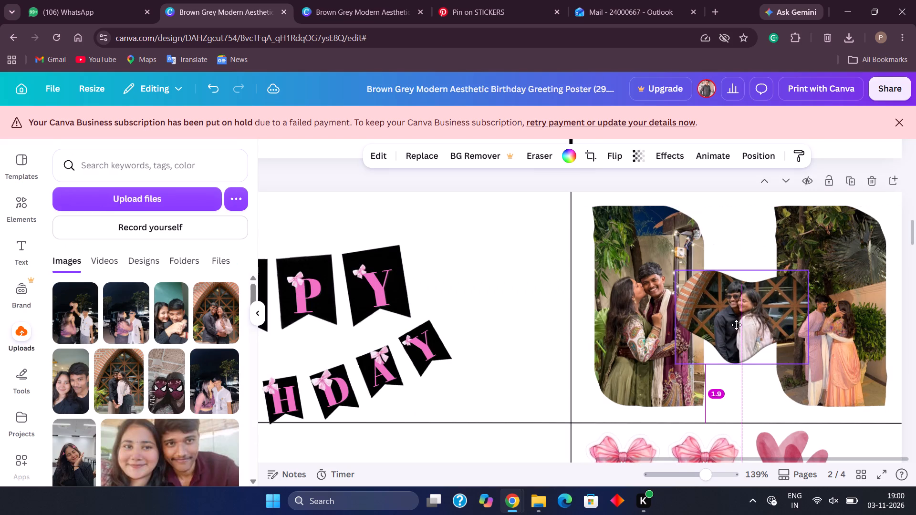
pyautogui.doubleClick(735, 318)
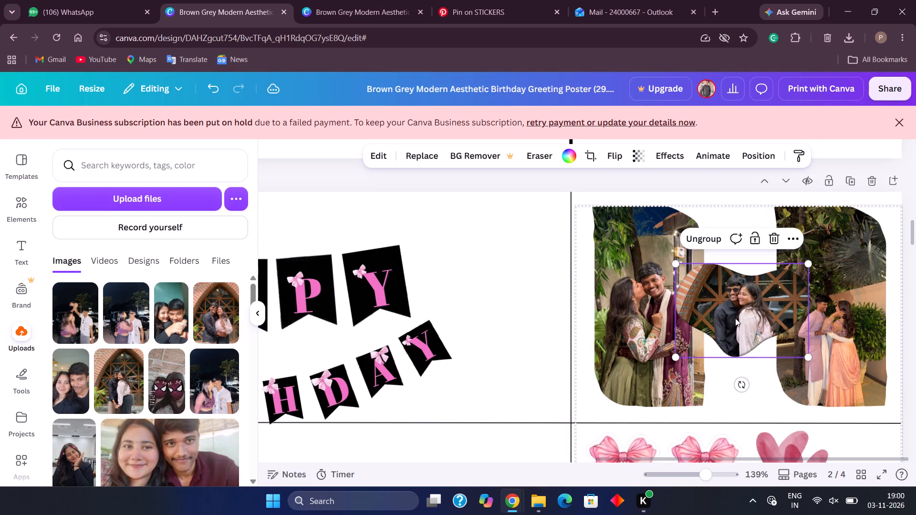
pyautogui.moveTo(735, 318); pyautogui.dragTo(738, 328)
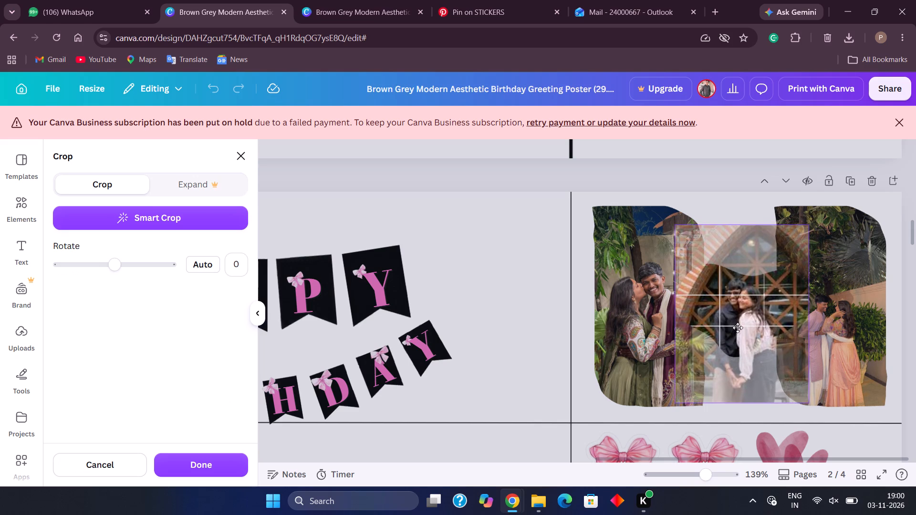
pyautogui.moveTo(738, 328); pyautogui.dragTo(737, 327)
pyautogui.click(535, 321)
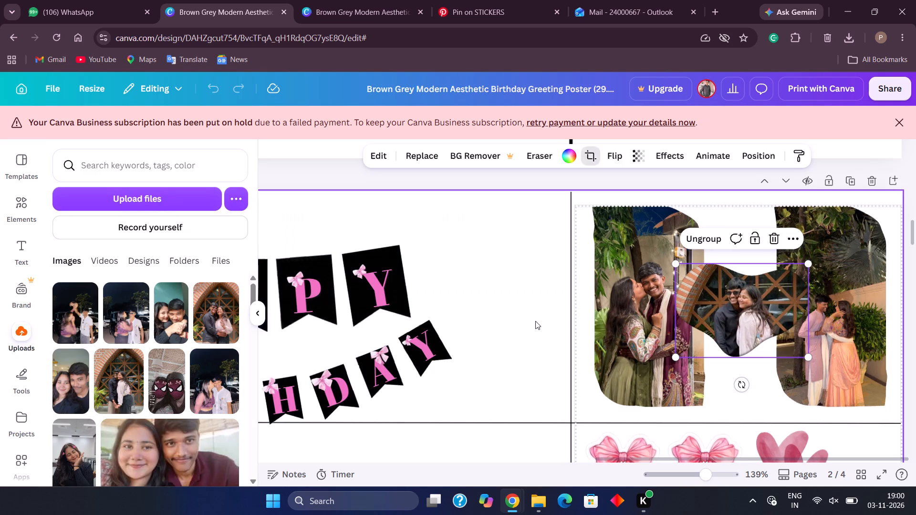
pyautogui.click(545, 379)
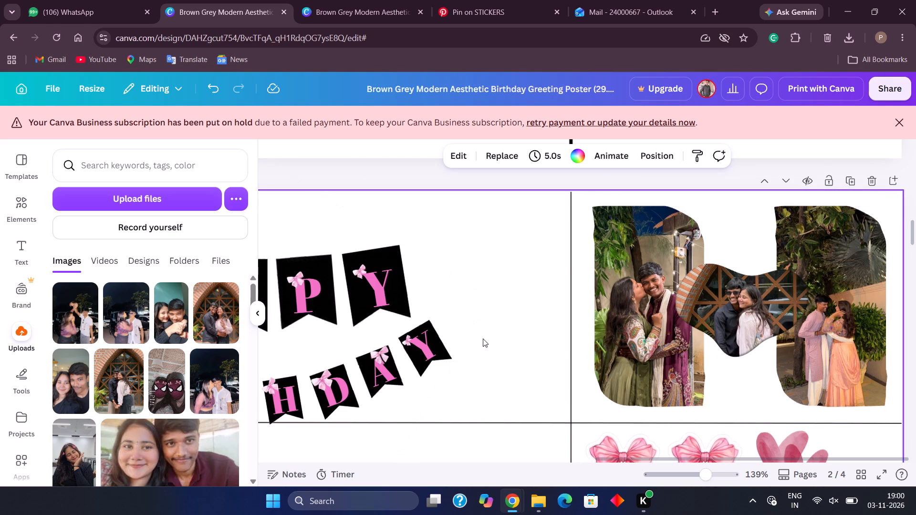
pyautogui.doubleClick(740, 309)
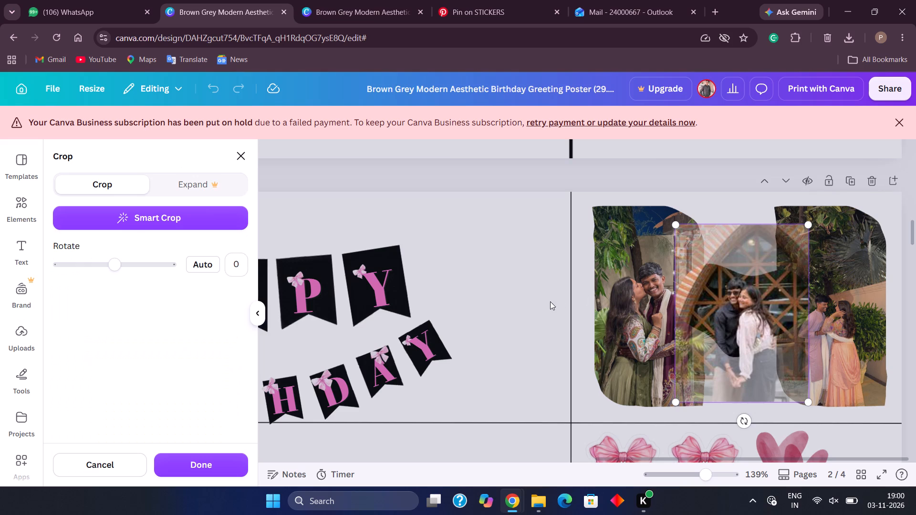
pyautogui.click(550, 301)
# Replace the centre heart frame's picture with the uploaded photo of the couple in orange and black against the grey wall.
pyautogui.scroll(-1, 200, 396)
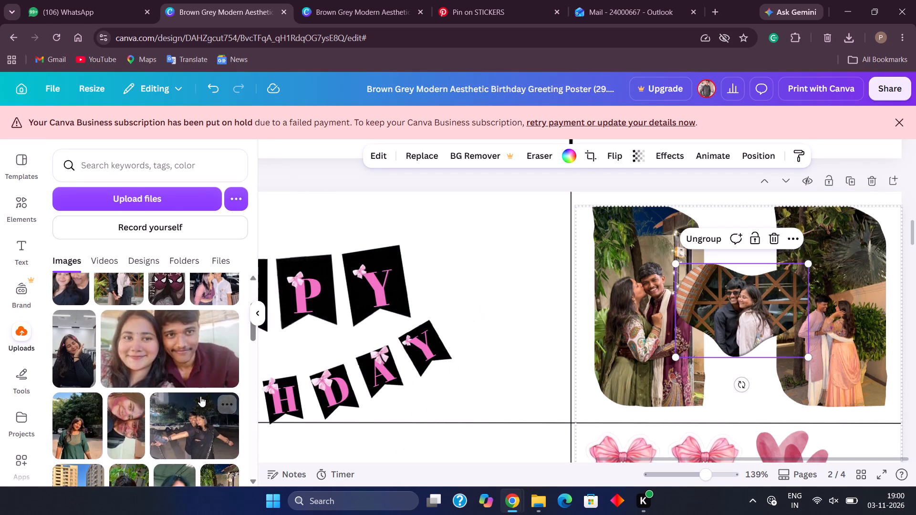
pyautogui.scroll(-2, 200, 396)
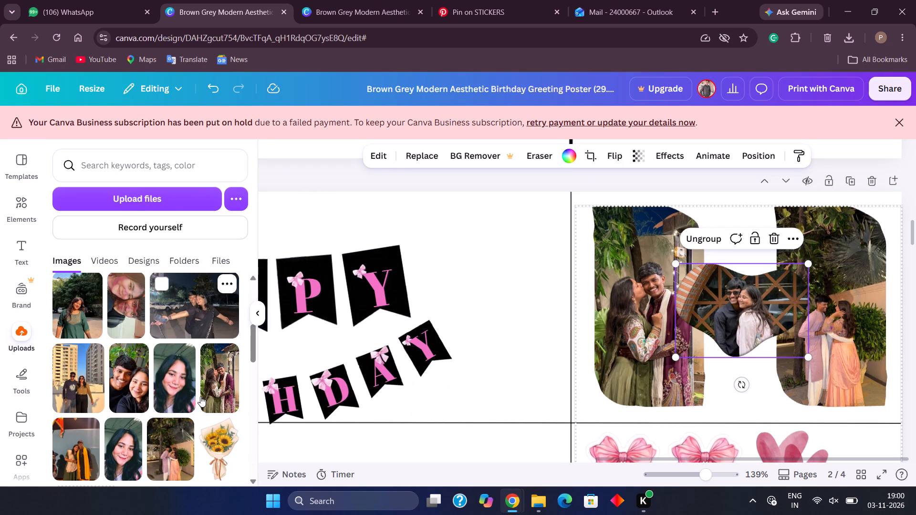
pyautogui.scroll(-1, 200, 396)
pyautogui.moveTo(83, 438); pyautogui.dragTo(349, 384)
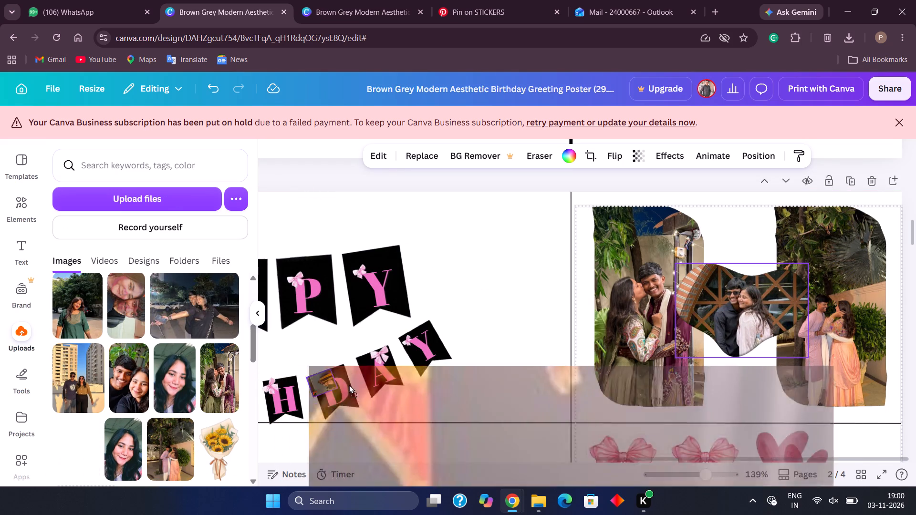
pyautogui.moveTo(349, 384); pyautogui.dragTo(567, 327)
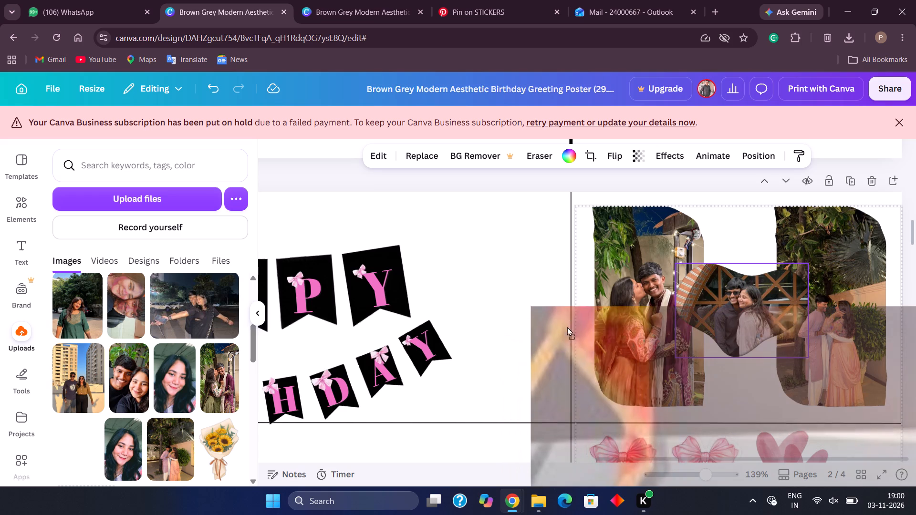
pyautogui.moveTo(567, 327); pyautogui.dragTo(693, 303)
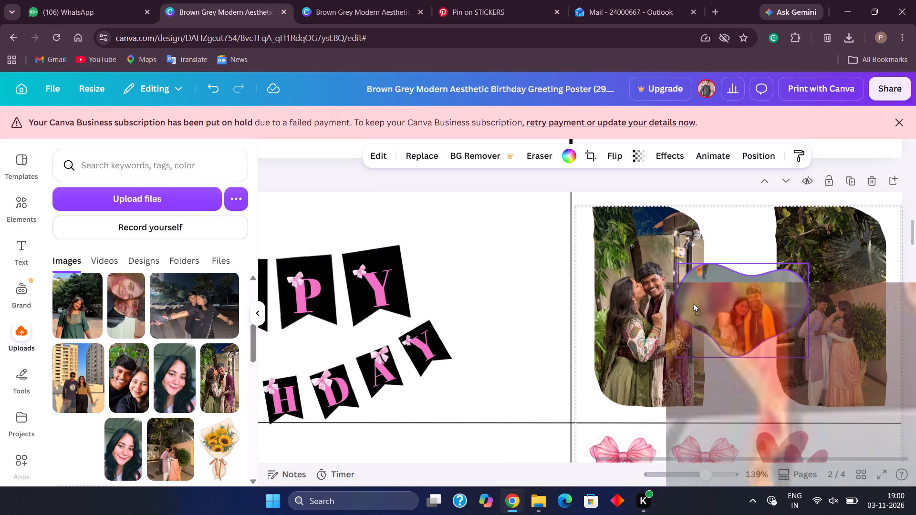
pyautogui.moveTo(693, 303); pyautogui.dragTo(691, 303)
pyautogui.doubleClick(709, 306)
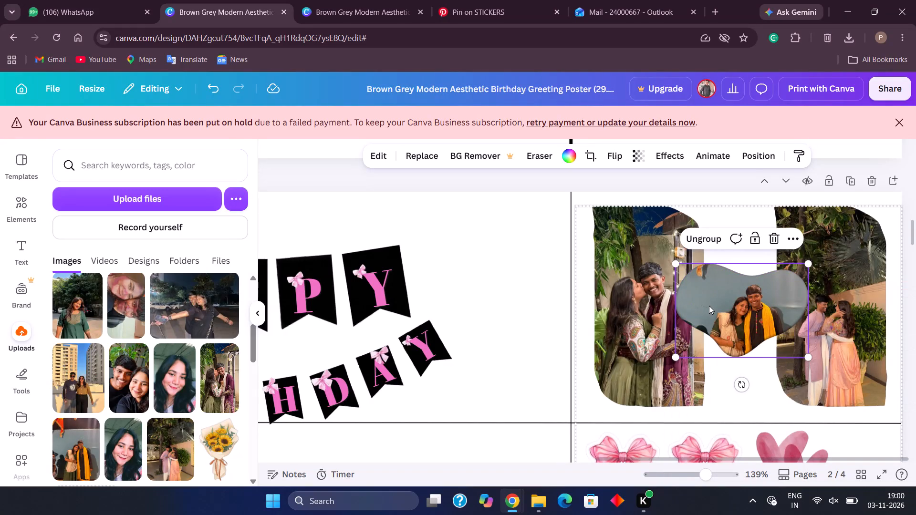
# Smart-crop the grey-wall couple photo in the centre heart frame and reposition it with the couple's heads and torsos inside the shape.
pyautogui.moveTo(725, 310); pyautogui.dragTo(717, 308)
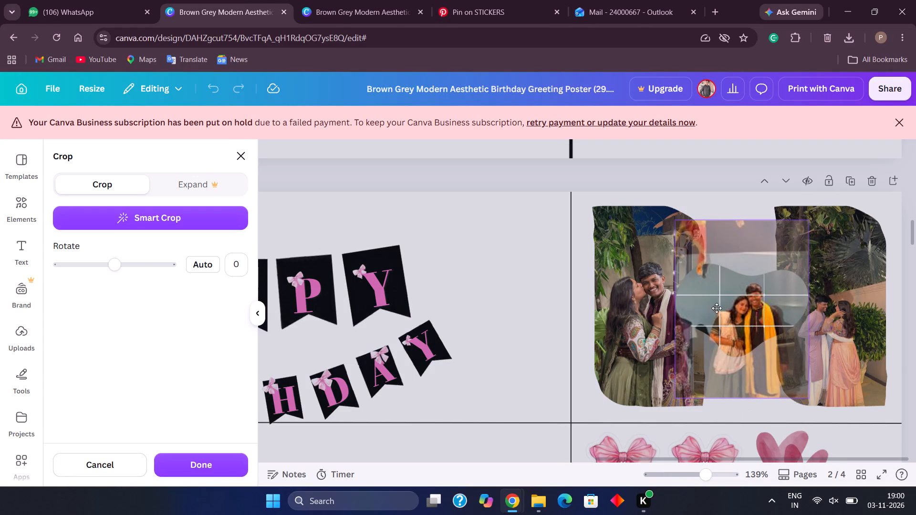
pyautogui.moveTo(717, 308); pyautogui.dragTo(706, 291)
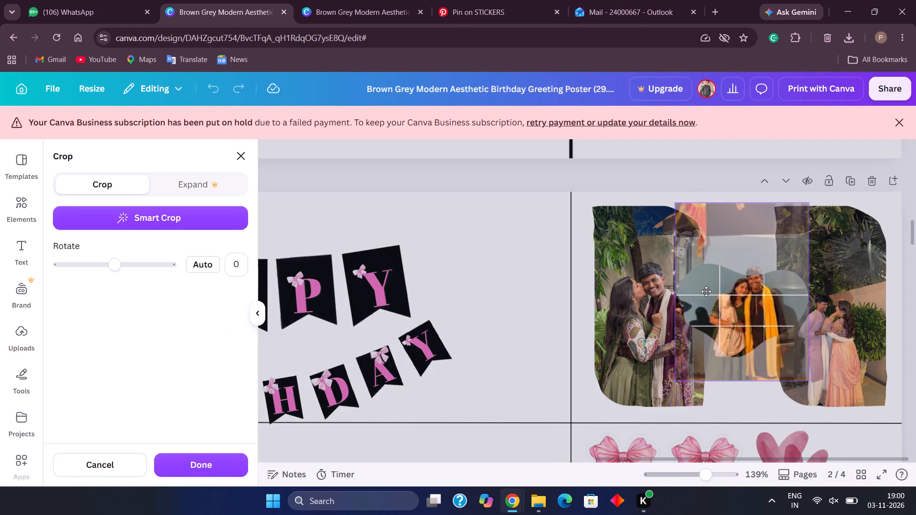
pyautogui.moveTo(706, 291); pyautogui.dragTo(715, 317)
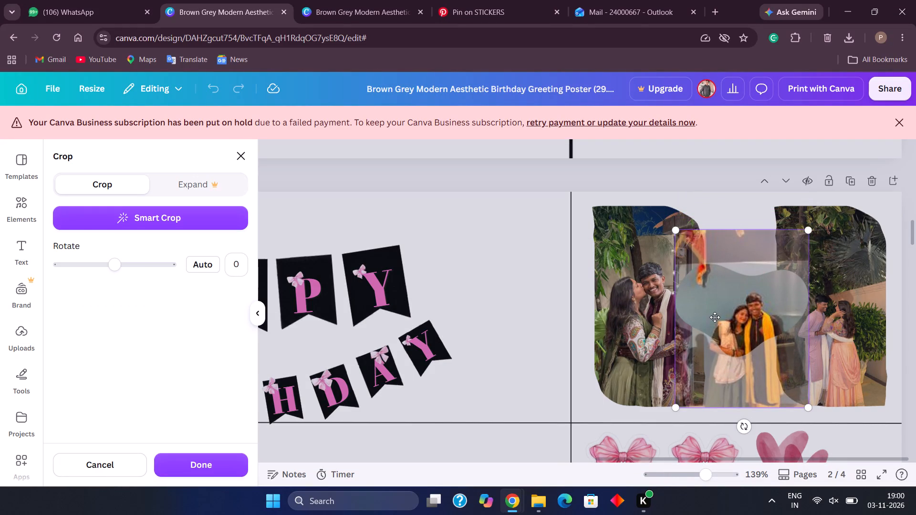
pyautogui.doubleClick(715, 317)
pyautogui.click(715, 317)
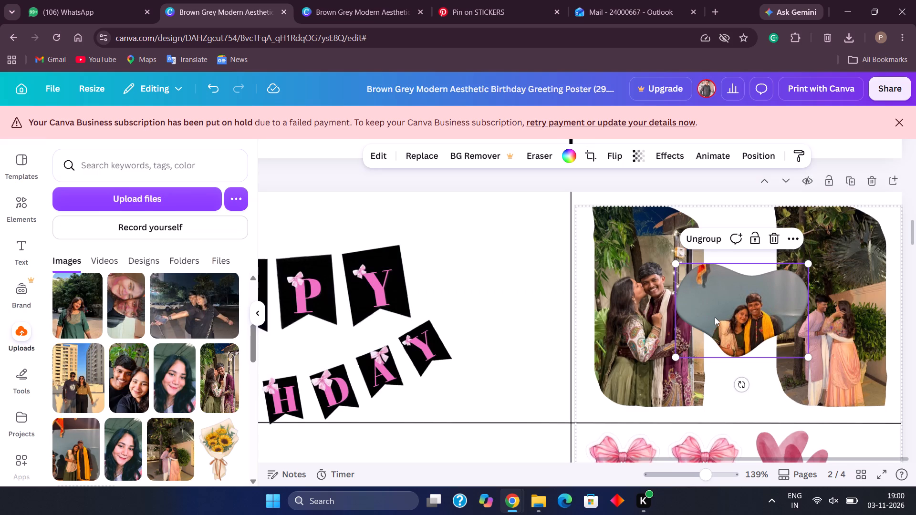
pyautogui.doubleClick(715, 317)
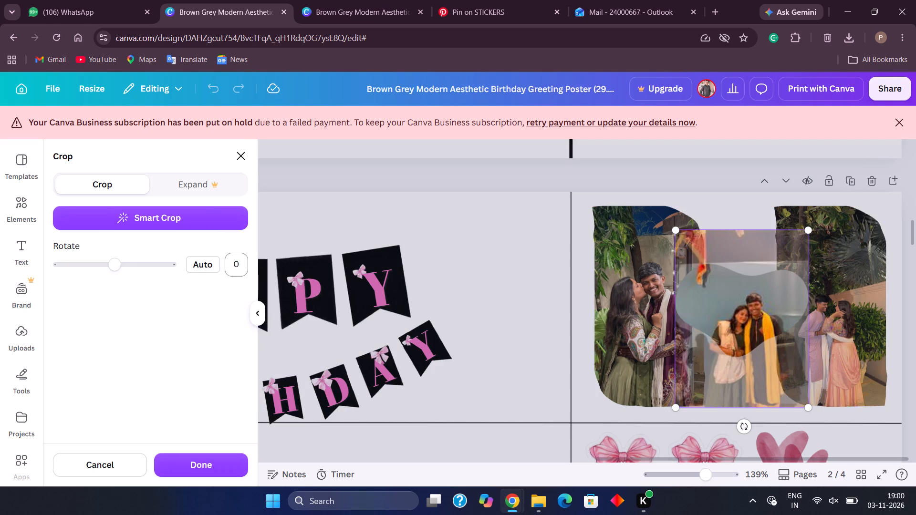
pyautogui.click(172, 221)
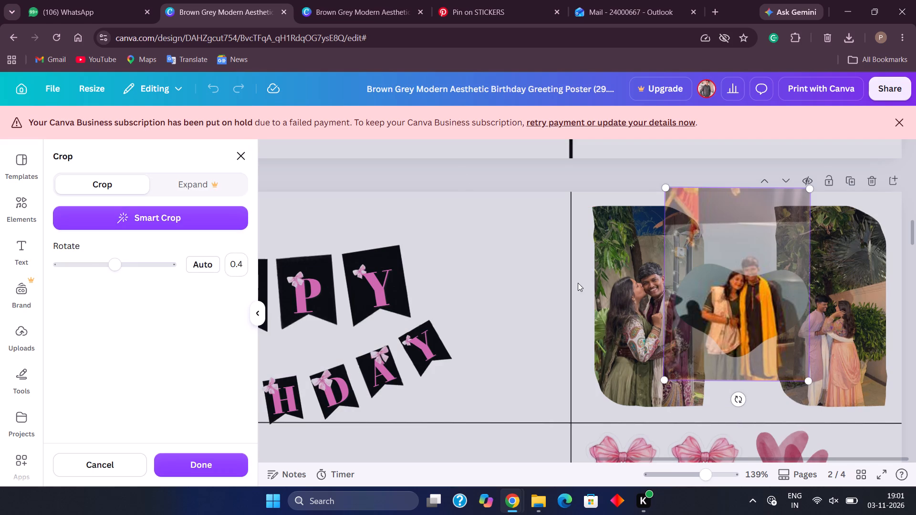
pyautogui.moveTo(734, 307); pyautogui.dragTo(734, 342)
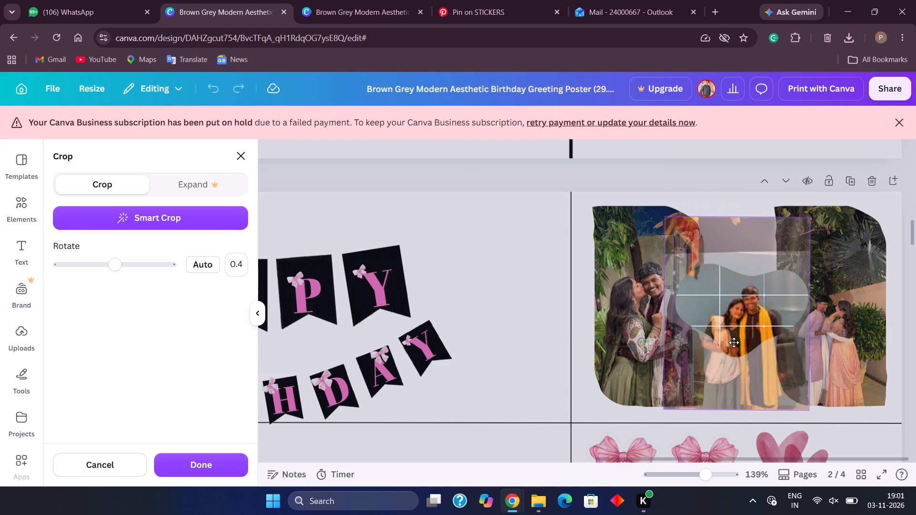
pyautogui.moveTo(734, 342); pyautogui.dragTo(726, 339)
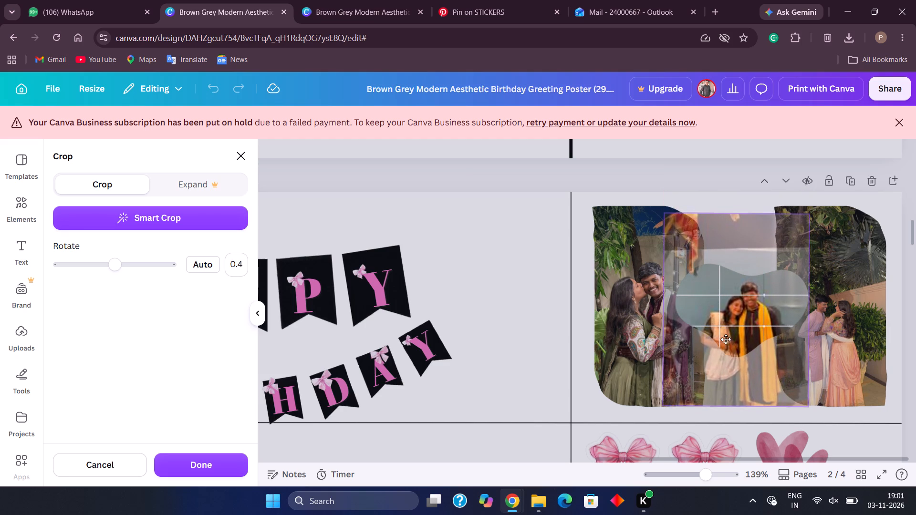
pyautogui.moveTo(726, 339); pyautogui.dragTo(714, 338)
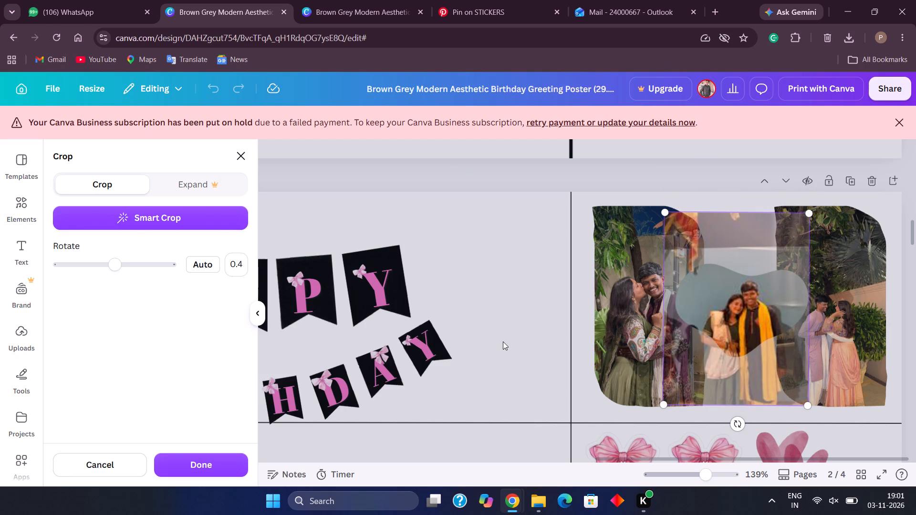
pyautogui.click(503, 341)
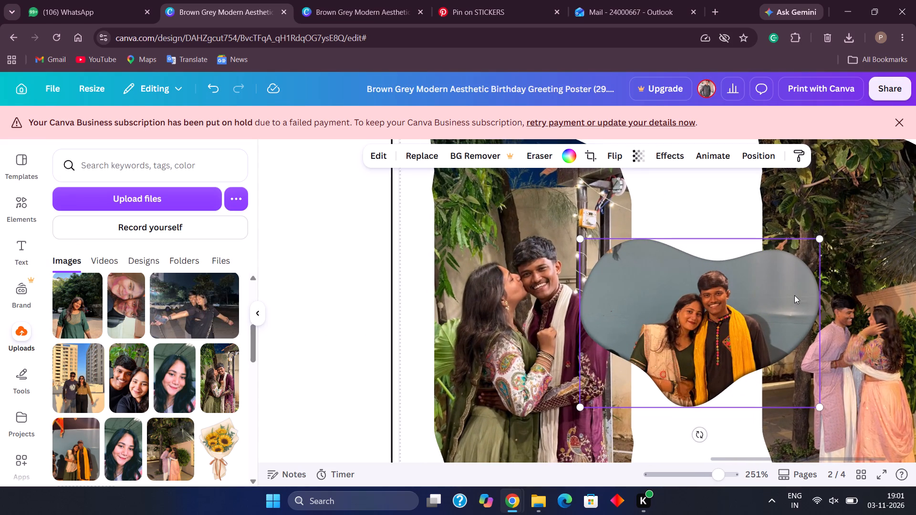
# Fill page 2's torn-paper heart frame beside the script-text paper with the uploaded night photo of the couple with raised hands by a car.
pyautogui.scroll(-1, 794, 295)
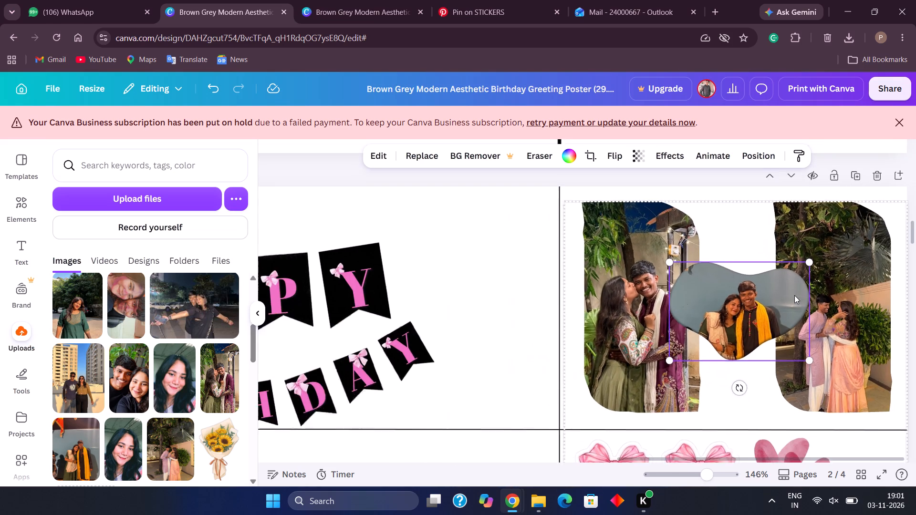
pyautogui.hscroll(-2, 794, 295)
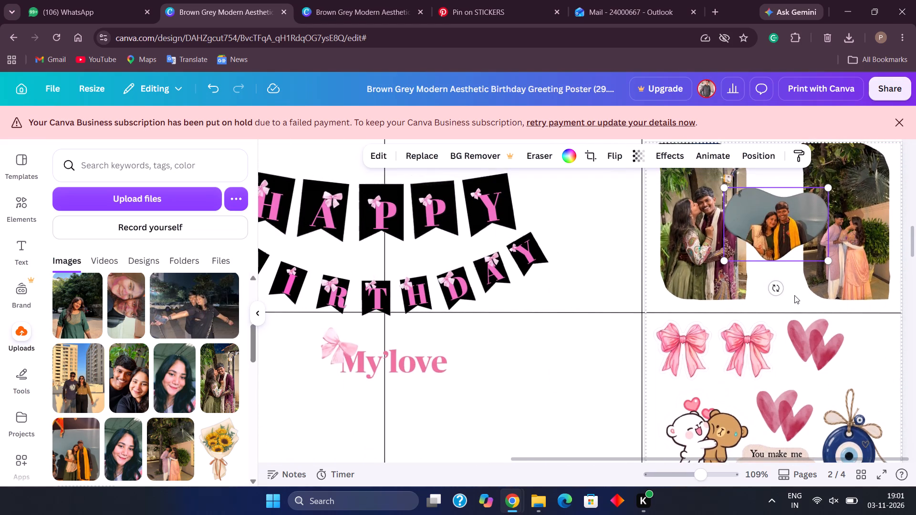
pyautogui.scroll(-2, 794, 295)
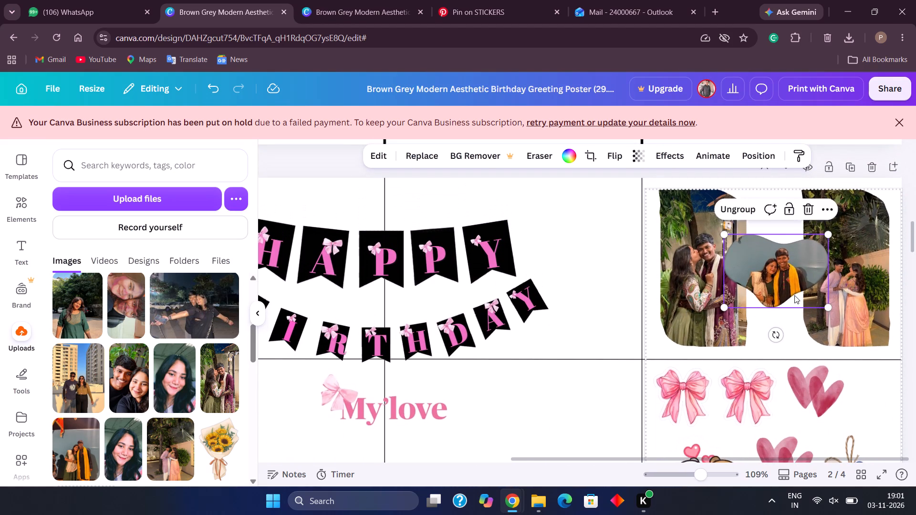
pyautogui.scroll(-2, 794, 295)
pyautogui.scroll(1, 794, 295)
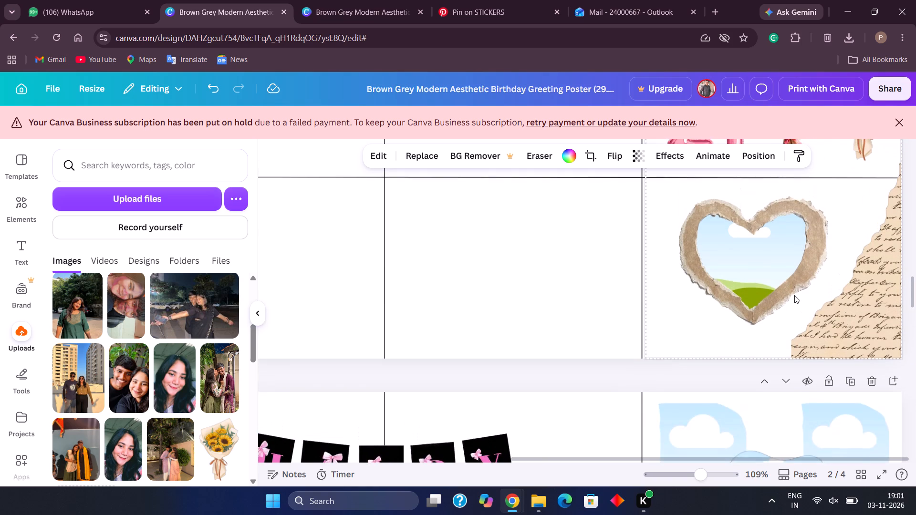
pyautogui.scroll(1, 794, 295)
pyautogui.scroll(-1, 182, 433)
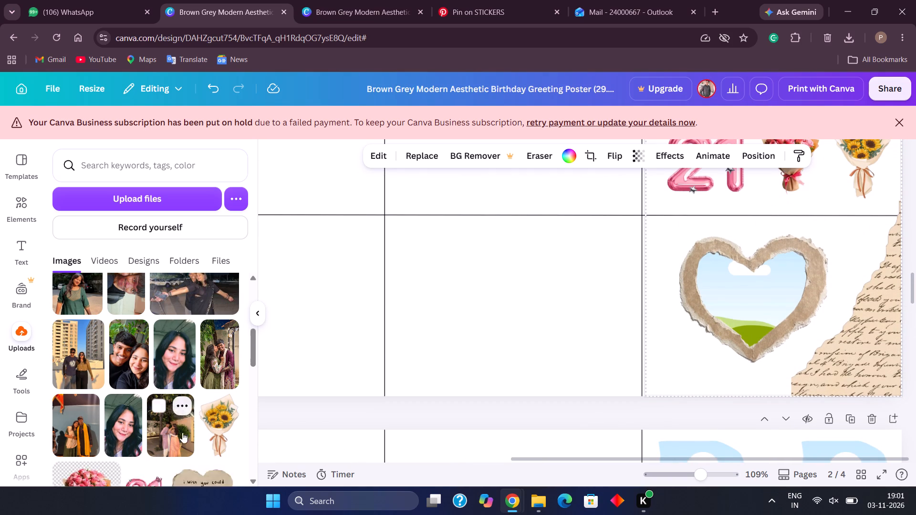
pyautogui.scroll(-3, 182, 433)
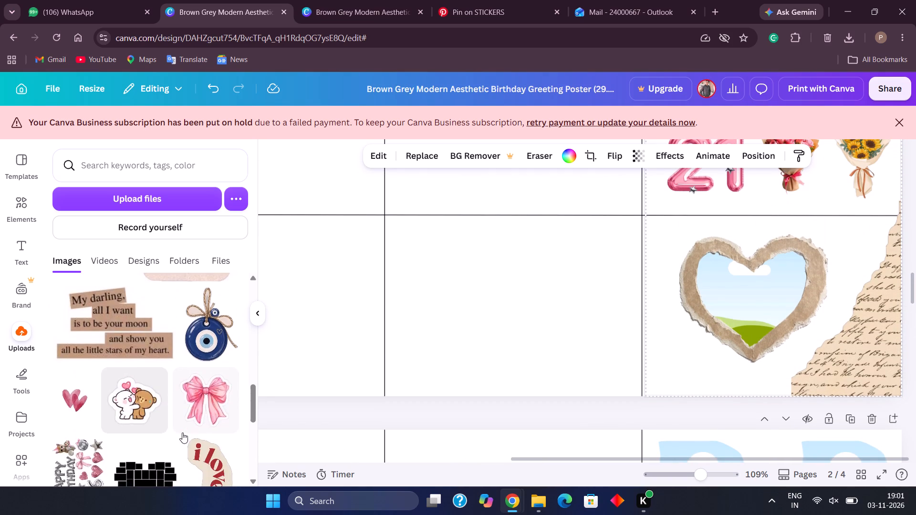
pyautogui.scroll(-1, 182, 433)
pyautogui.scroll(3, 182, 433)
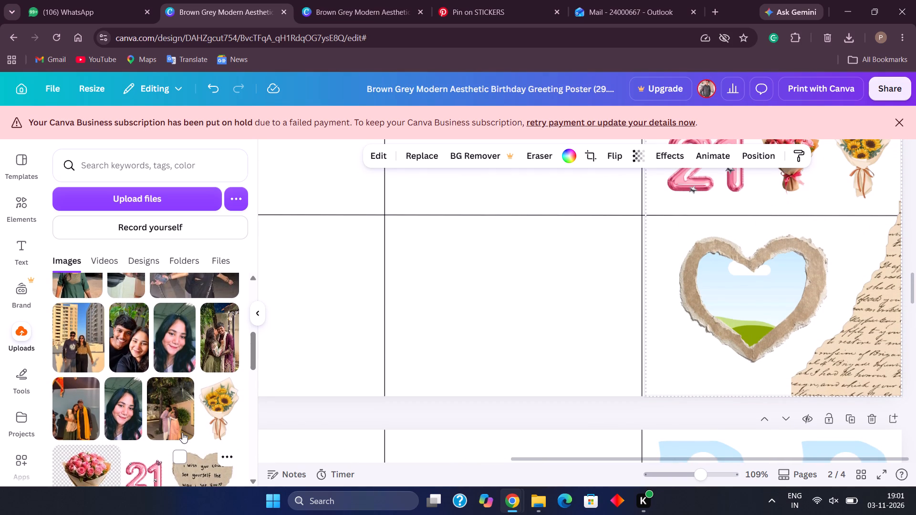
pyautogui.scroll(1, 182, 433)
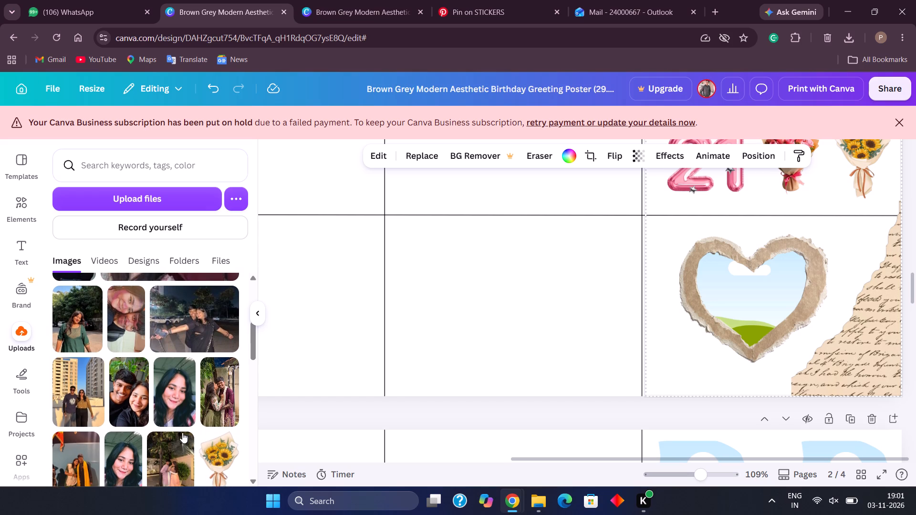
pyautogui.scroll(3, 182, 433)
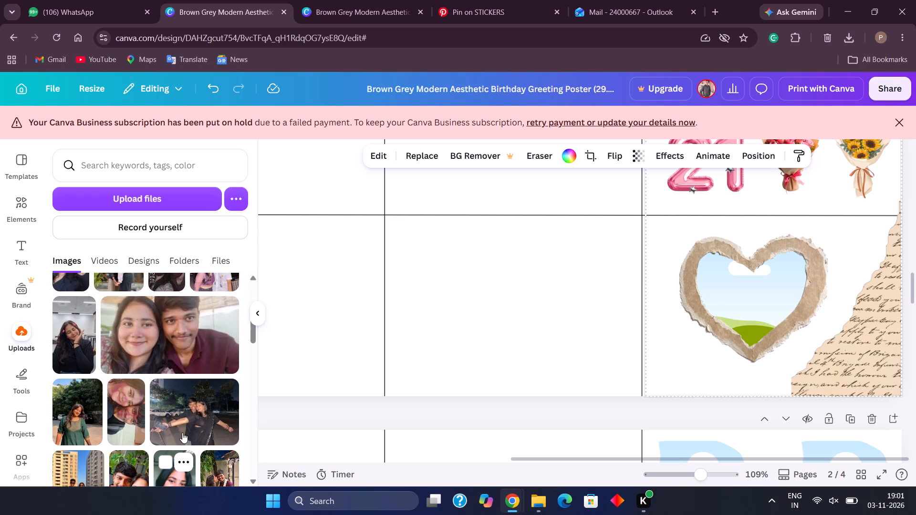
pyautogui.scroll(1, 182, 433)
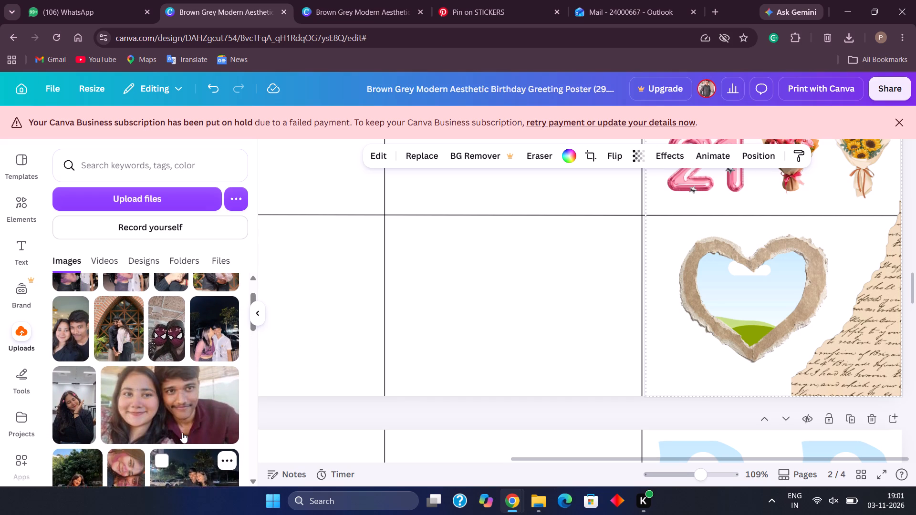
pyautogui.scroll(3, 182, 433)
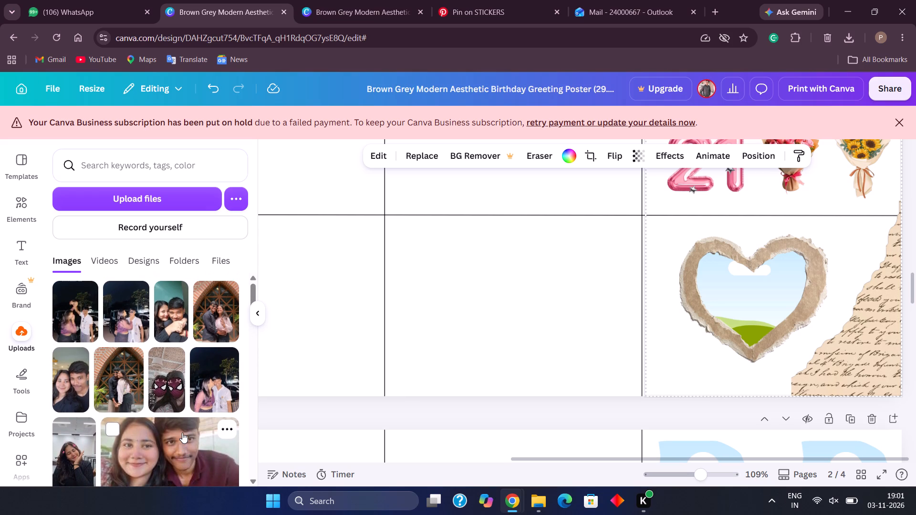
pyautogui.moveTo(72, 318); pyautogui.dragTo(98, 319)
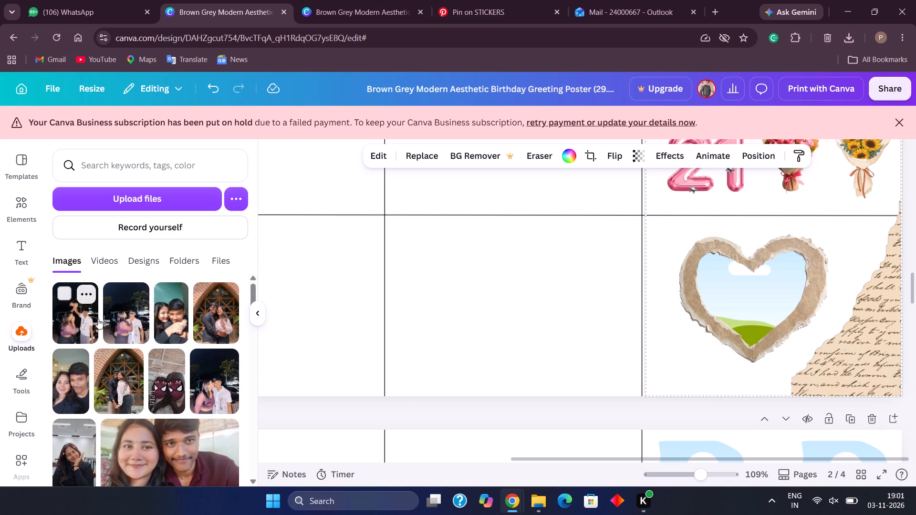
pyautogui.moveTo(98, 319); pyautogui.dragTo(512, 314)
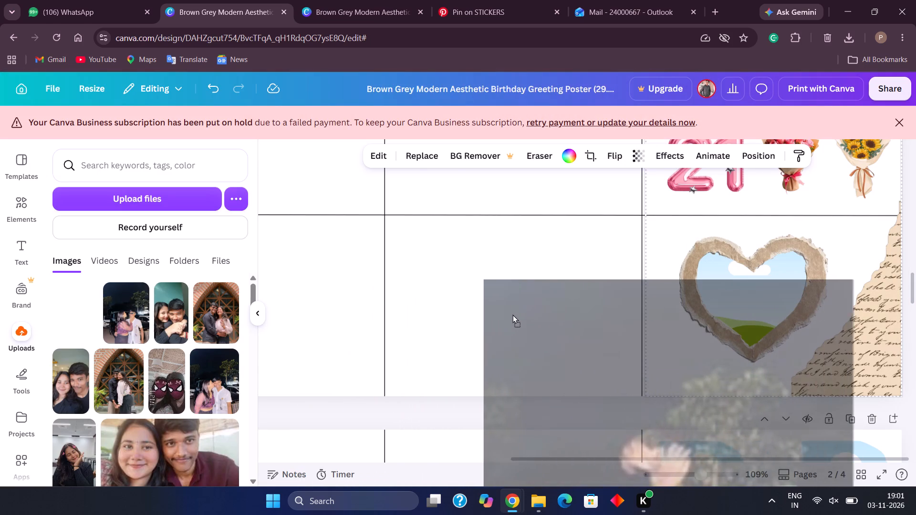
pyautogui.moveTo(512, 314); pyautogui.dragTo(738, 298)
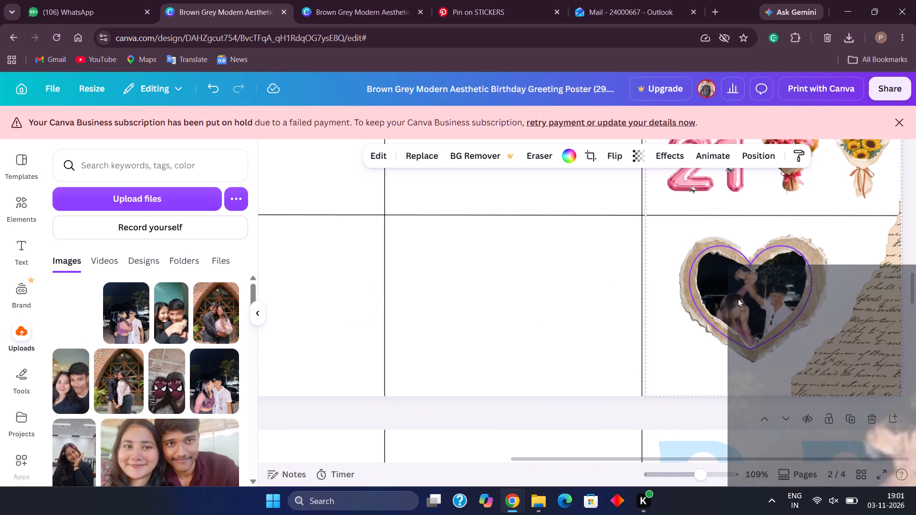
pyautogui.moveTo(738, 298); pyautogui.dragTo(736, 298)
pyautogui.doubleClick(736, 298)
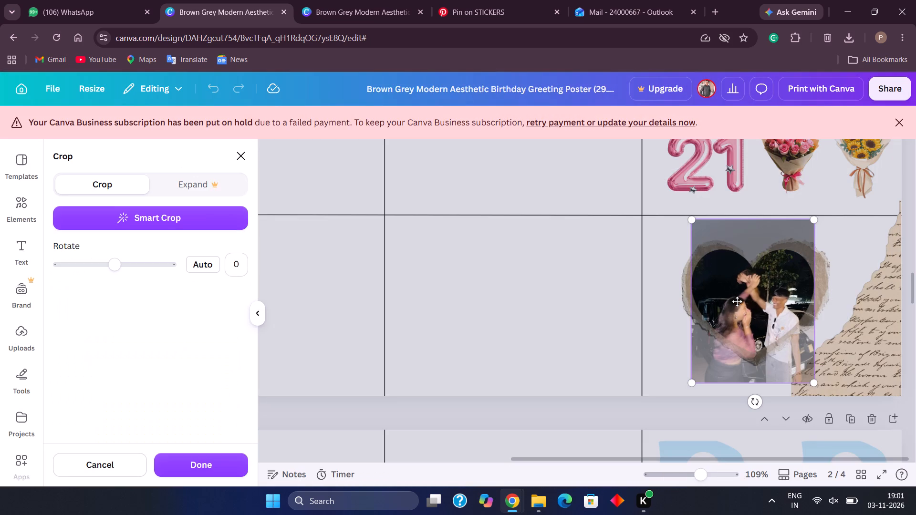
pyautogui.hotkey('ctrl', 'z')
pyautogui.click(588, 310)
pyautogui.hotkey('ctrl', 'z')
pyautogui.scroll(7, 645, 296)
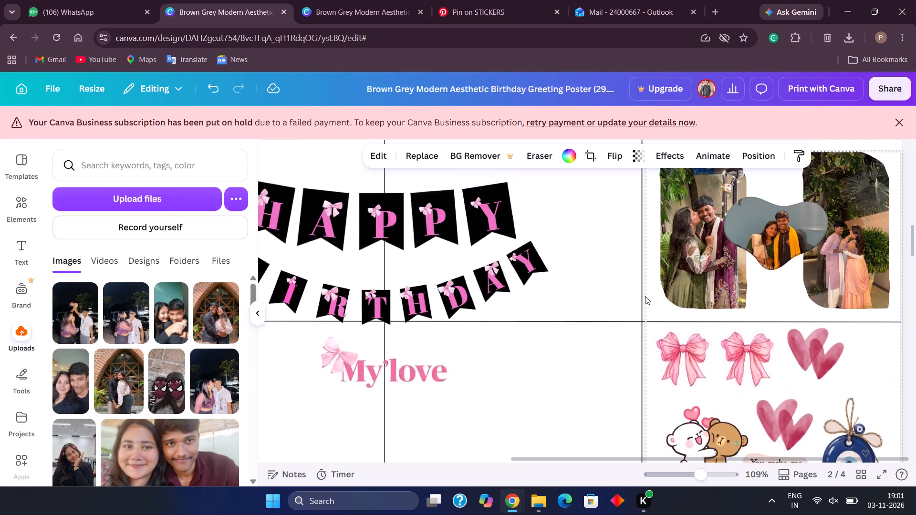
# Apply Smart Crop to the night photo of the couple in the torn-paper heart frame.
pyautogui.scroll(-4, 645, 296)
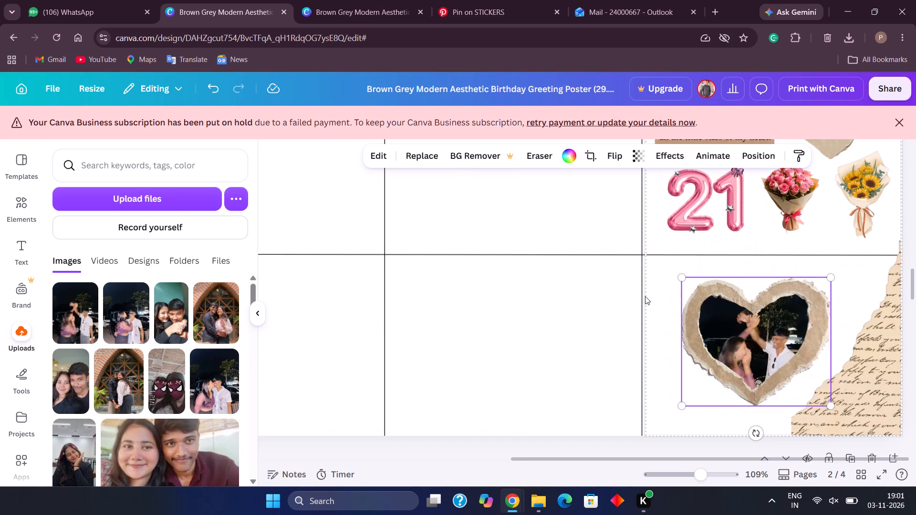
pyautogui.scroll(-1, 645, 296)
pyautogui.doubleClick(738, 353)
pyautogui.moveTo(738, 353); pyautogui.dragTo(738, 346)
pyautogui.click(198, 227)
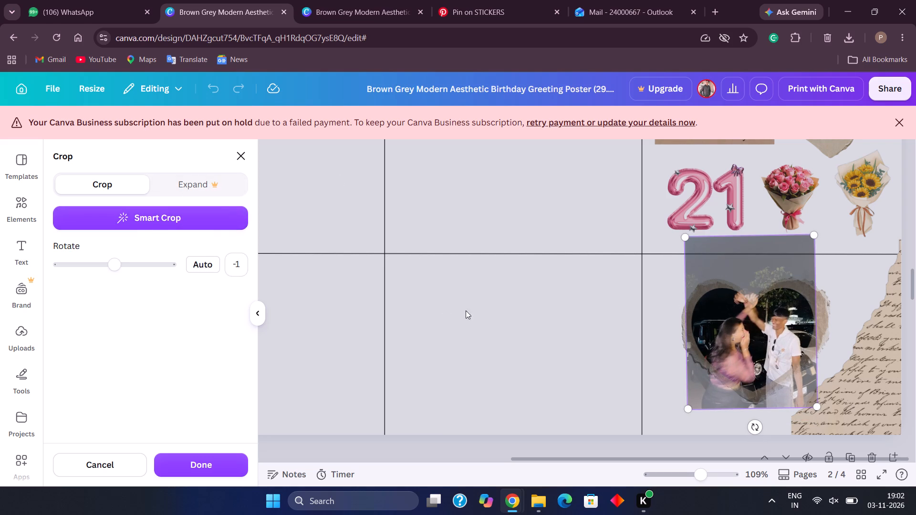
pyautogui.click(480, 315)
# Shift the night photo slightly within the torn-paper heart so both people's faces and raised hands sit inside the opening.
pyautogui.doubleClick(745, 334)
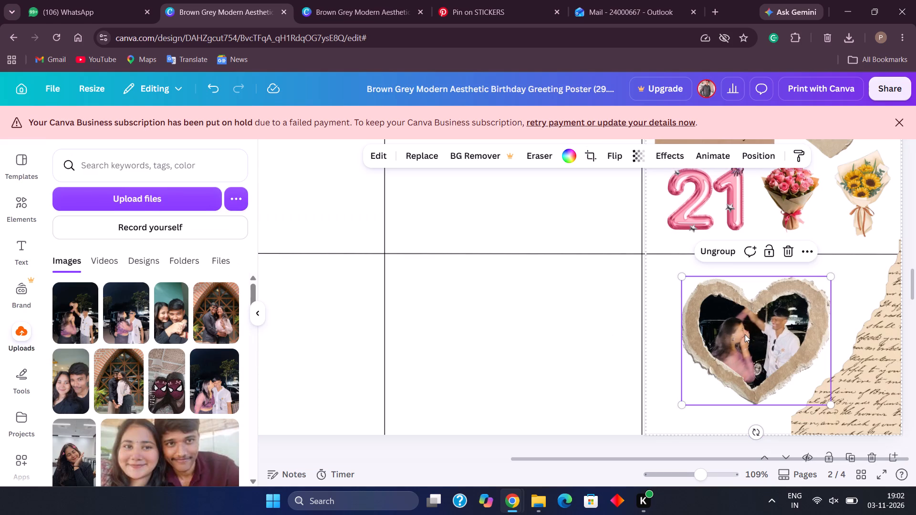
pyautogui.moveTo(745, 334); pyautogui.dragTo(718, 340)
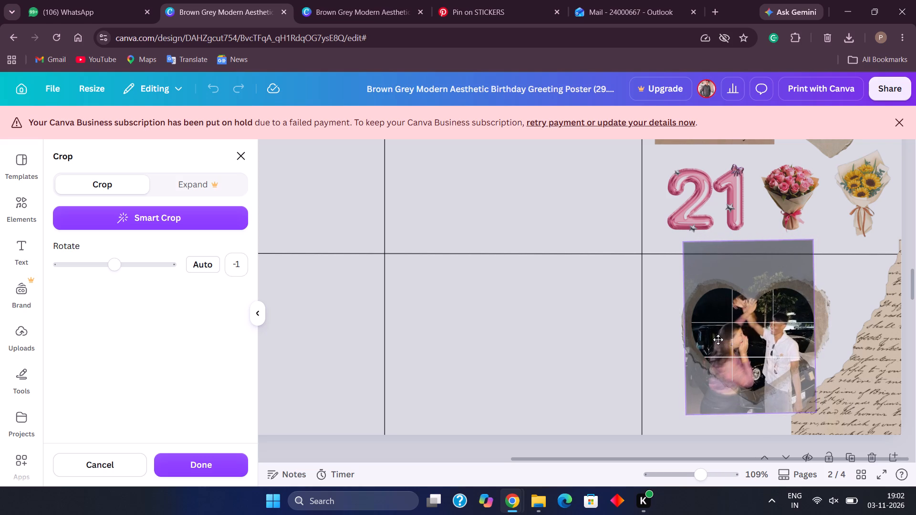
pyautogui.moveTo(718, 340); pyautogui.dragTo(723, 345)
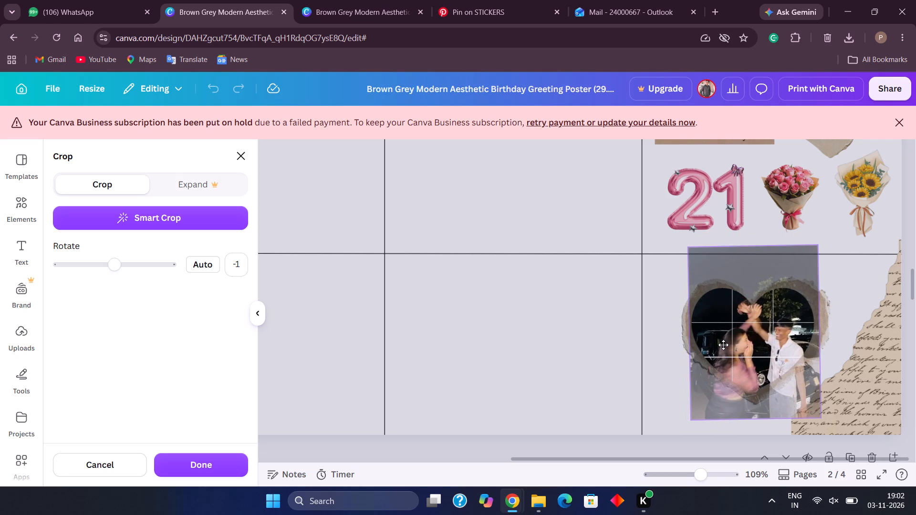
pyautogui.moveTo(723, 345); pyautogui.dragTo(724, 338)
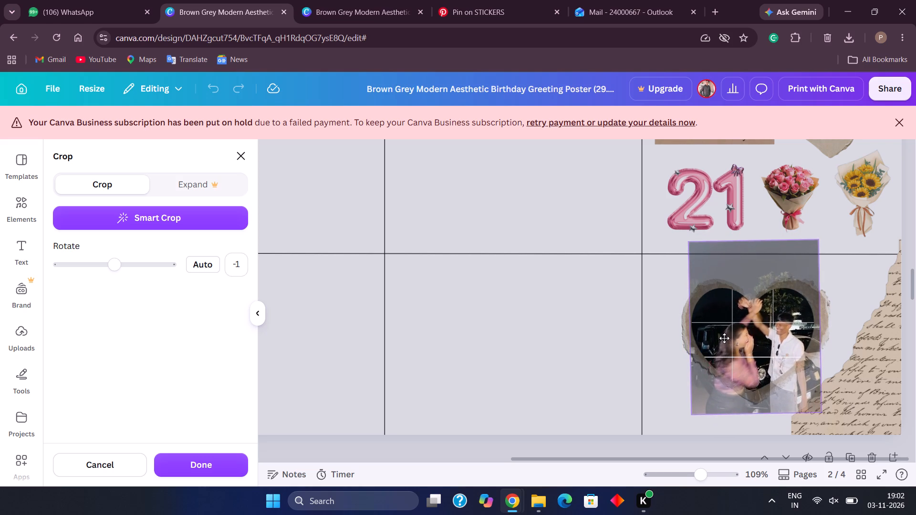
pyautogui.moveTo(724, 338); pyautogui.dragTo(725, 333)
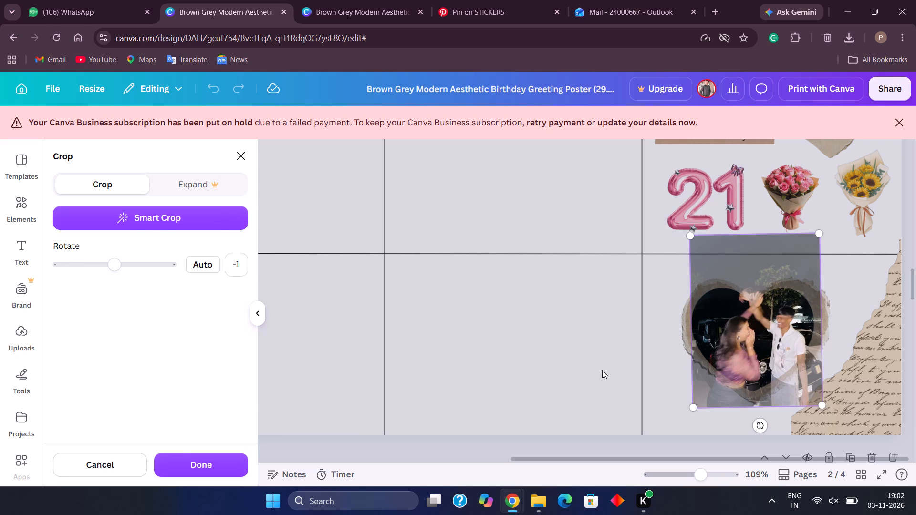
pyautogui.click(602, 370)
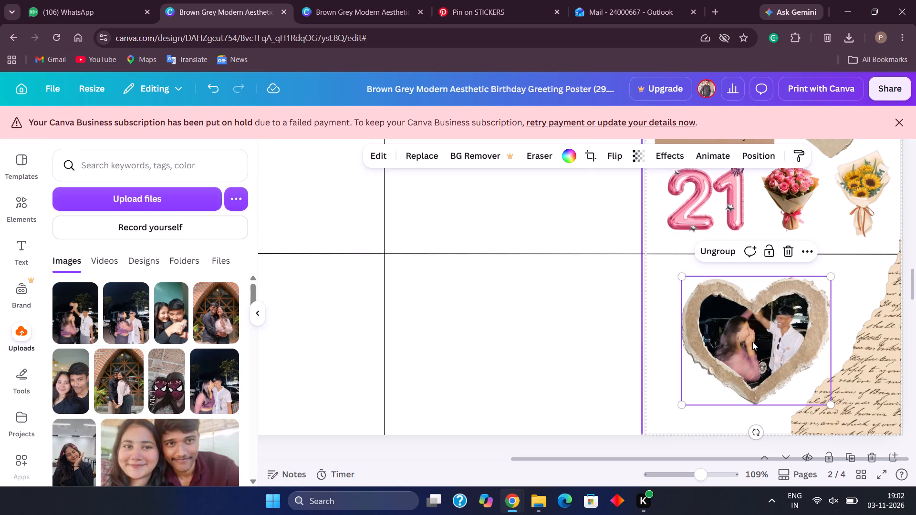
# Reposition the night photo lower inside page 2's torn-paper heart so both faces and the raised hands show in the opening.
pyautogui.doubleClick(752, 342)
pyautogui.moveTo(752, 342); pyautogui.dragTo(756, 356)
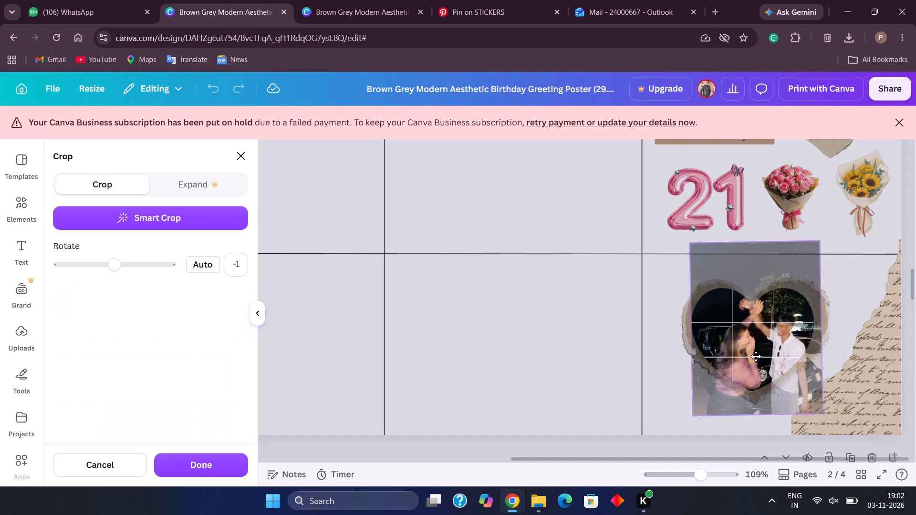
pyautogui.moveTo(756, 356); pyautogui.dragTo(756, 361)
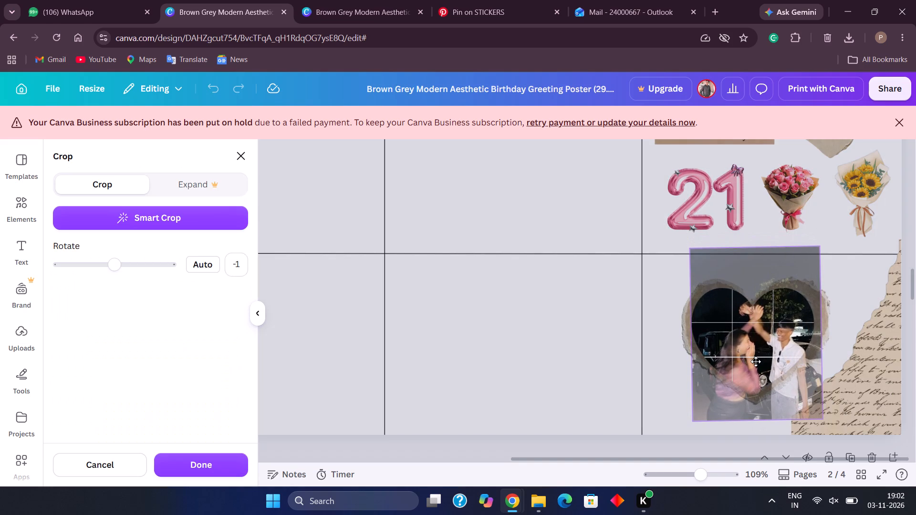
pyautogui.moveTo(756, 361); pyautogui.dragTo(756, 362)
pyautogui.click(623, 368)
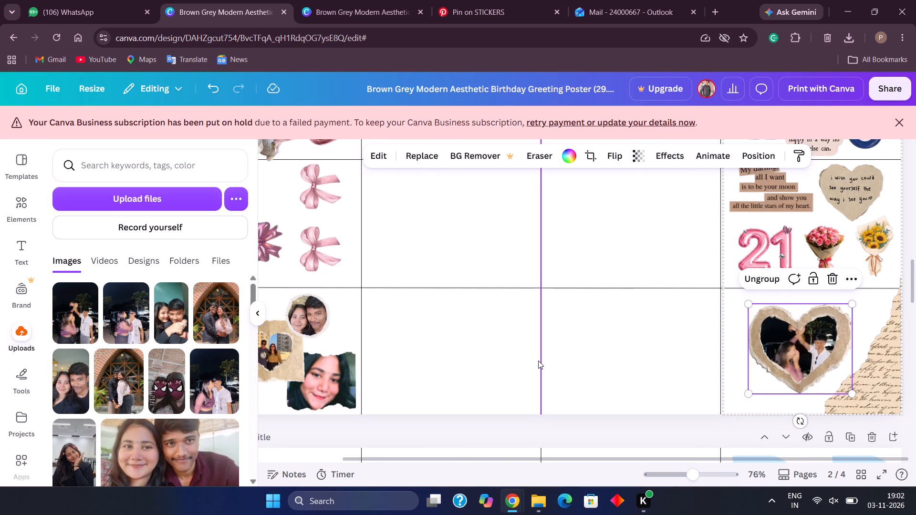
# Review page 2's filled photo frames and stickers and look through the uploaded photos.
pyautogui.scroll(2, 538, 360)
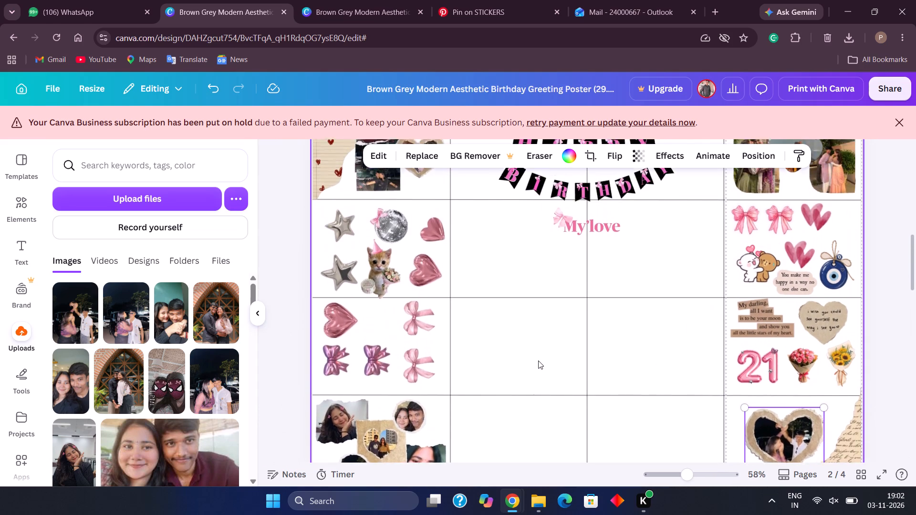
pyautogui.scroll(2, 538, 360)
pyautogui.scroll(-5, 538, 360)
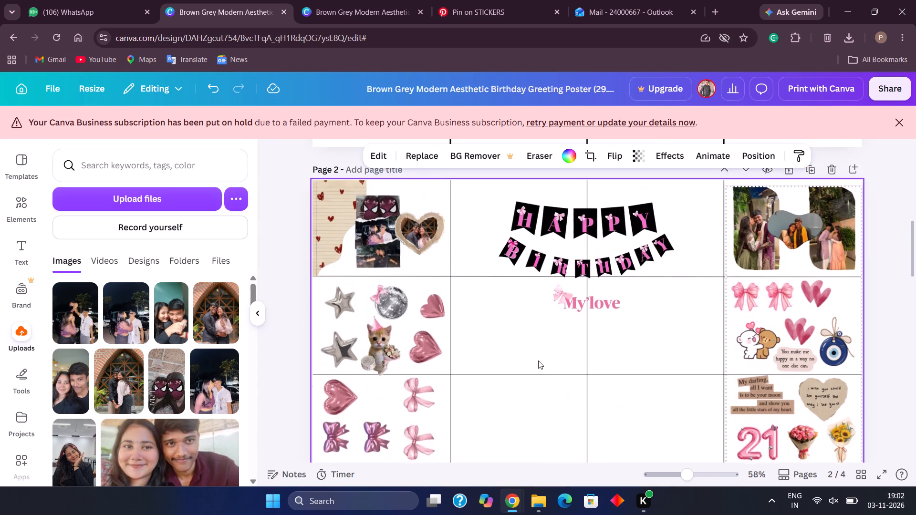
pyautogui.scroll(-3, 538, 360)
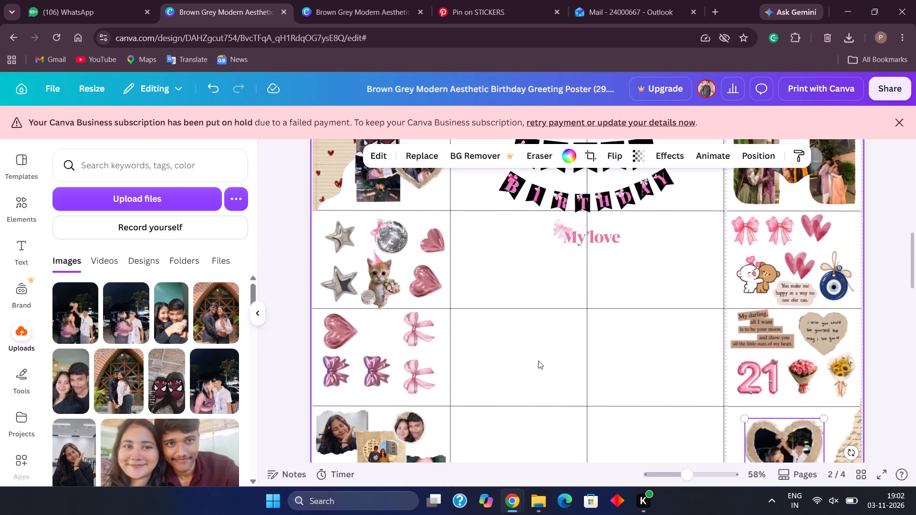
pyautogui.scroll(-1, 538, 360)
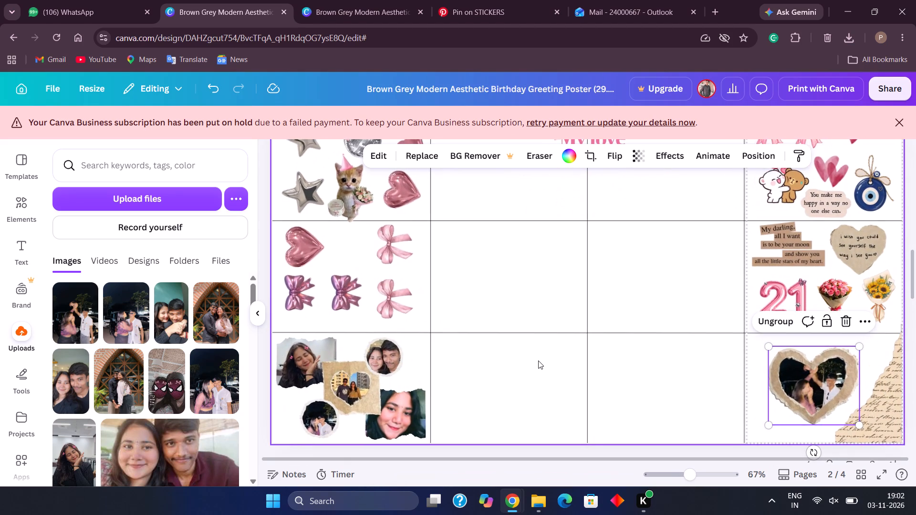
pyautogui.scroll(-1, 214, 401)
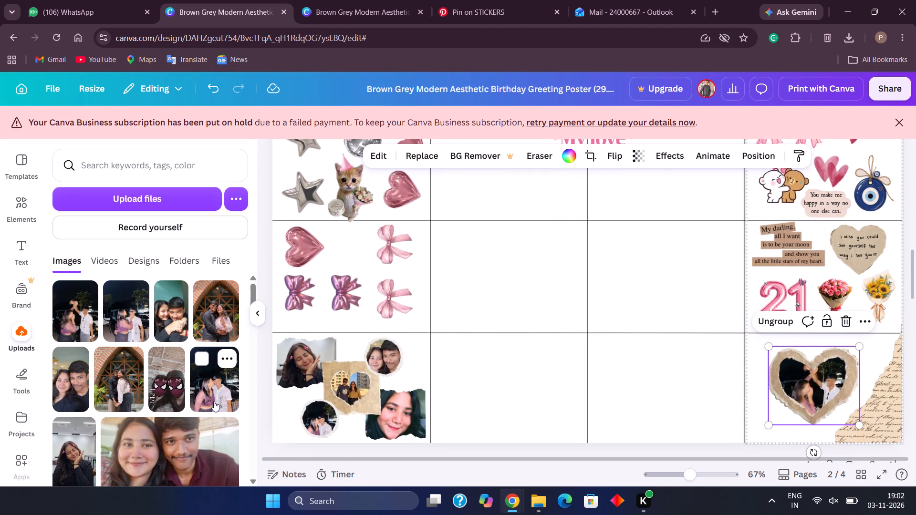
pyautogui.scroll(-1, 214, 401)
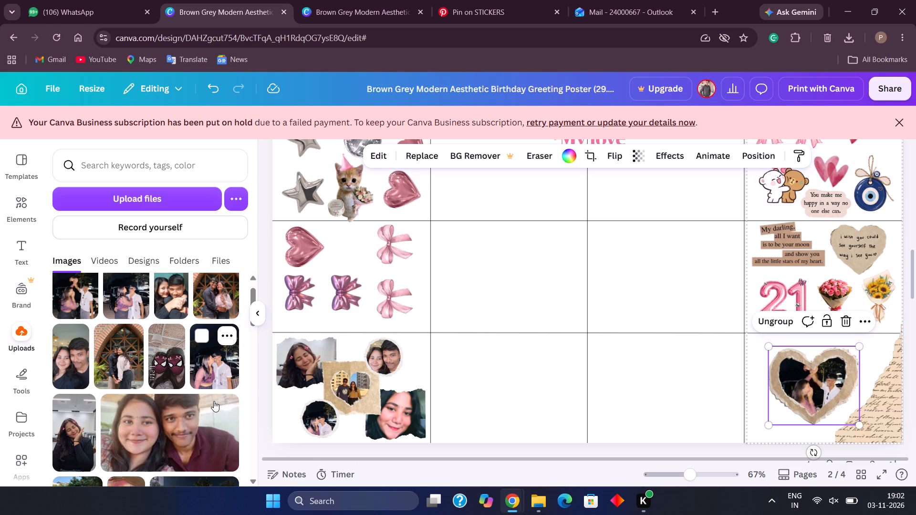
pyautogui.scroll(-1, 214, 401)
pyautogui.scroll(2, 555, 238)
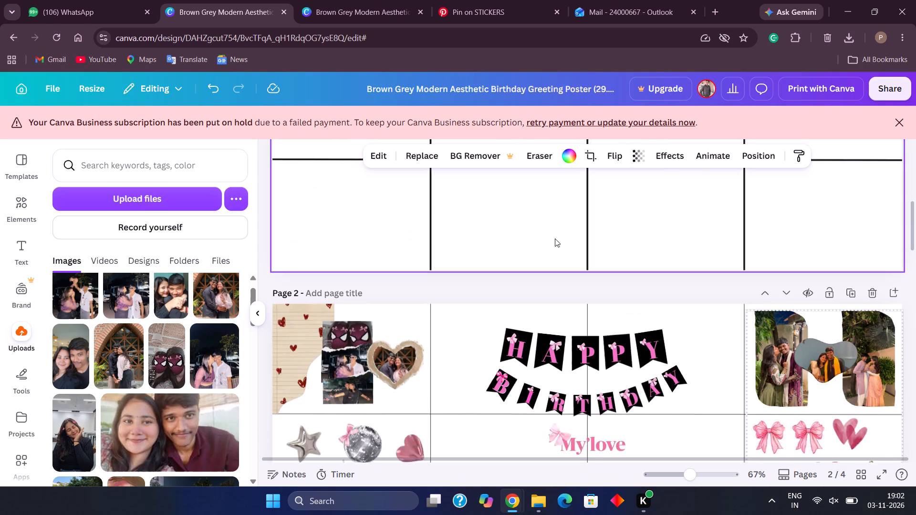
pyautogui.scroll(-2, 555, 238)
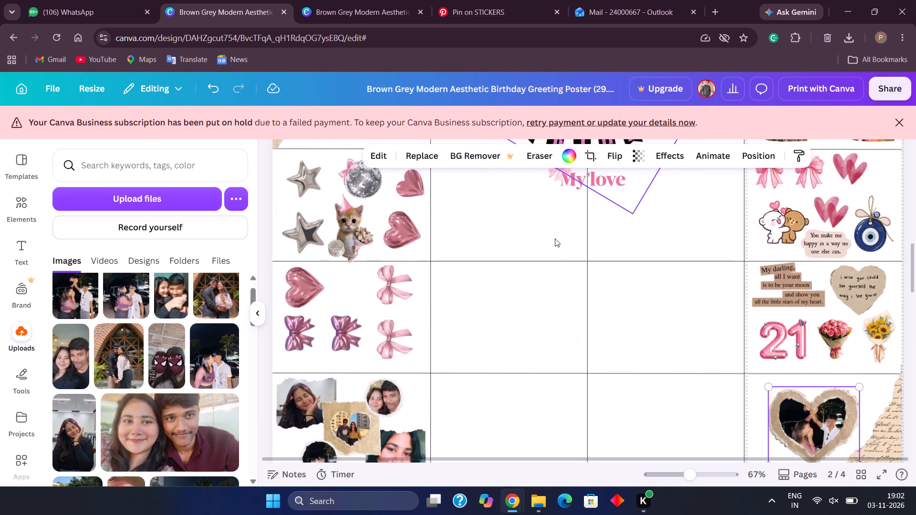
pyautogui.scroll(-2, 555, 238)
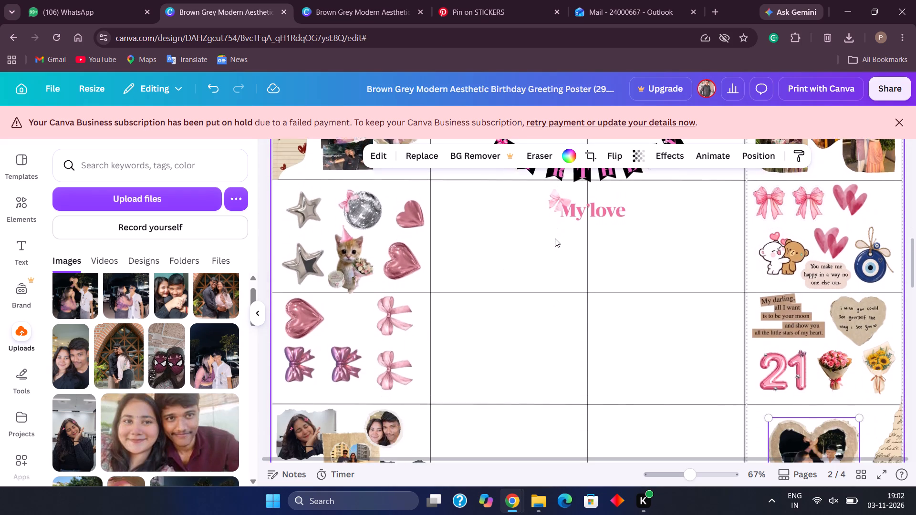
pyautogui.scroll(-1, 555, 238)
pyautogui.scroll(-1, 571, 314)
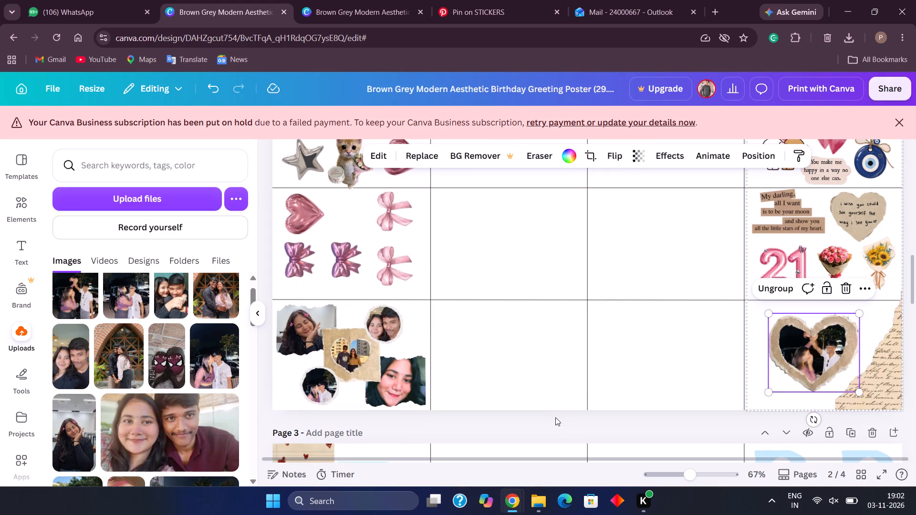
# Copy page 2's grouped column containing the filled photo frames, 21 balloon stickers and torn-paper heart.
pyautogui.click(564, 430)
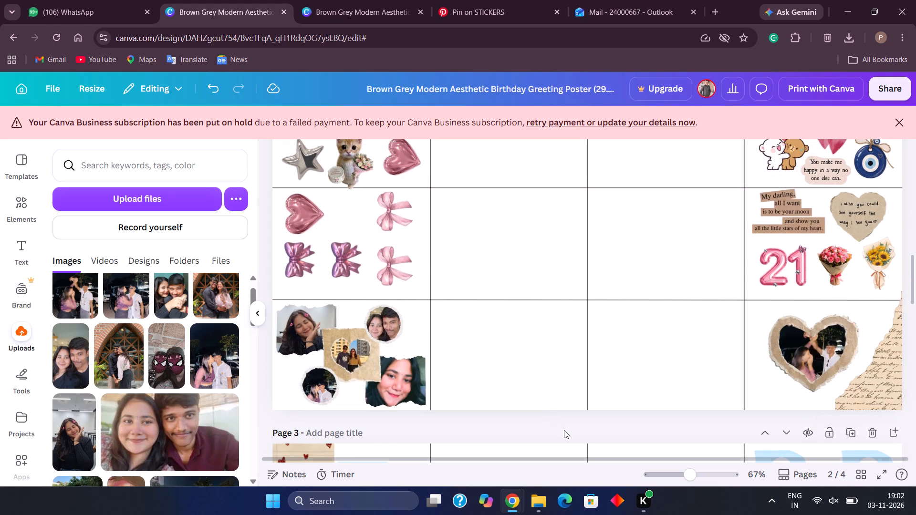
pyautogui.click(795, 384)
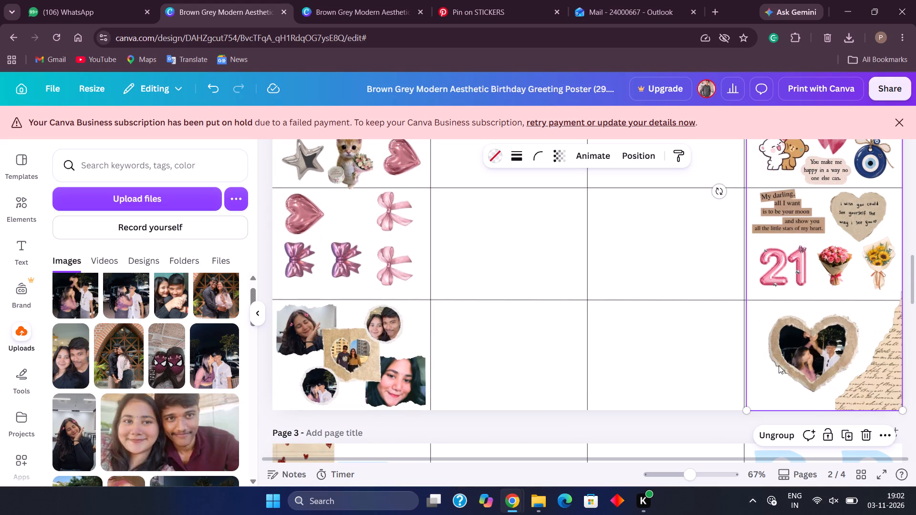
pyautogui.click(881, 437)
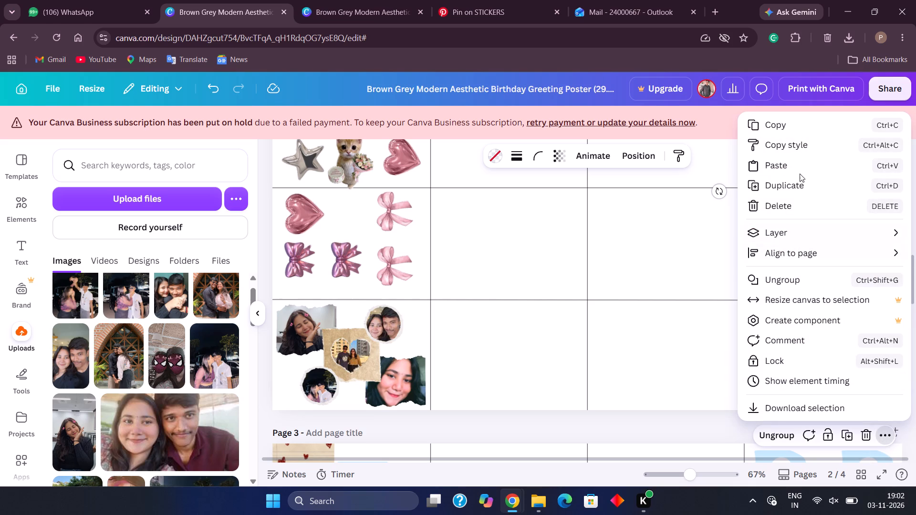
pyautogui.click(793, 124)
# Switch to the other open copy of the birthday poster design and paste the copied group onto its page 3.
pyautogui.scroll(3, 662, 272)
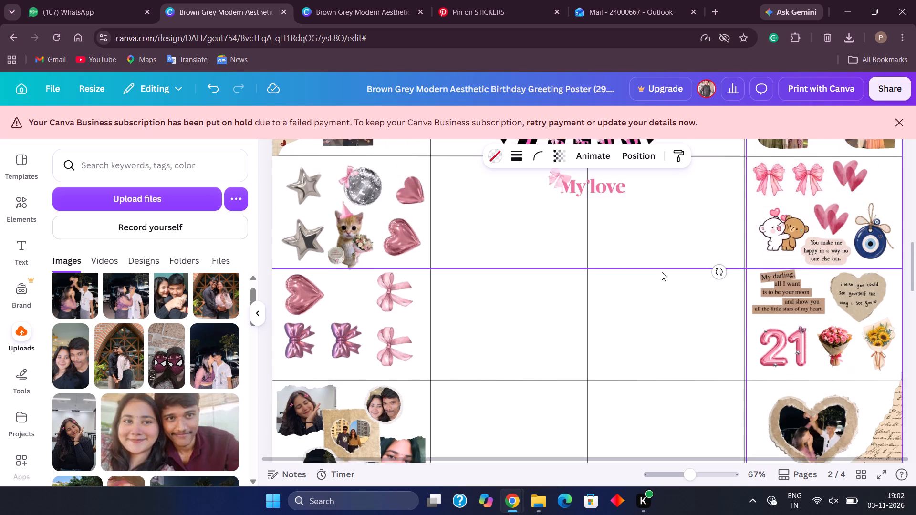
pyautogui.scroll(4, 662, 272)
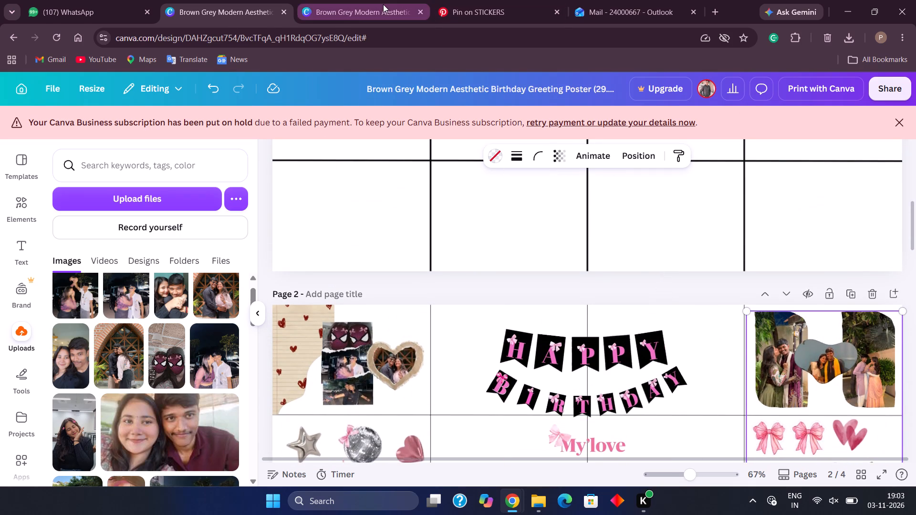
pyautogui.click(383, 4)
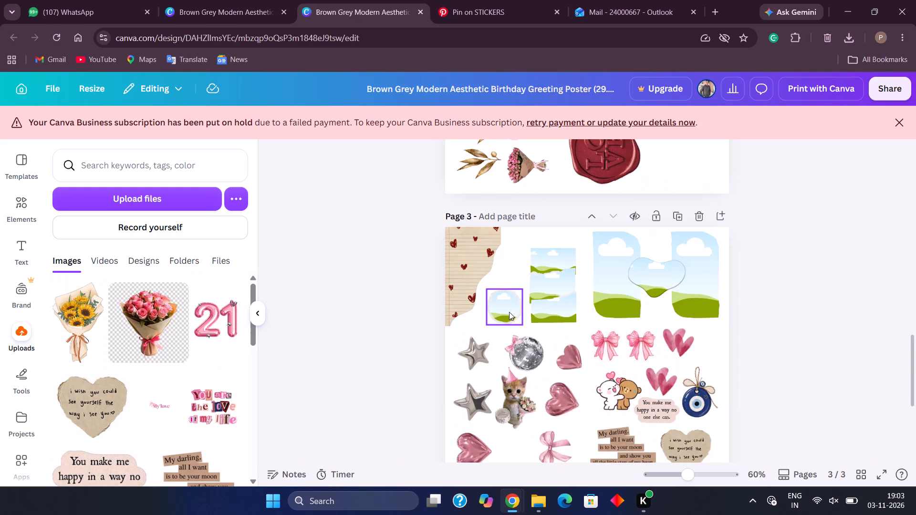
pyautogui.scroll(-4, 509, 312)
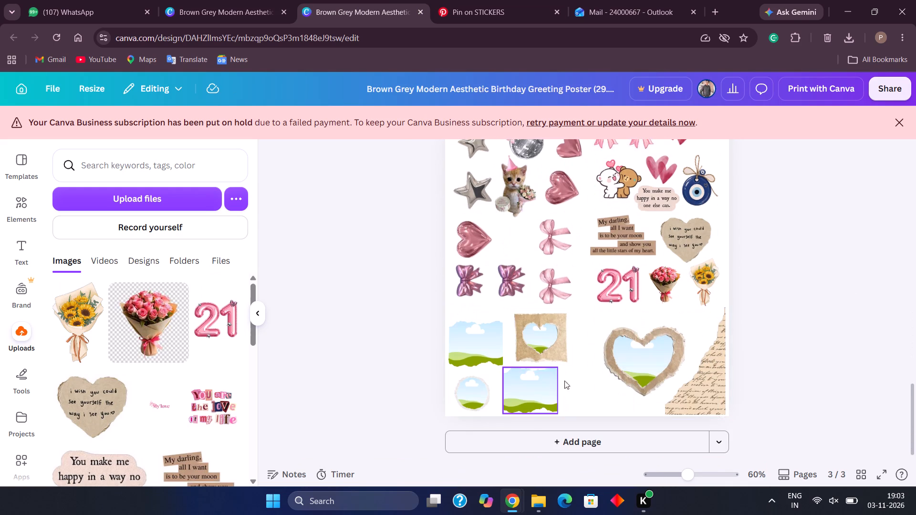
pyautogui.scroll(-2, 588, 402)
pyautogui.scroll(4, 588, 402)
pyautogui.scroll(-1, 588, 402)
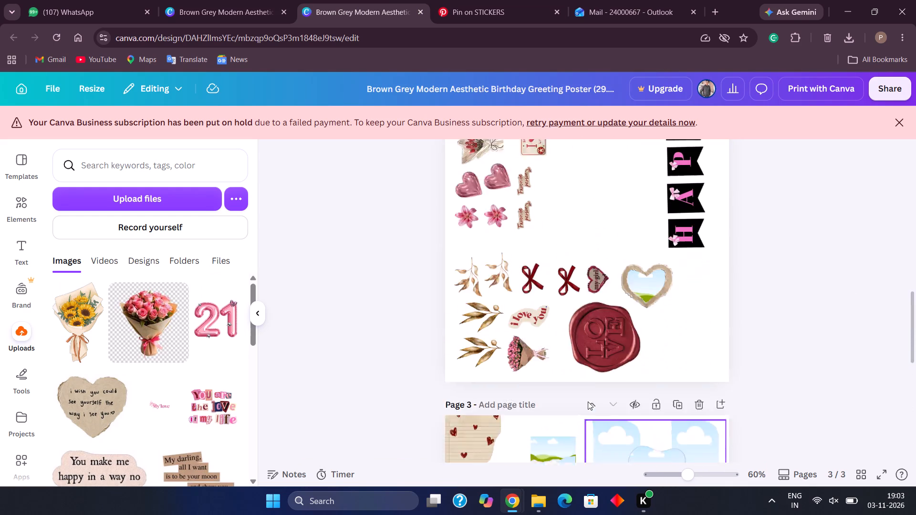
pyautogui.scroll(-1, 588, 402)
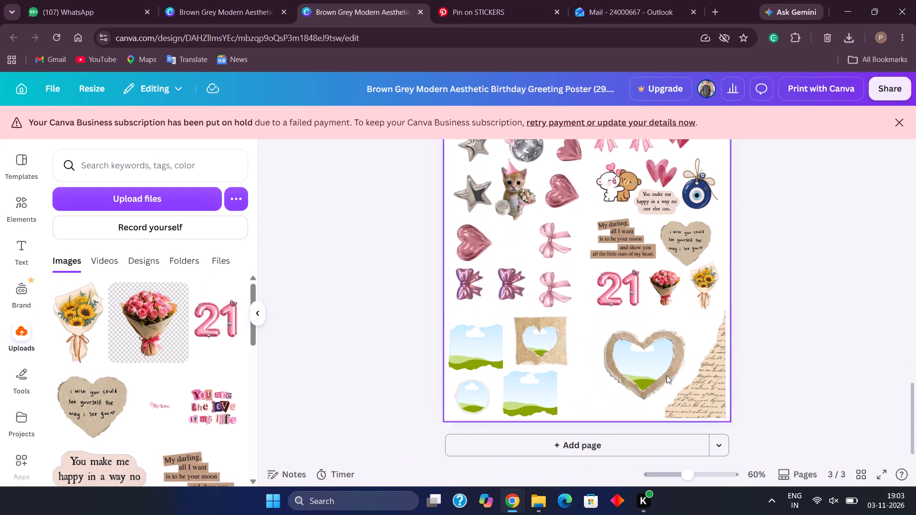
pyautogui.click(583, 417)
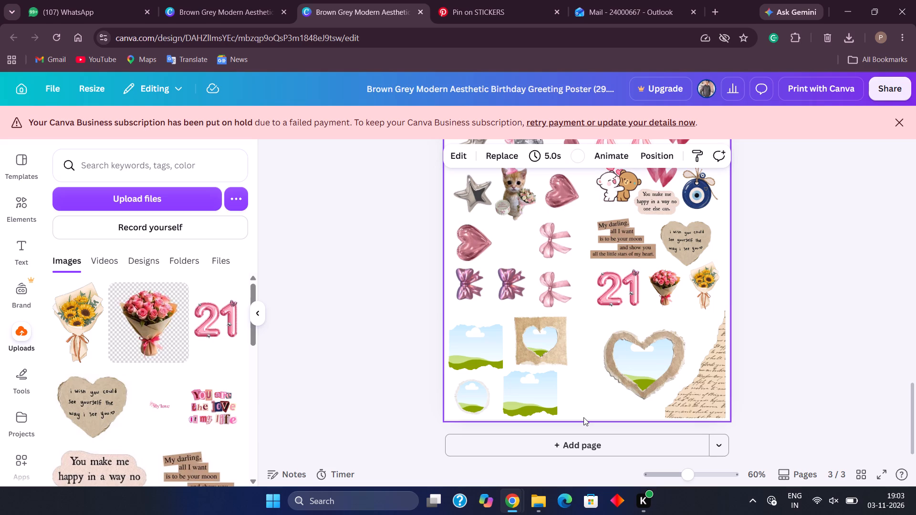
pyautogui.hotkey('ctrl', 'v')
# Move the pasted filled group across page 3 onto the right-hand column, aligned over the matching group with empty frames.
pyautogui.scroll(2, 594, 288)
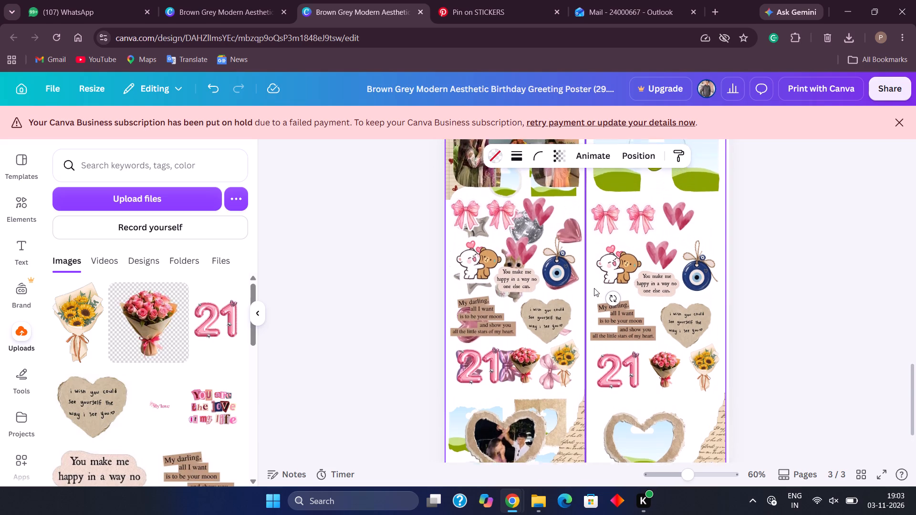
pyautogui.scroll(1, 594, 288)
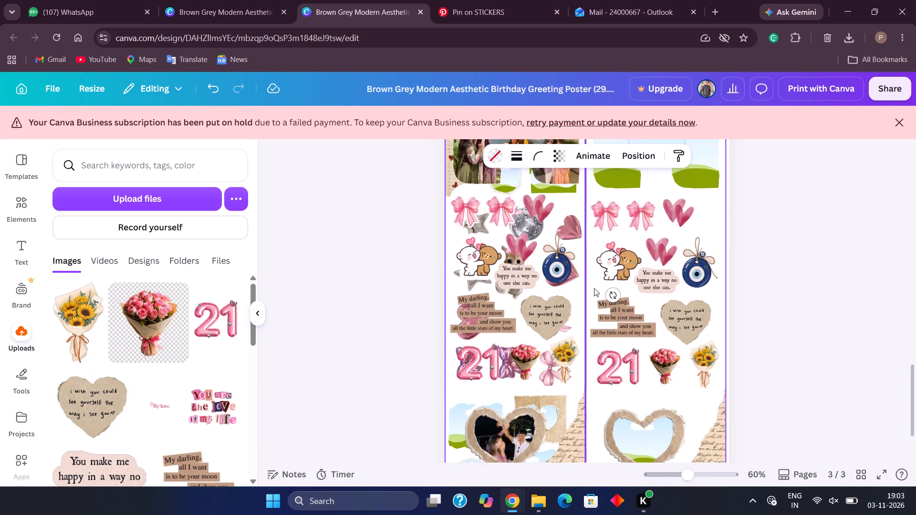
pyautogui.scroll(2, 594, 288)
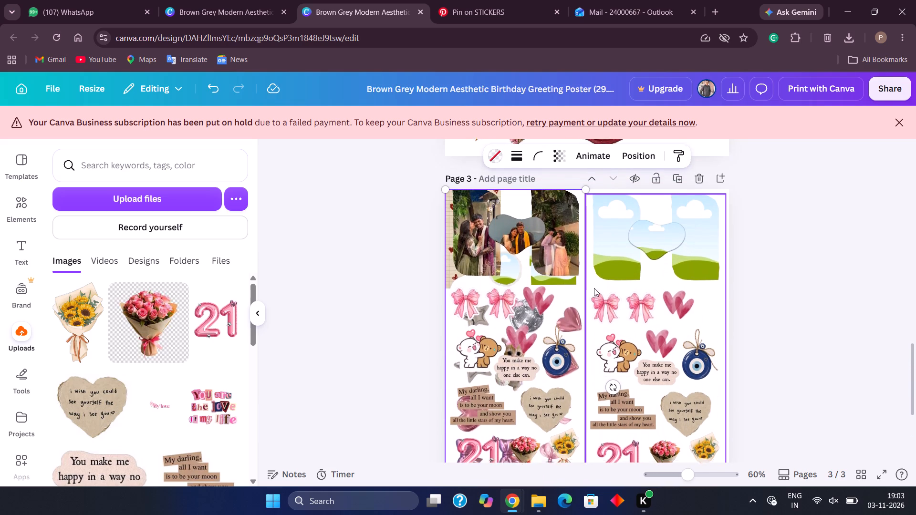
pyautogui.scroll(1, 594, 288)
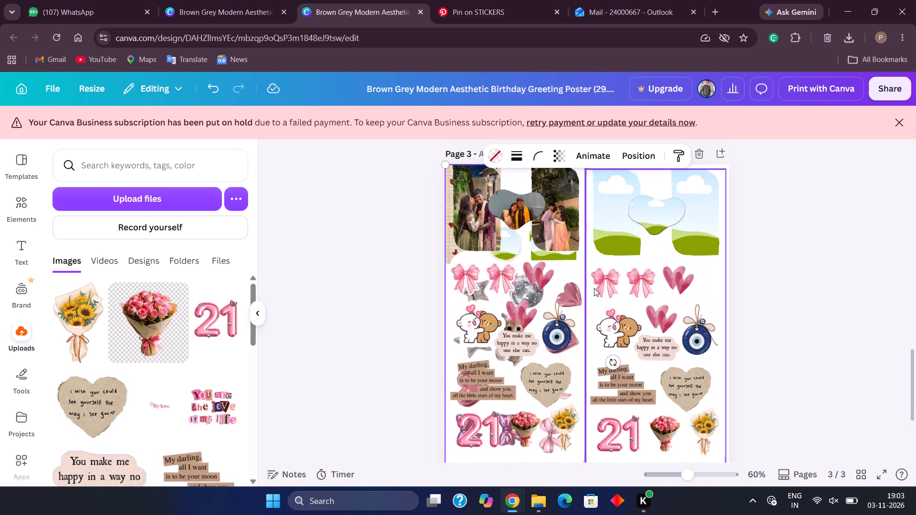
pyautogui.scroll(1, 594, 288)
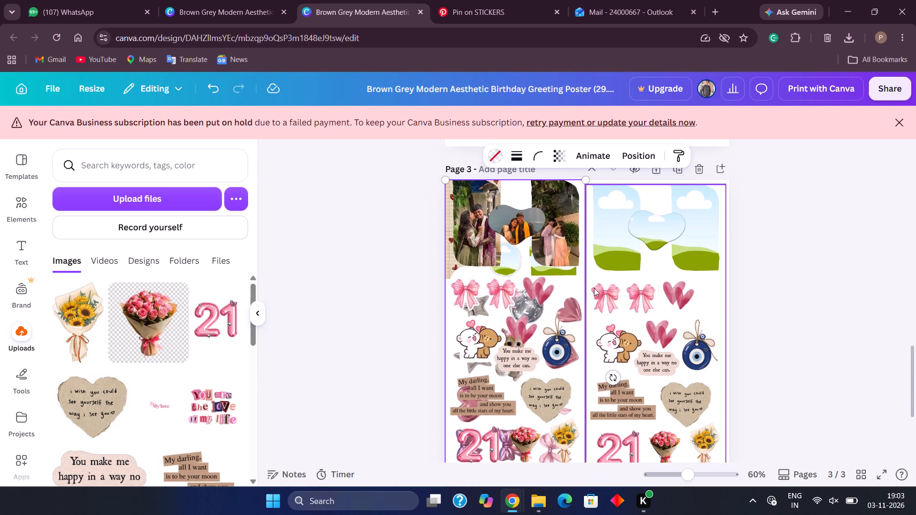
pyautogui.scroll(1, 594, 288)
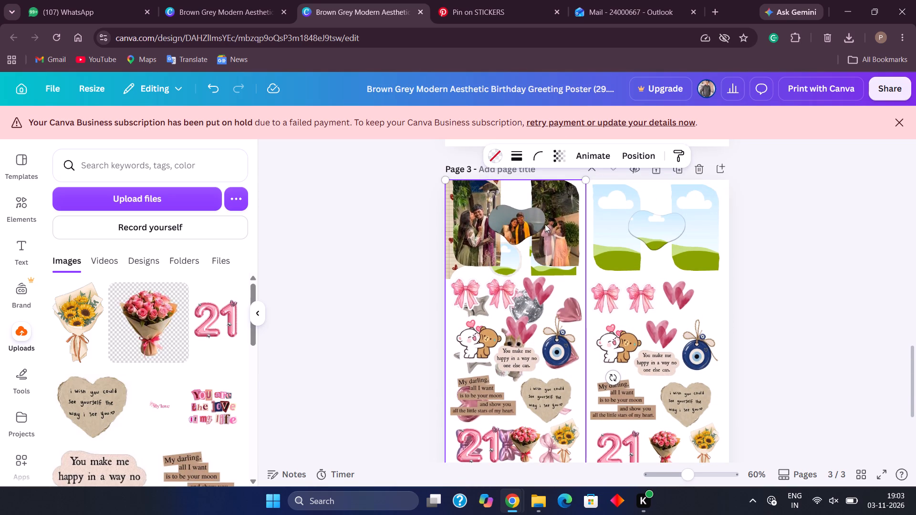
pyautogui.scroll(-3, 549, 229)
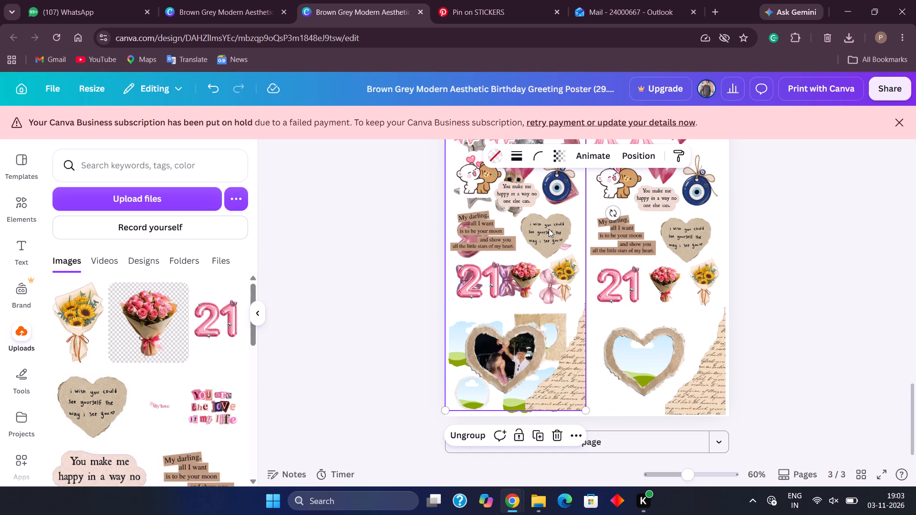
pyautogui.scroll(-1, 549, 229)
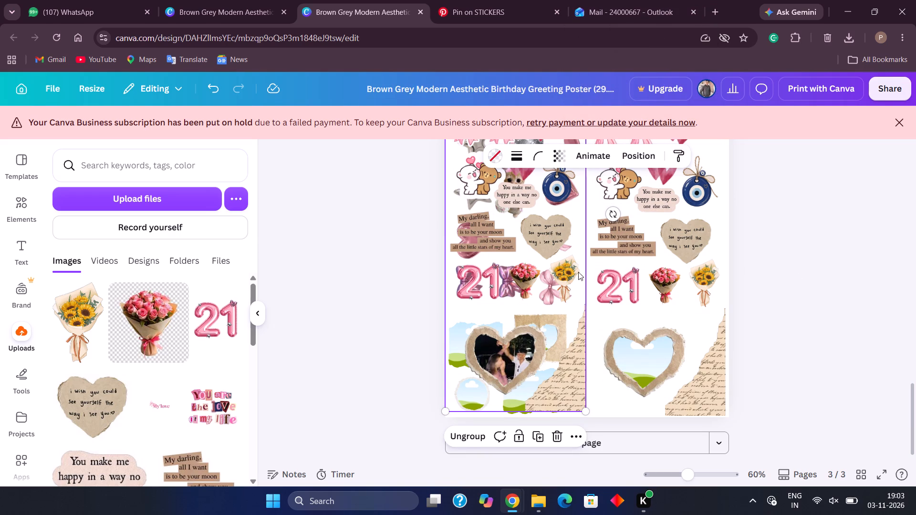
pyautogui.moveTo(530, 281); pyautogui.dragTo(565, 292)
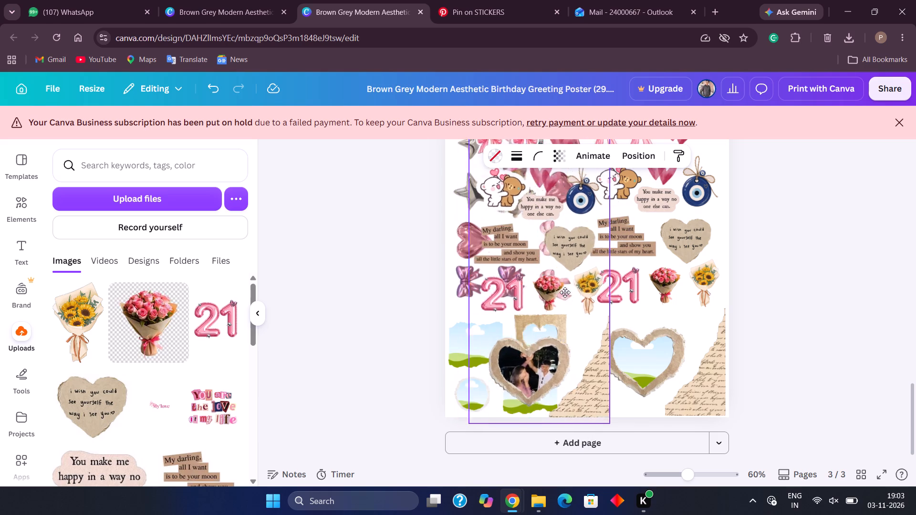
pyautogui.moveTo(565, 292); pyautogui.dragTo(580, 286)
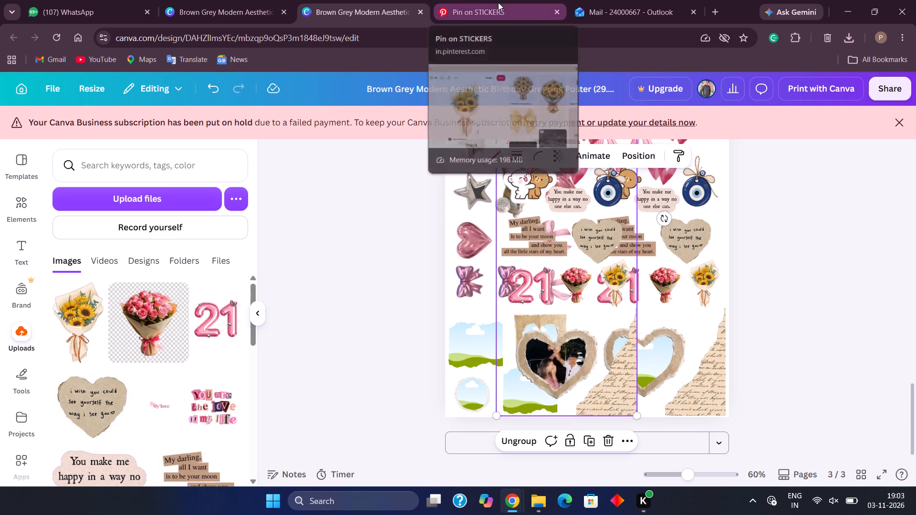
pyautogui.moveTo(573, 260); pyautogui.dragTo(635, 266)
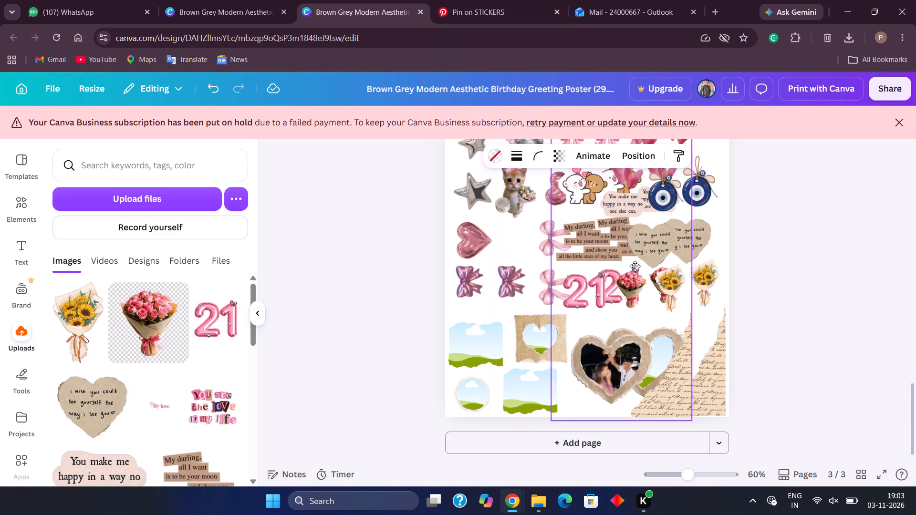
pyautogui.moveTo(635, 266); pyautogui.dragTo(659, 255)
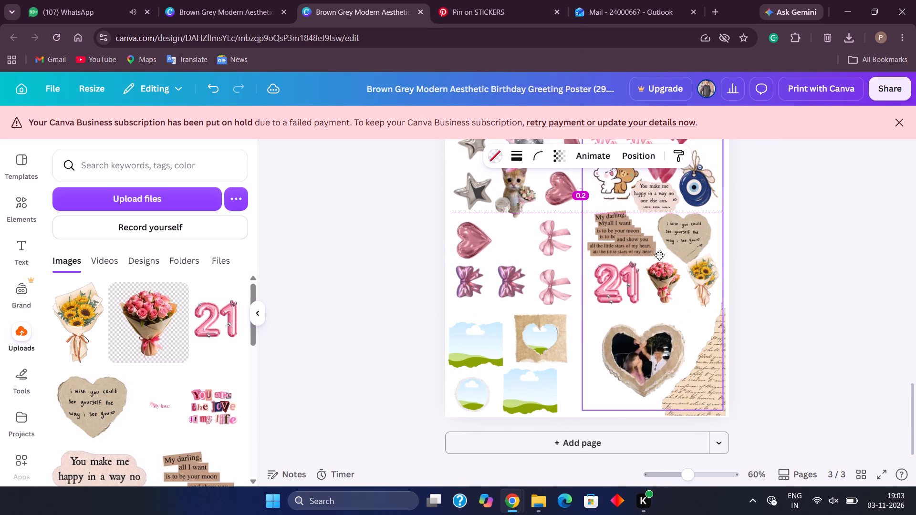
pyautogui.moveTo(659, 255); pyautogui.dragTo(661, 258)
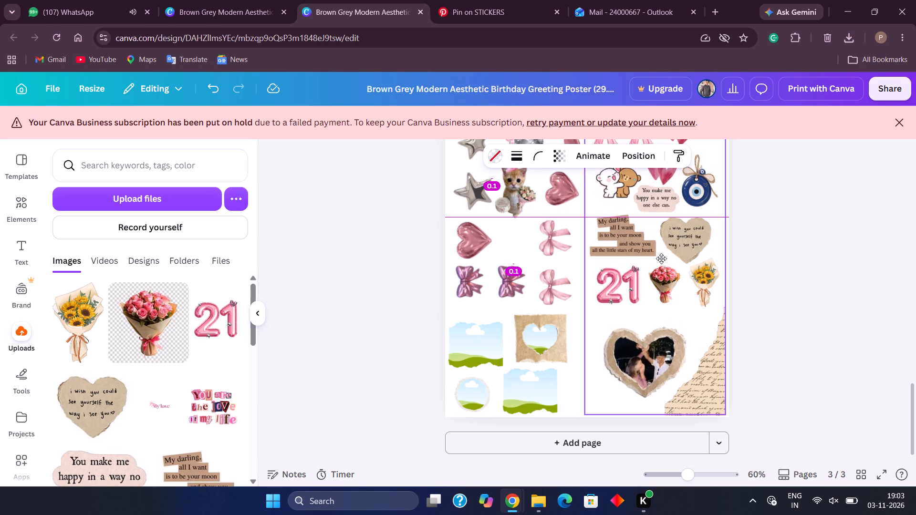
pyautogui.moveTo(661, 258); pyautogui.dragTo(661, 259)
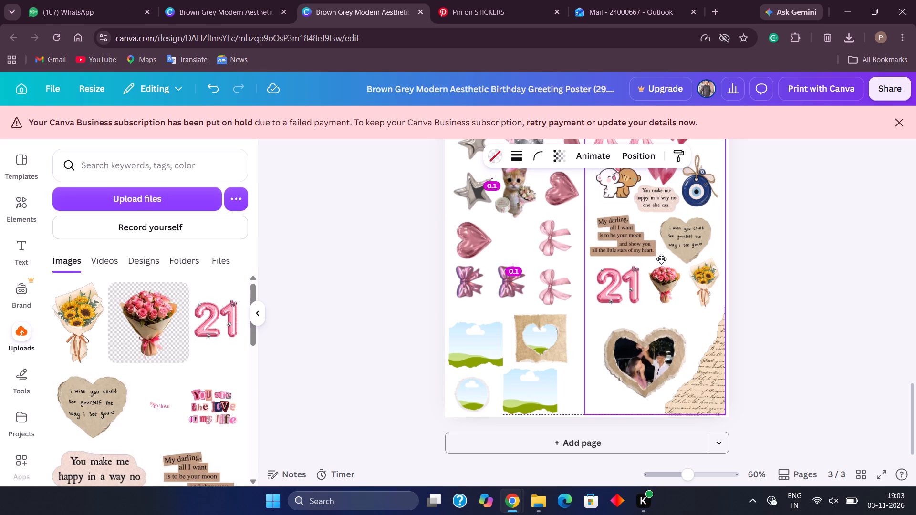
pyautogui.moveTo(661, 259); pyautogui.dragTo(662, 264)
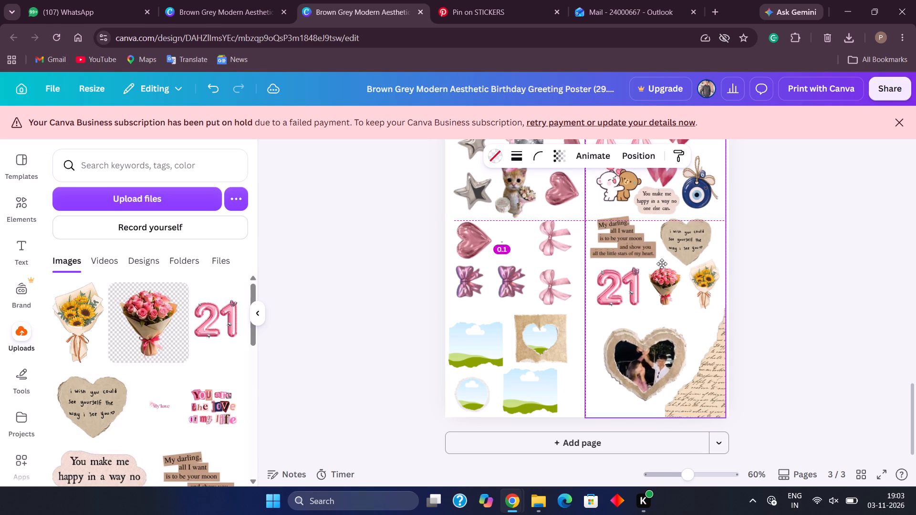
pyautogui.moveTo(662, 264); pyautogui.dragTo(662, 260)
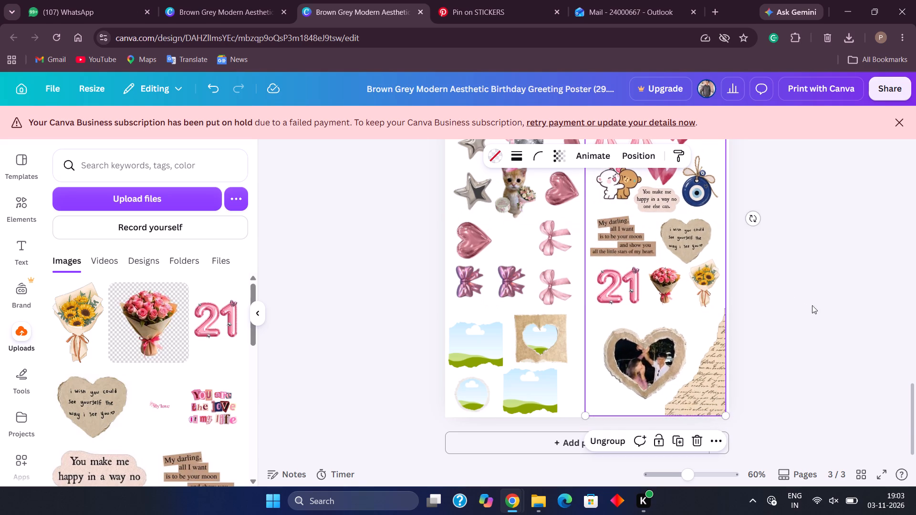
# Shift the filled group aside on page 3 and delete the matching group with empty photo frames from the right-hand column.
pyautogui.scroll(5, 816, 306)
pyautogui.scroll(-1, 816, 306)
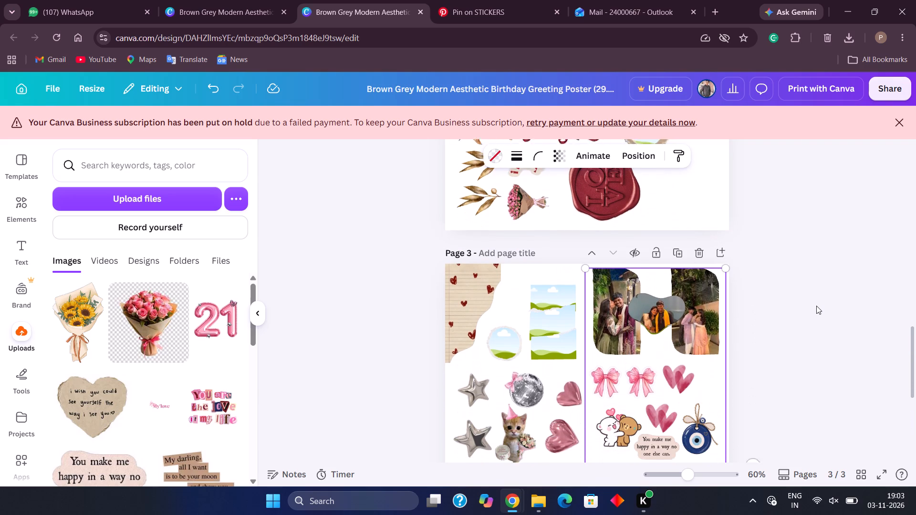
pyautogui.scroll(-4, 816, 306)
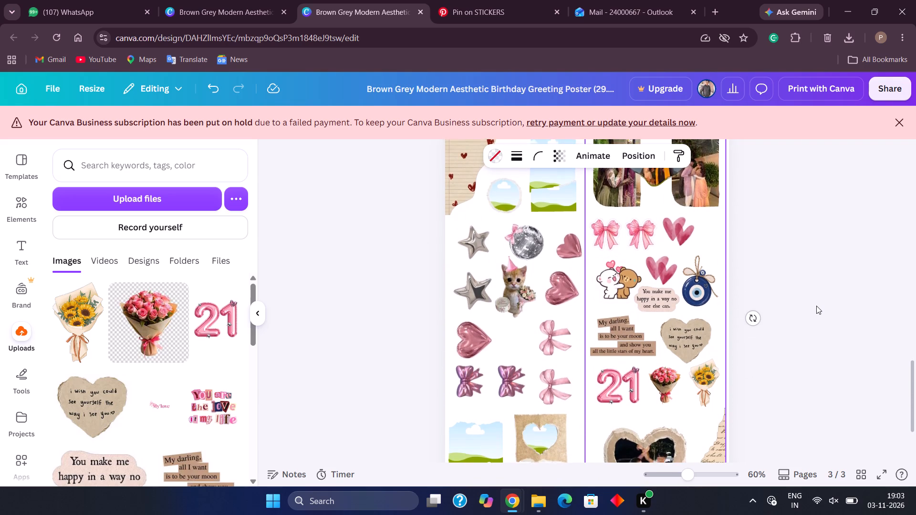
pyautogui.scroll(-2, 816, 306)
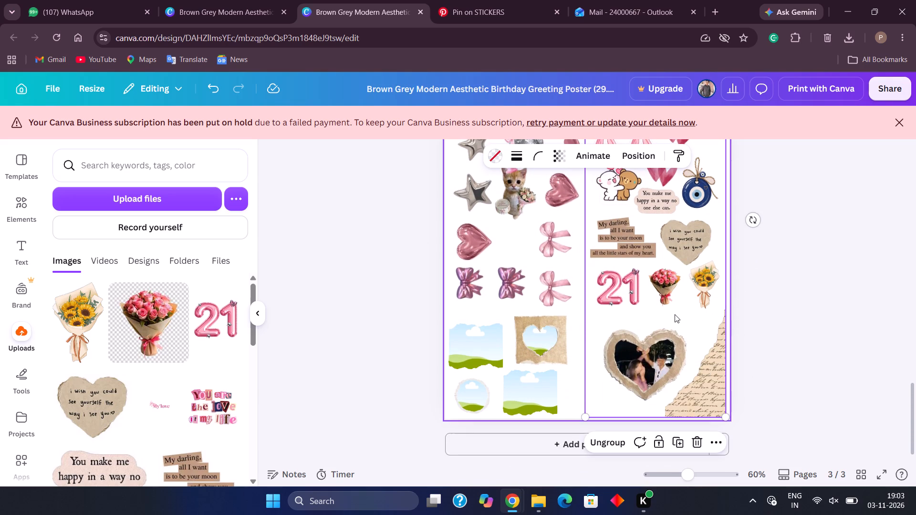
pyautogui.moveTo(675, 314); pyautogui.dragTo(600, 327)
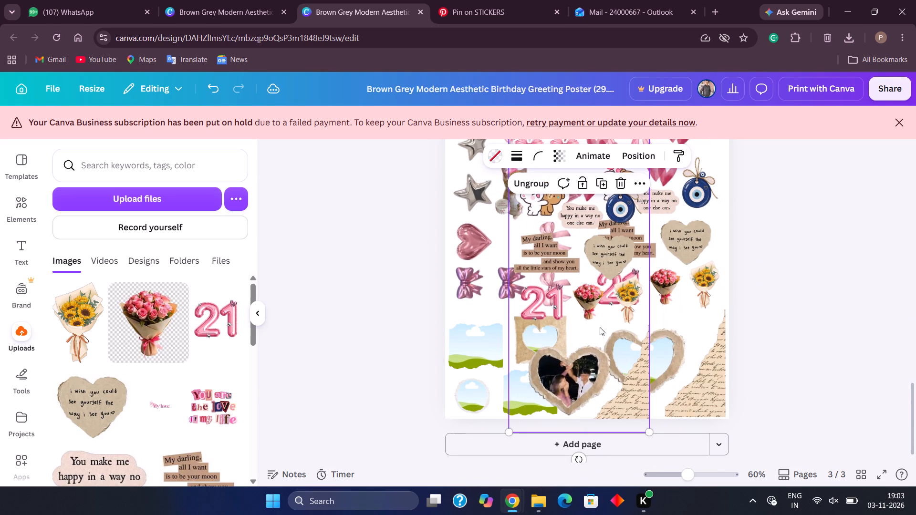
pyautogui.click(691, 328)
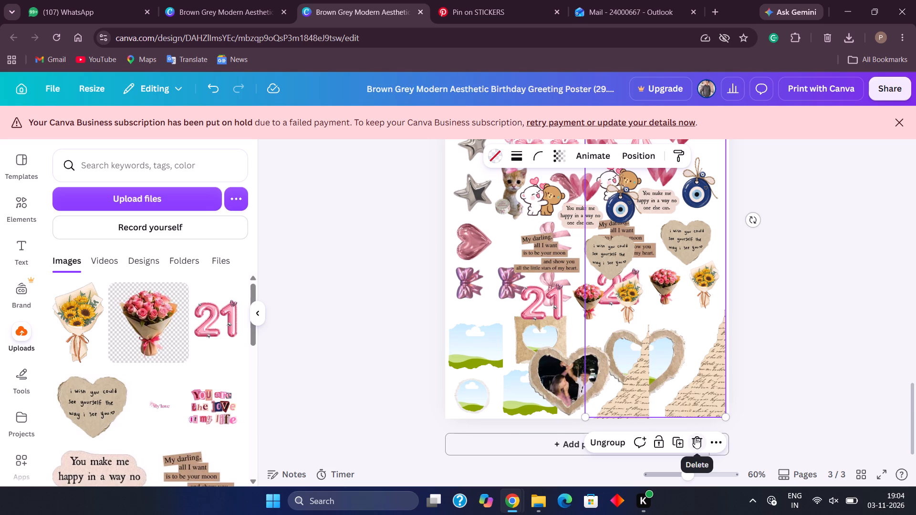
pyautogui.click(695, 438)
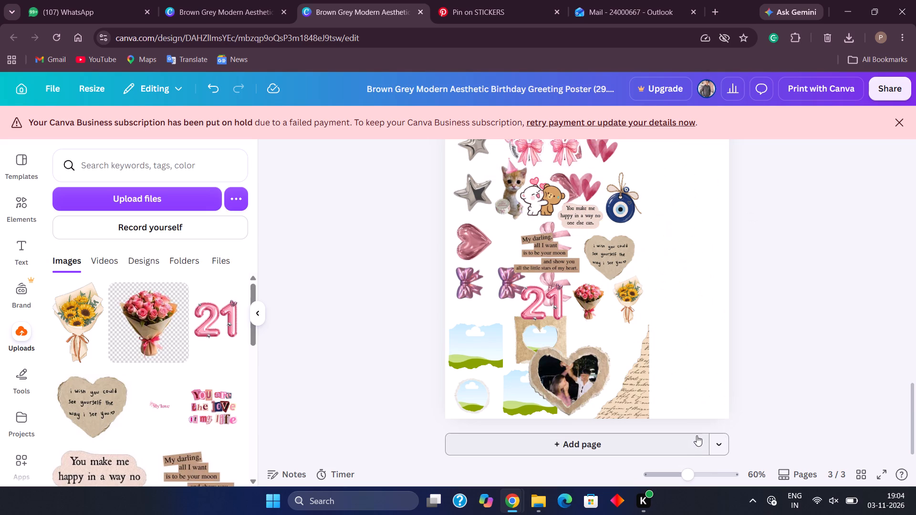
# Place the filled group in page 3's vacated right-hand column and nudge it flush with the page's right and bottom edges.
pyautogui.moveTo(605, 303); pyautogui.dragTo(680, 285)
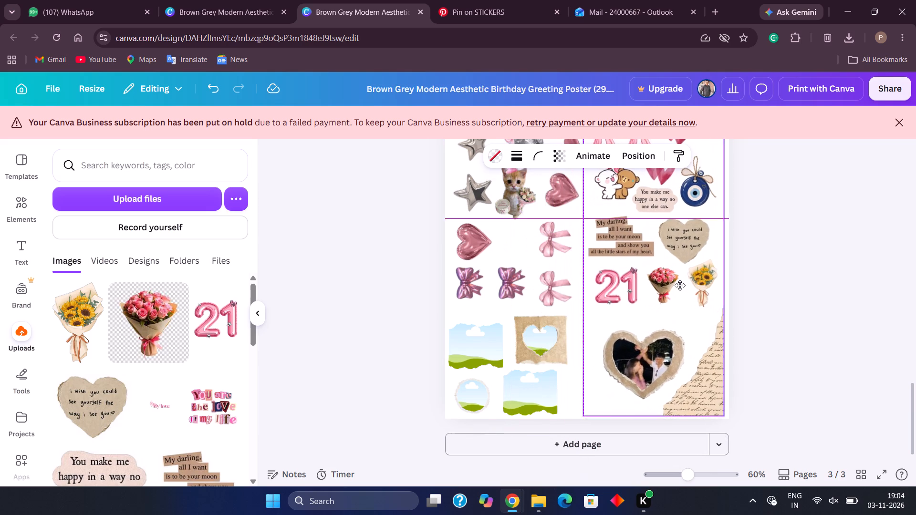
pyautogui.moveTo(680, 285); pyautogui.dragTo(682, 284)
pyautogui.press('Down')
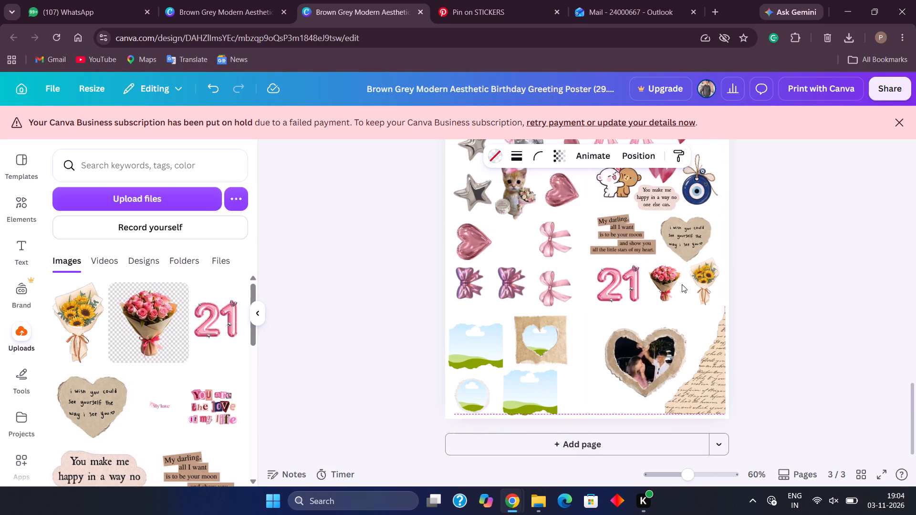
pyautogui.press('Down')
pyautogui.press('Down')
pyautogui.press('Down')
pyautogui.press('Up')
pyautogui.press('Down')
pyautogui.press('Up')
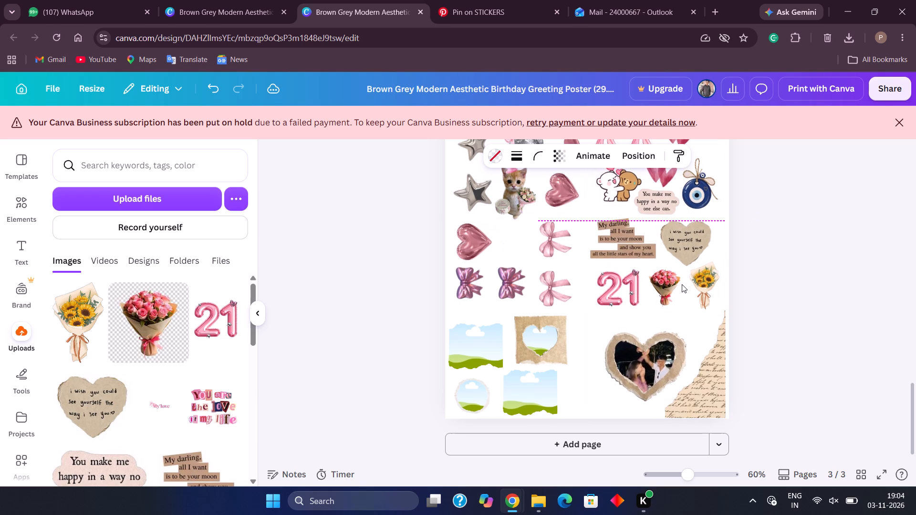
pyautogui.press('Up')
pyautogui.press('Right')
pyautogui.scroll(1, 682, 284)
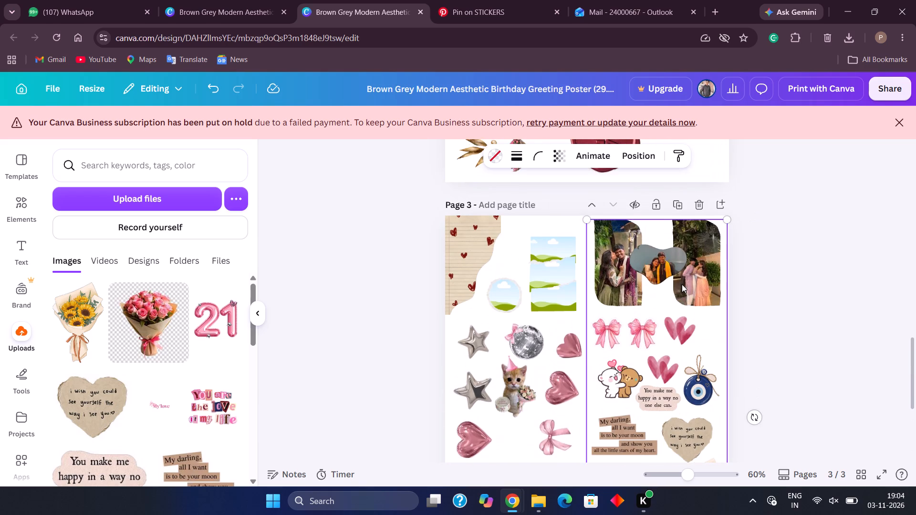
pyautogui.scroll(1, 682, 284)
pyautogui.press('Right')
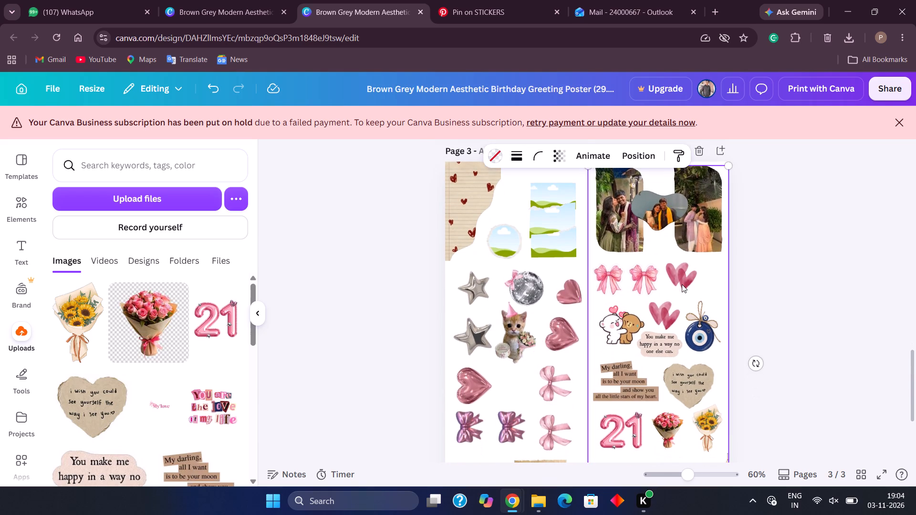
pyautogui.scroll(-1, 844, 309)
pyautogui.click(844, 309)
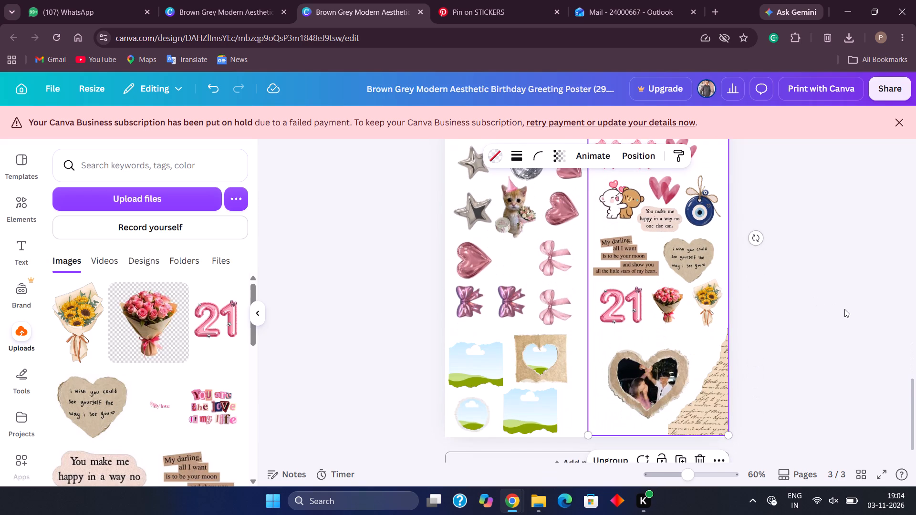
# Select page 3's left-column stickers, lined paper and empty photo frames, group them, and delete the group.
pyautogui.scroll(3, 844, 309)
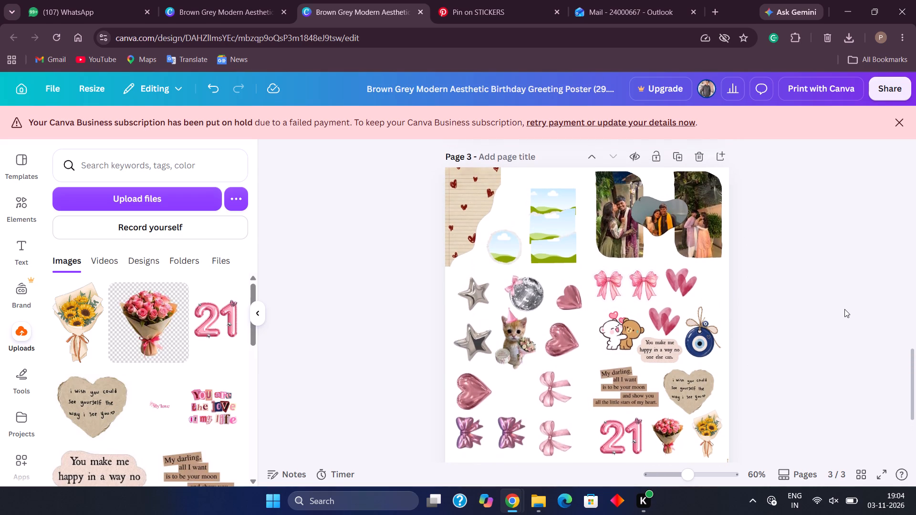
pyautogui.scroll(2, 844, 309)
pyautogui.scroll(-1, 844, 309)
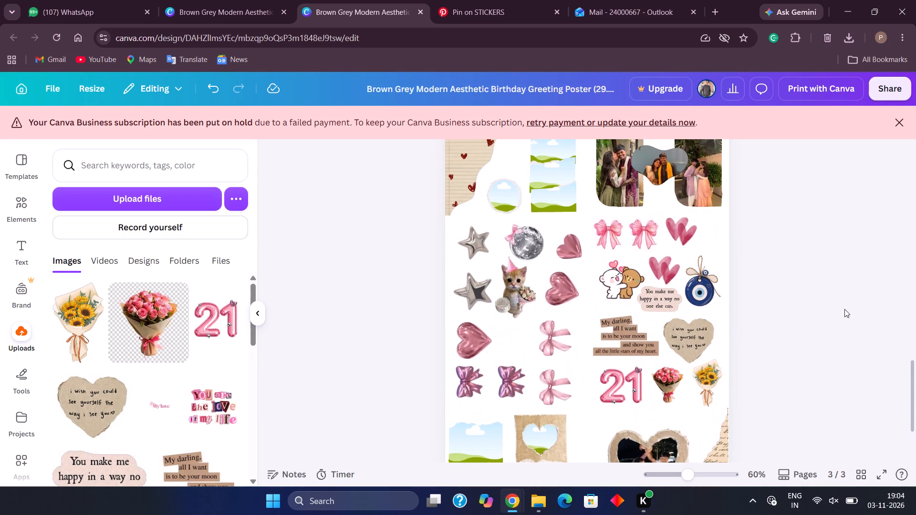
pyautogui.scroll(2, 484, 210)
pyautogui.moveTo(419, 193); pyautogui.dragTo(556, 385)
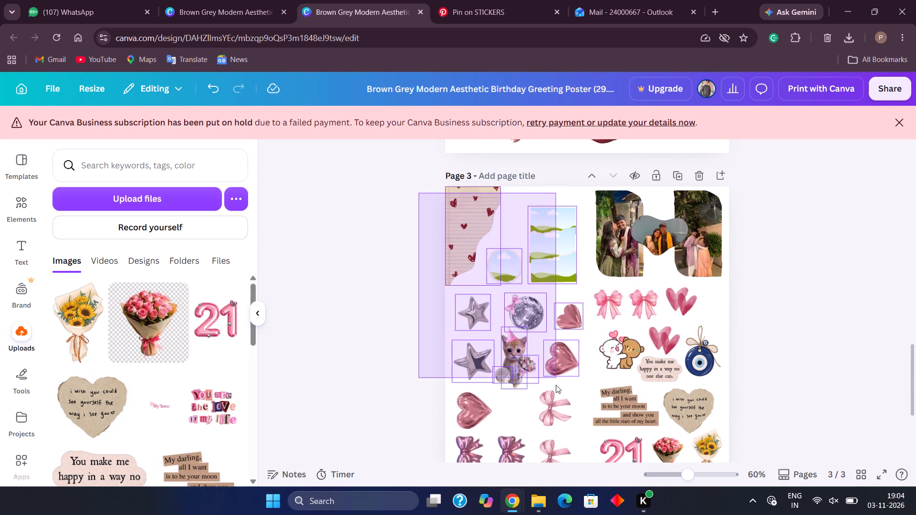
pyautogui.moveTo(556, 385); pyautogui.dragTo(554, 476)
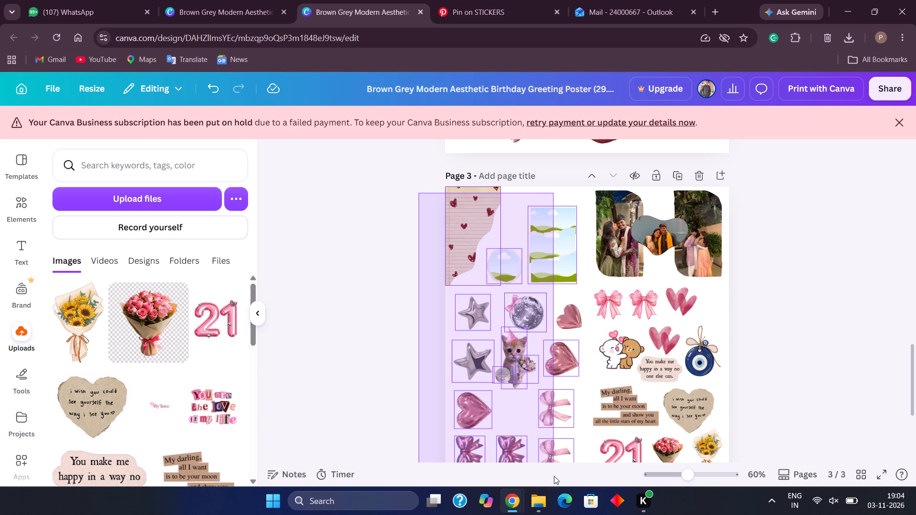
pyautogui.moveTo(554, 476); pyautogui.dragTo(554, 479)
pyautogui.scroll(-2, 550, 386)
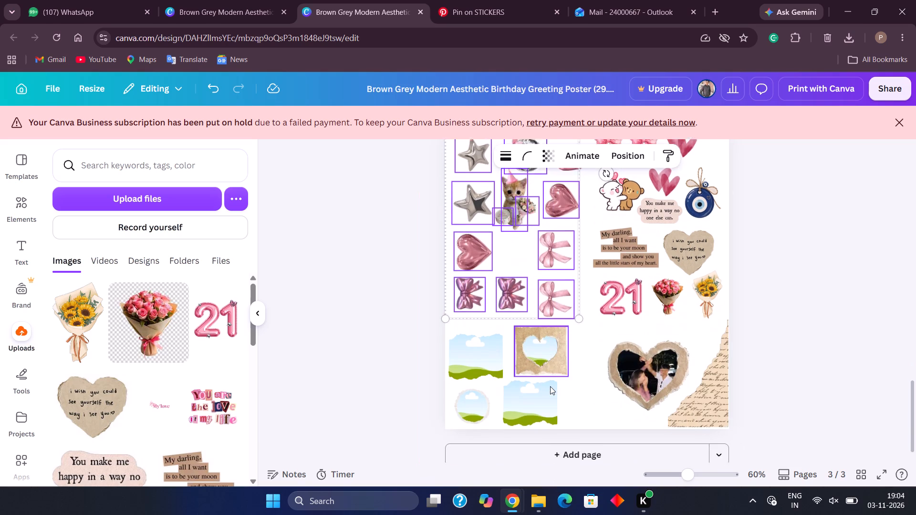
pyautogui.scroll(-1, 550, 386)
pyautogui.keyDown('shift'); pyautogui.click(468, 353); pyautogui.keyUp('shift')
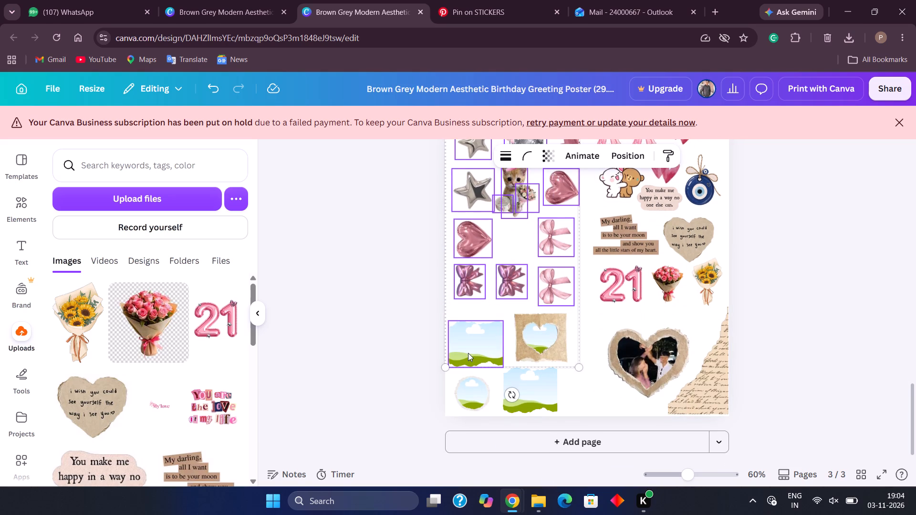
pyautogui.keyDown('shift'); pyautogui.click(523, 347); pyautogui.keyUp('shift')
pyautogui.keyDown('shift'); pyautogui.click(530, 379); pyautogui.keyUp('shift')
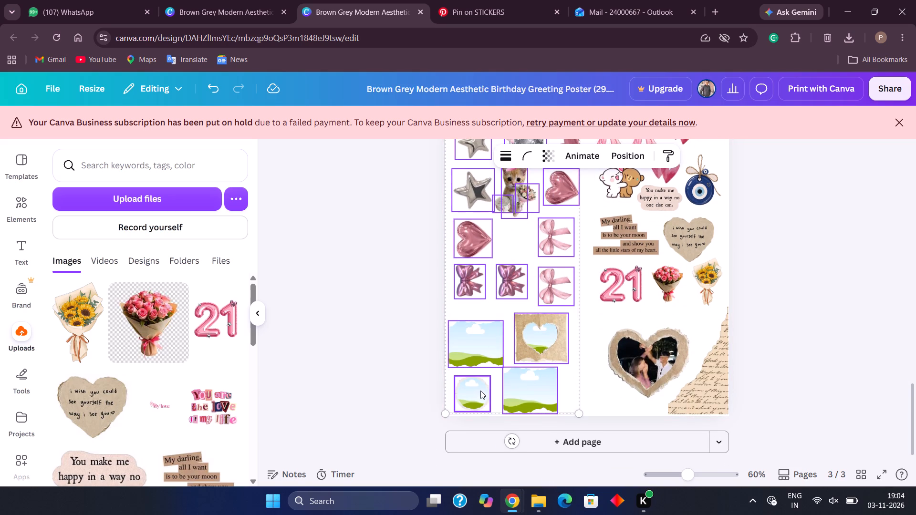
pyautogui.keyDown('shift'); pyautogui.click(479, 391); pyautogui.keyUp('shift')
pyautogui.scroll(3, 505, 308)
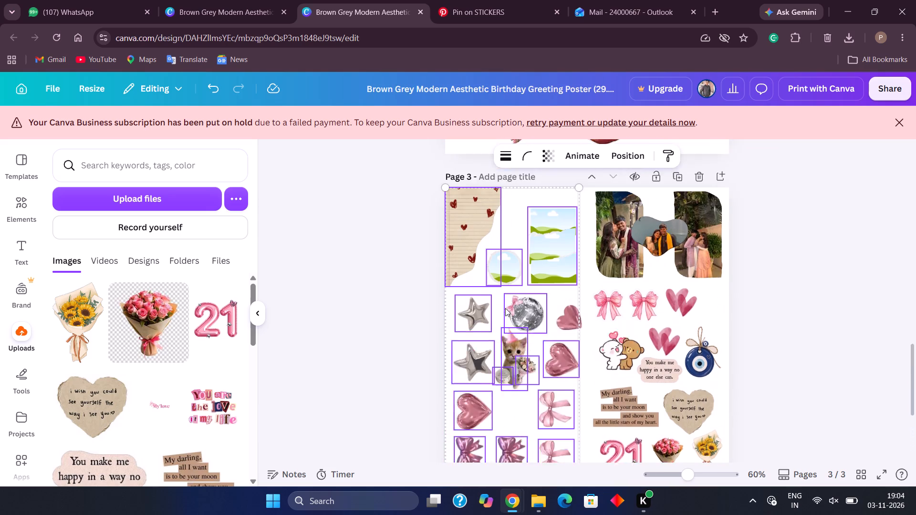
pyautogui.scroll(2, 505, 308)
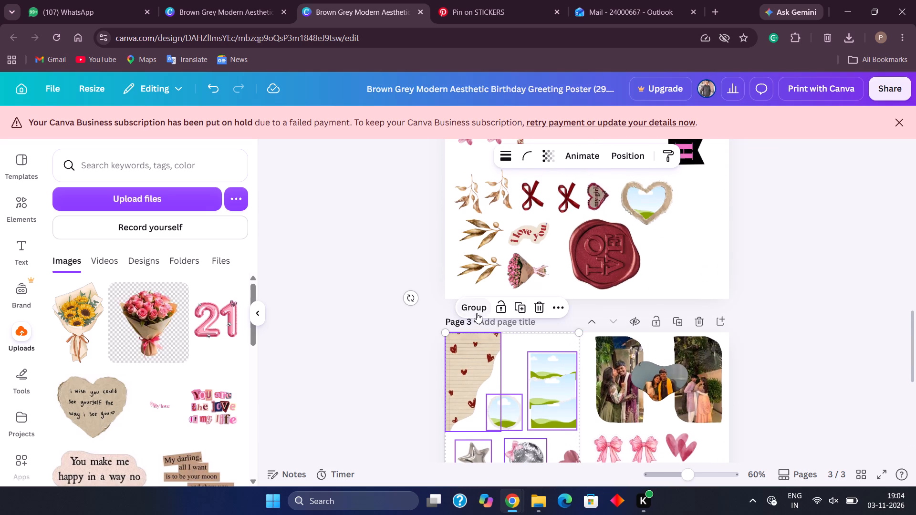
pyautogui.click(482, 304)
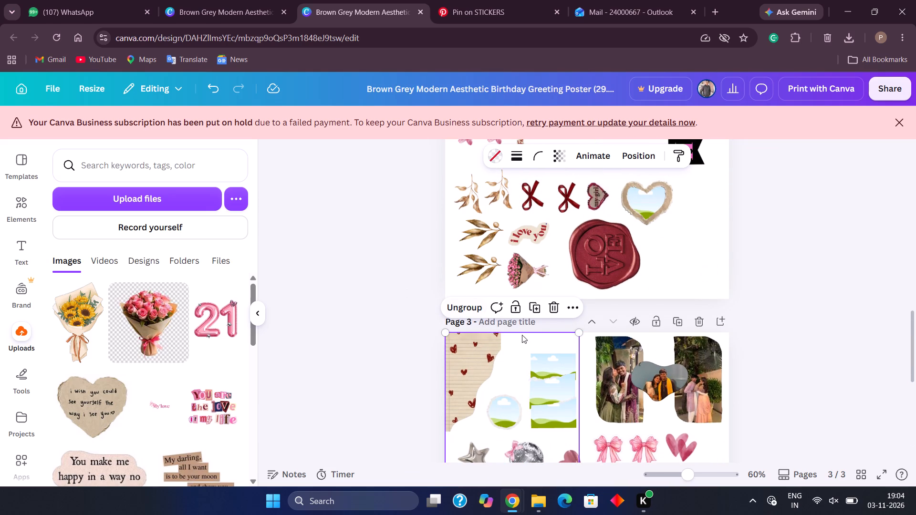
pyautogui.click(556, 308)
# Delete the leftover pink heart balloon from page 3's cleared left column.
pyautogui.scroll(-1, 554, 408)
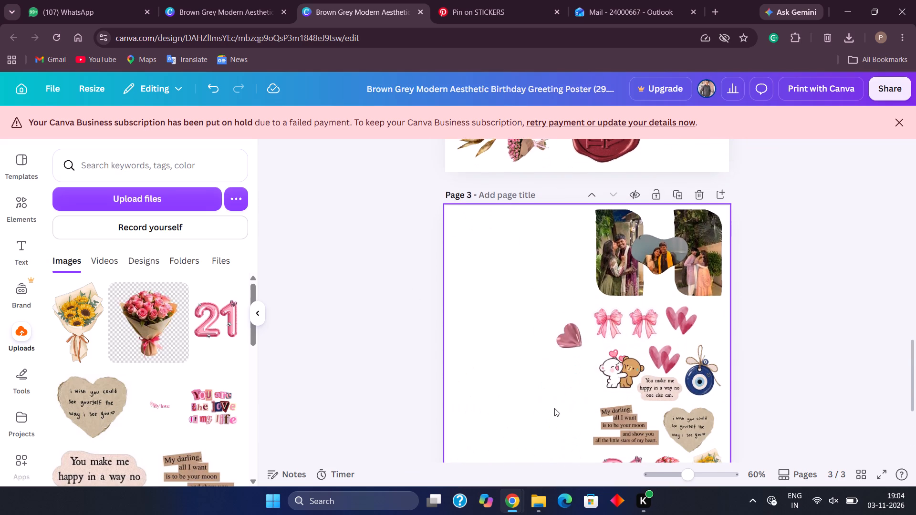
pyautogui.scroll(-3, 554, 408)
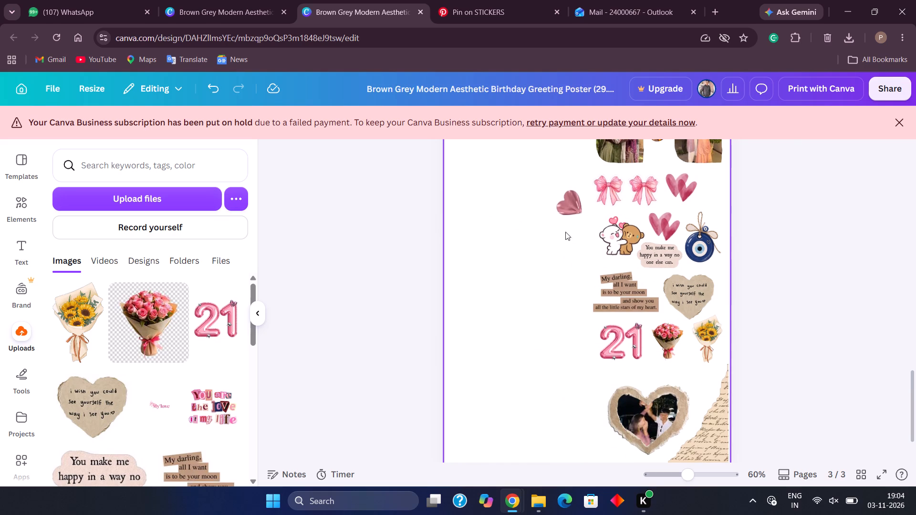
pyautogui.click(564, 215)
pyautogui.click(585, 233)
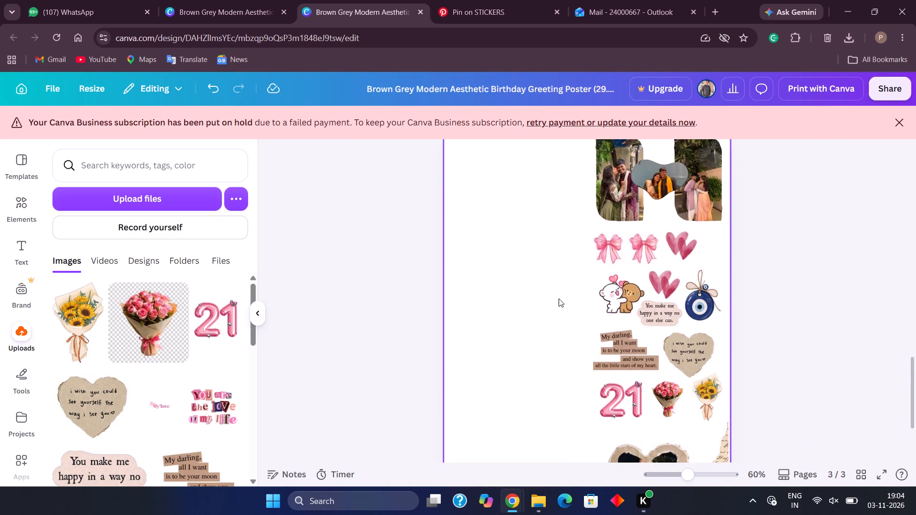
# Switch to the other open copy of the birthday poster design, which holds the filled photo groups.
pyautogui.scroll(2, 559, 299)
pyautogui.click(210, 0)
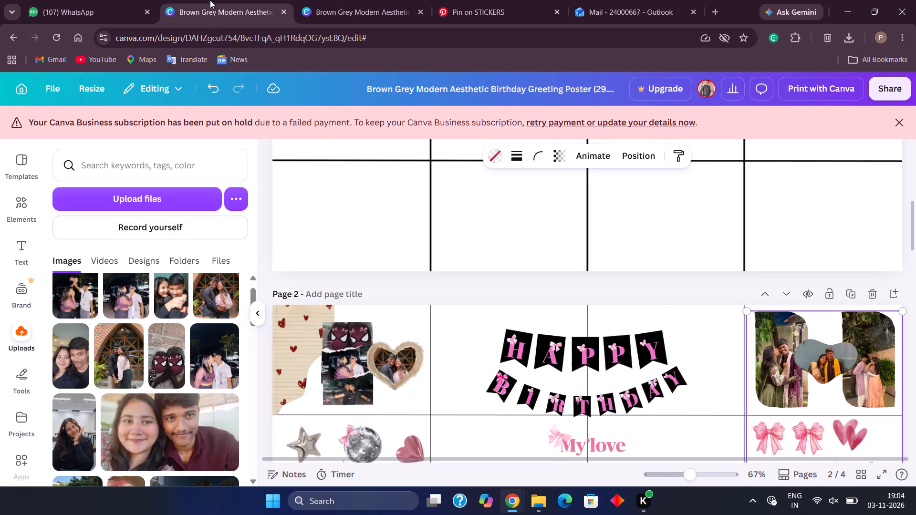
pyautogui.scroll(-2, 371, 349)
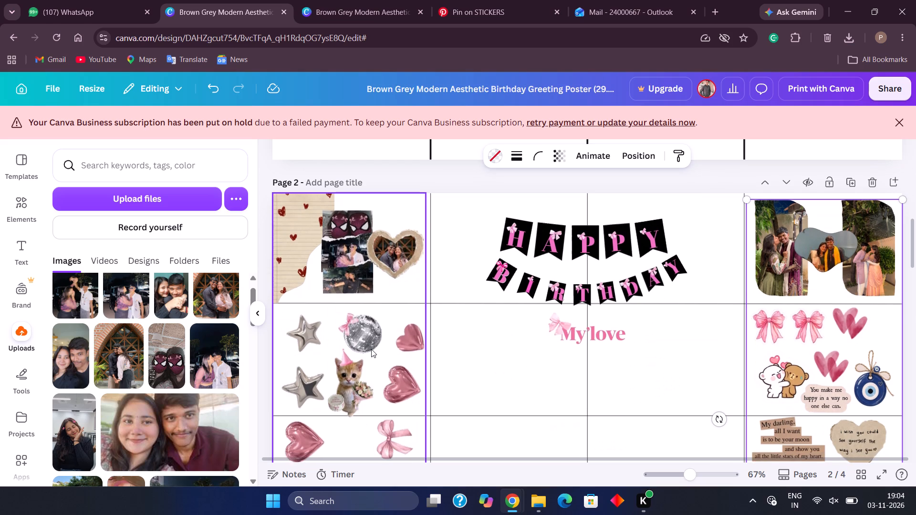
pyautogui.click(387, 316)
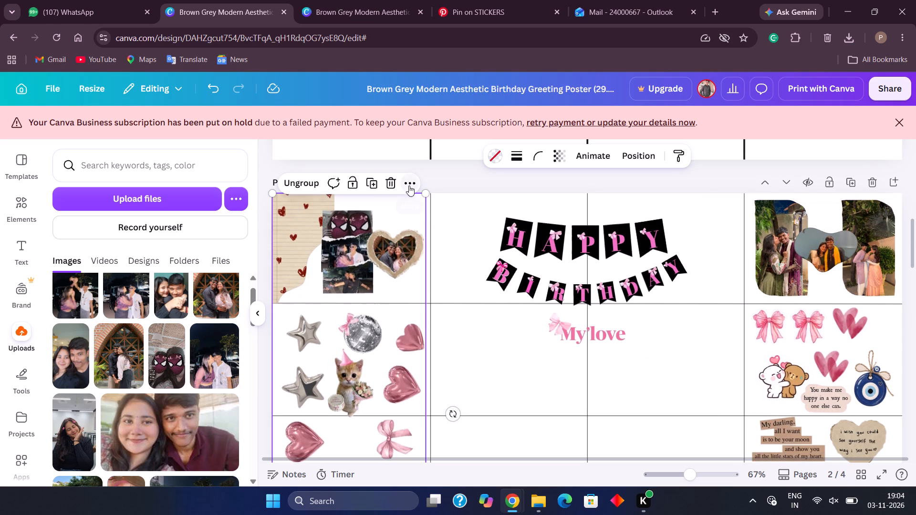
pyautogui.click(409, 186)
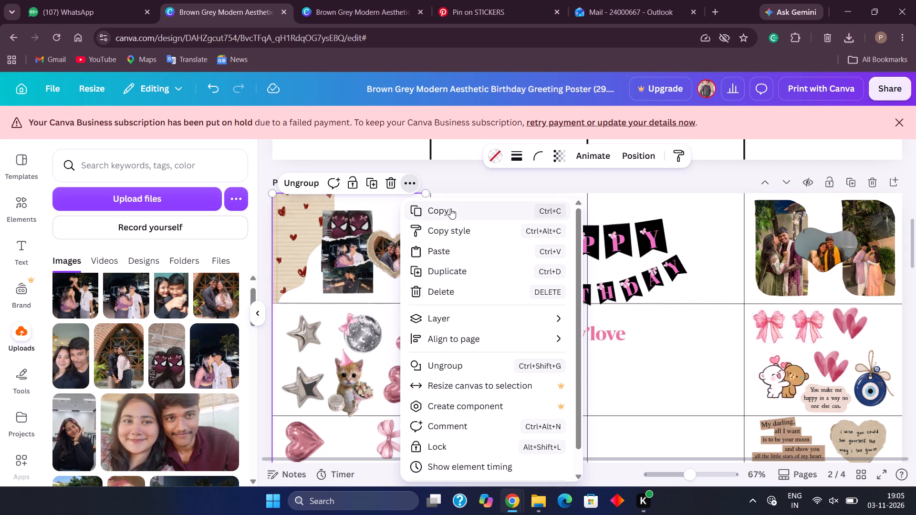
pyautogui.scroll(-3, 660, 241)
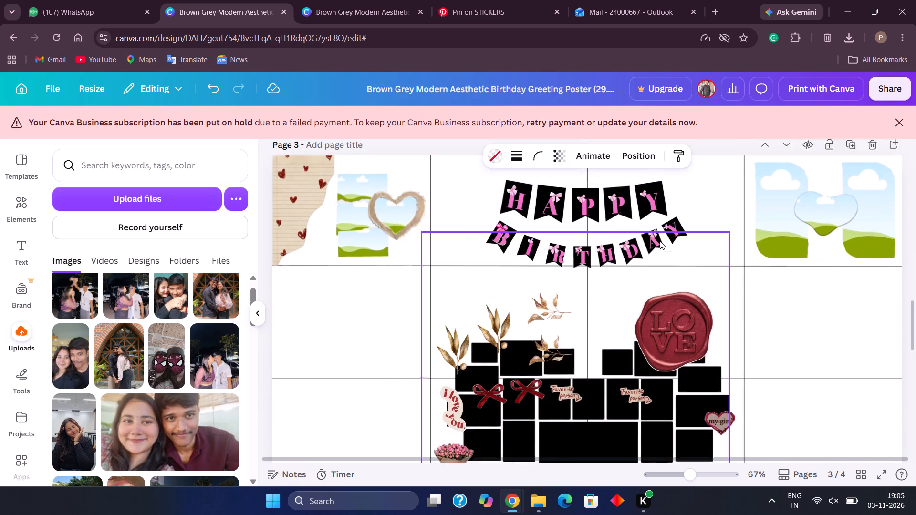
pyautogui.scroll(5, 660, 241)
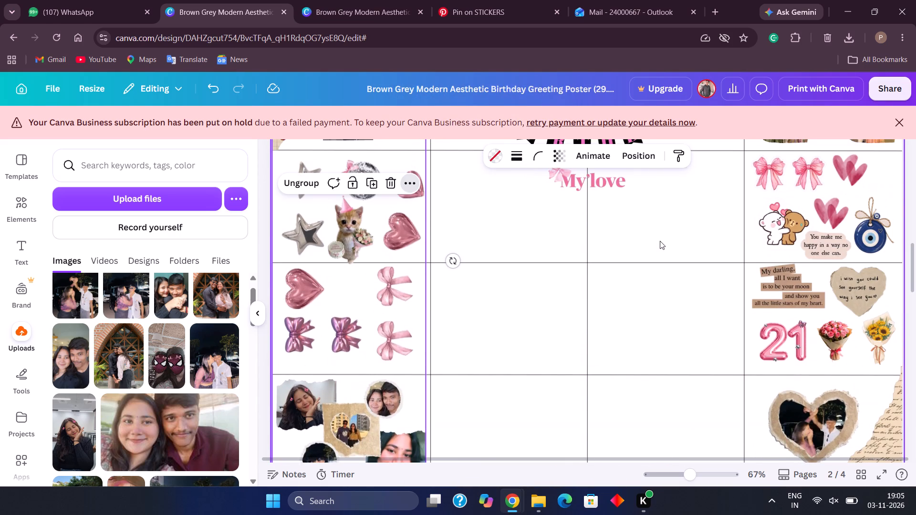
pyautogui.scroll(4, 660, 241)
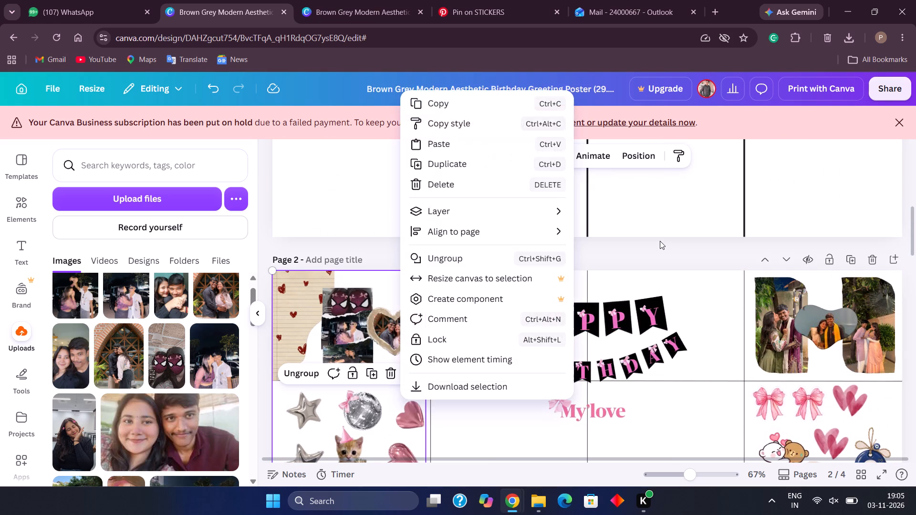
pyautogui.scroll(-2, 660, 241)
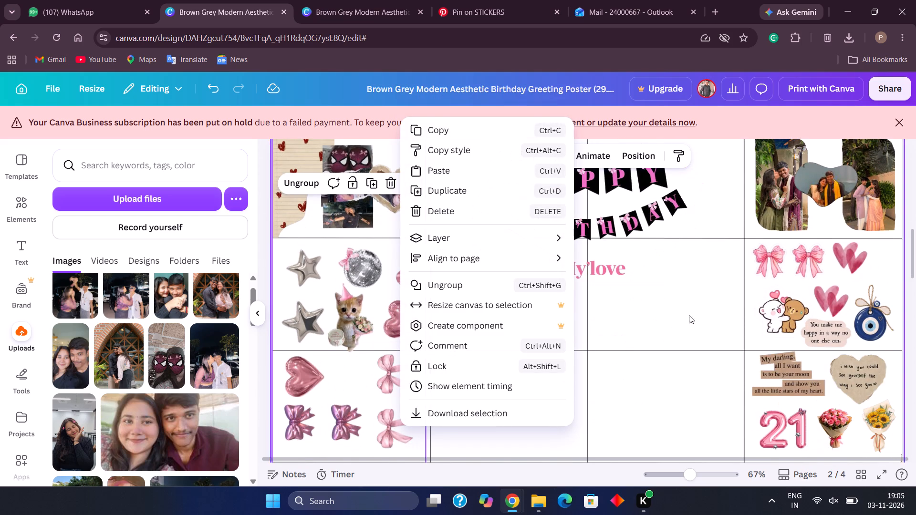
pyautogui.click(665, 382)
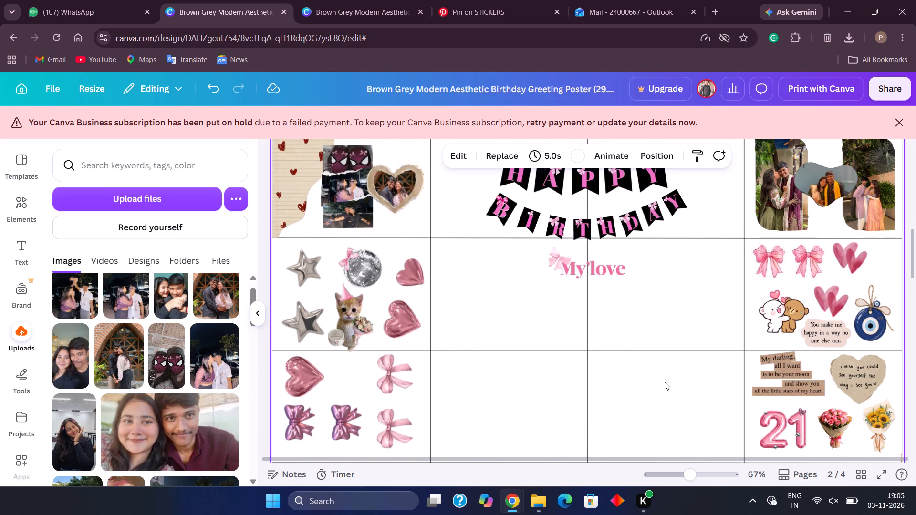
# Look over pages 1 to 3 of this design, examining page 2's filled columns and page 3's empty-frame layout.
pyautogui.scroll(-1, 665, 382)
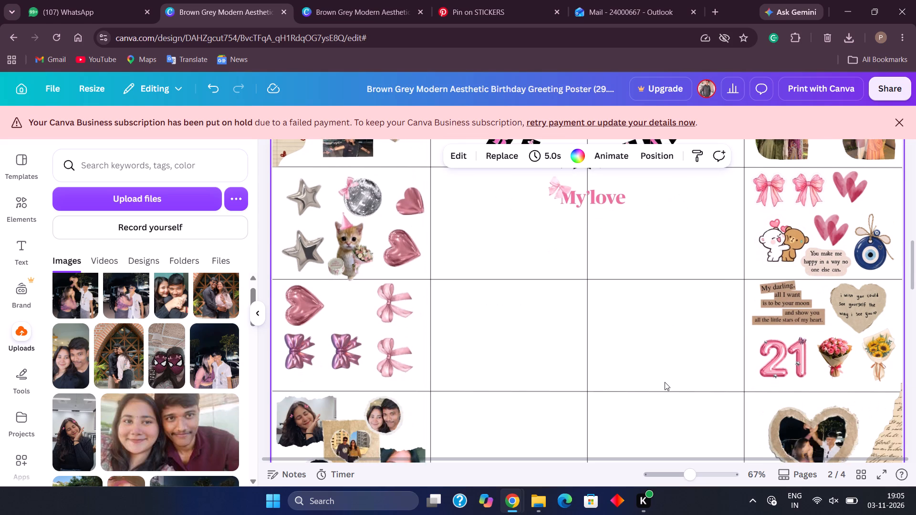
pyautogui.scroll(-1, 665, 382)
pyautogui.scroll(1, 665, 382)
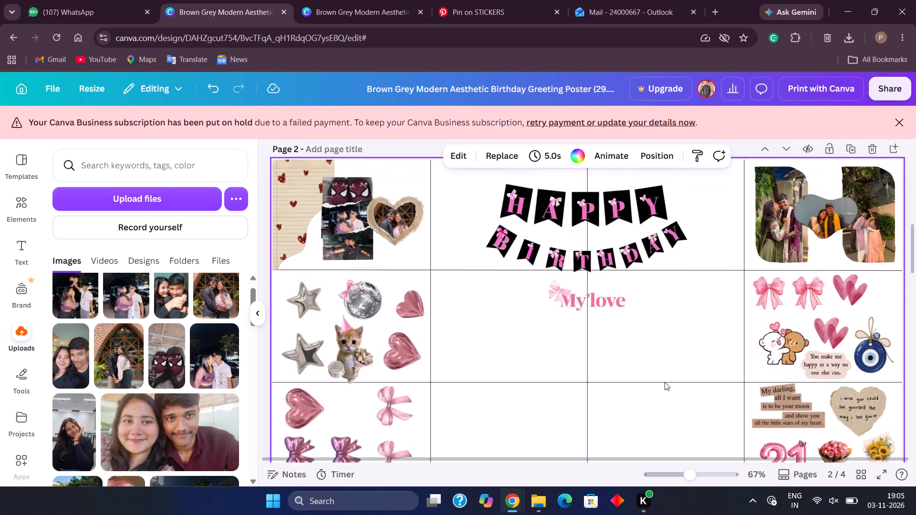
pyautogui.scroll(2, 665, 382)
pyautogui.scroll(-4, 665, 382)
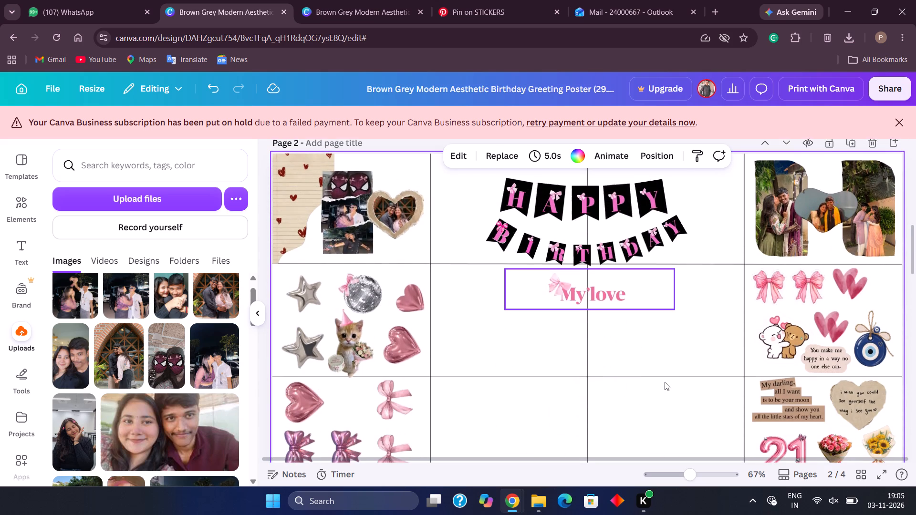
pyautogui.scroll(-1, 665, 382)
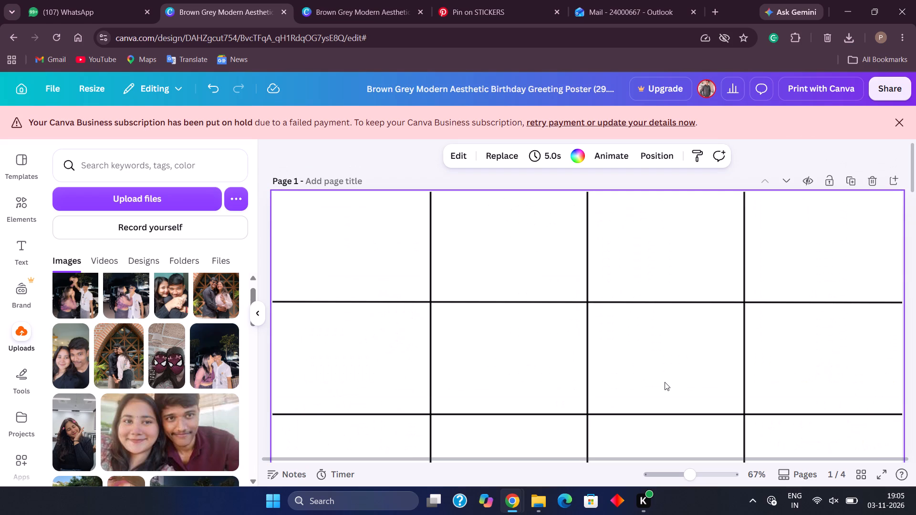
pyautogui.scroll(-6, 665, 382)
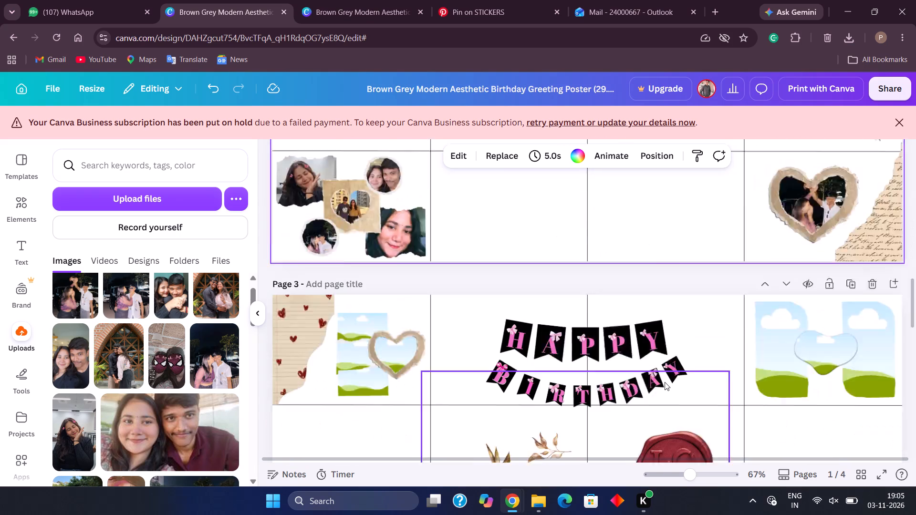
pyautogui.scroll(-1, 665, 382)
pyautogui.scroll(6, 665, 382)
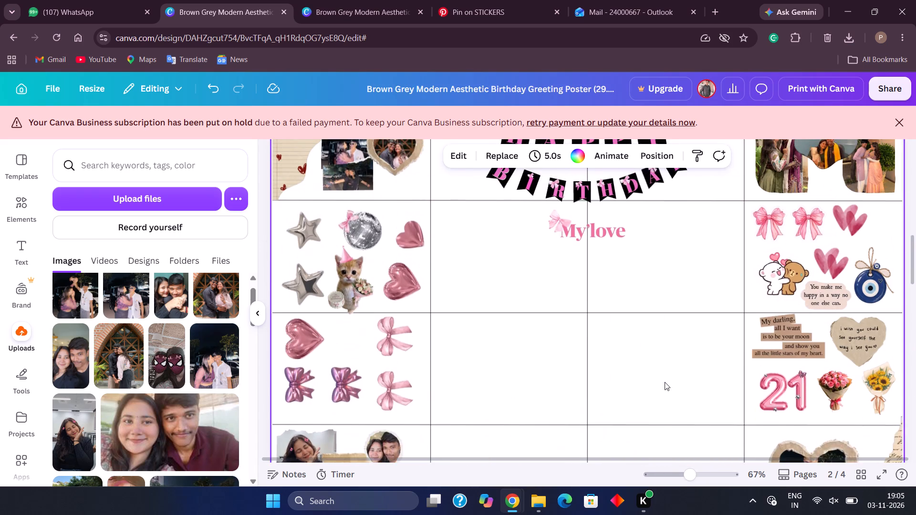
pyautogui.scroll(2, 665, 382)
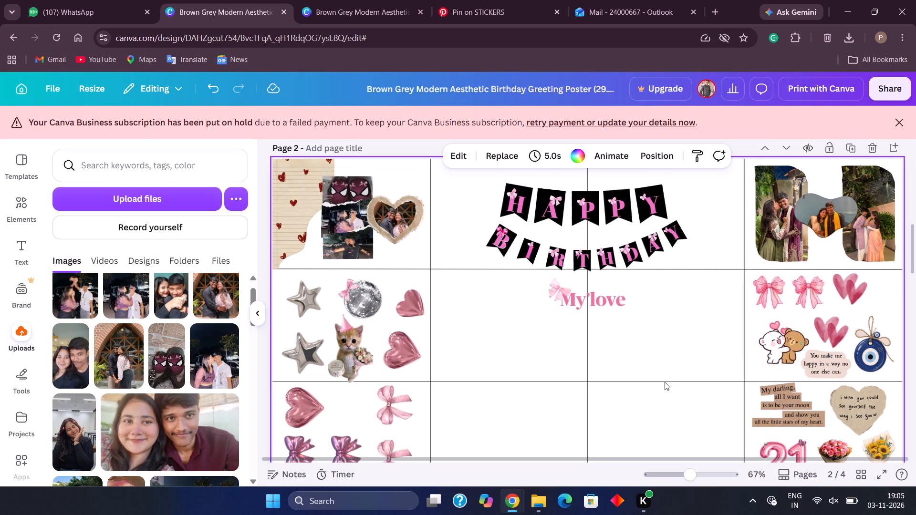
pyautogui.scroll(1, 665, 382)
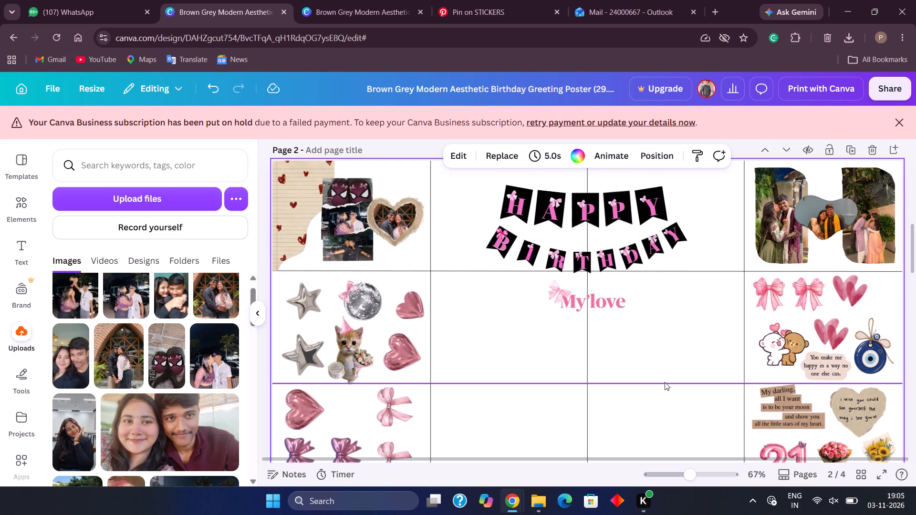
pyautogui.scroll(-1, 606, 359)
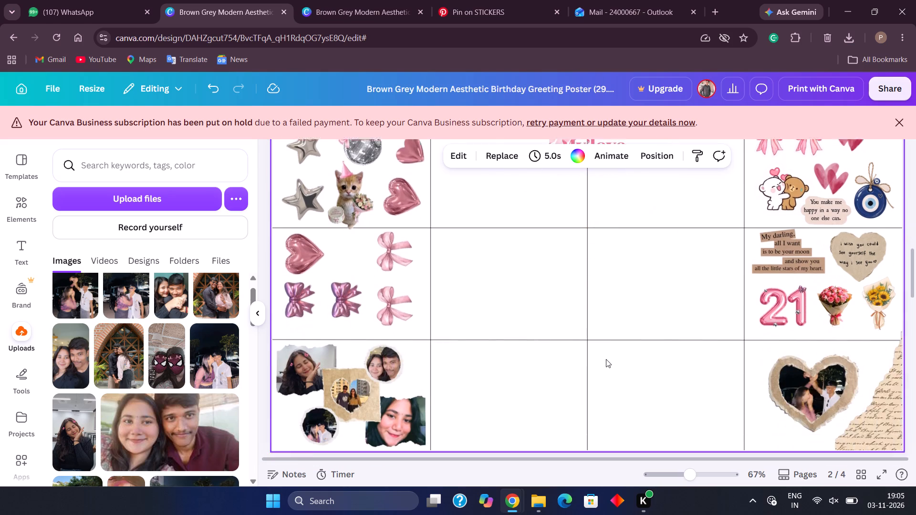
pyautogui.scroll(-3, 606, 359)
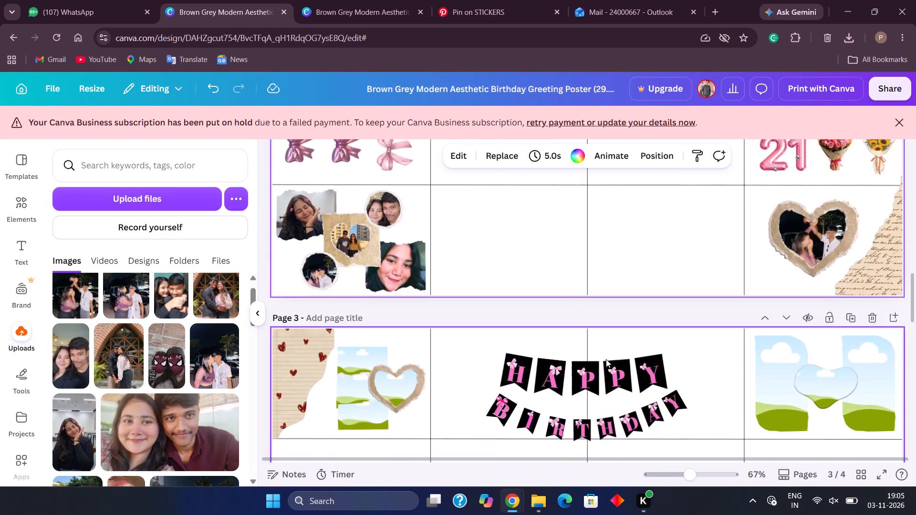
pyautogui.scroll(6, 606, 359)
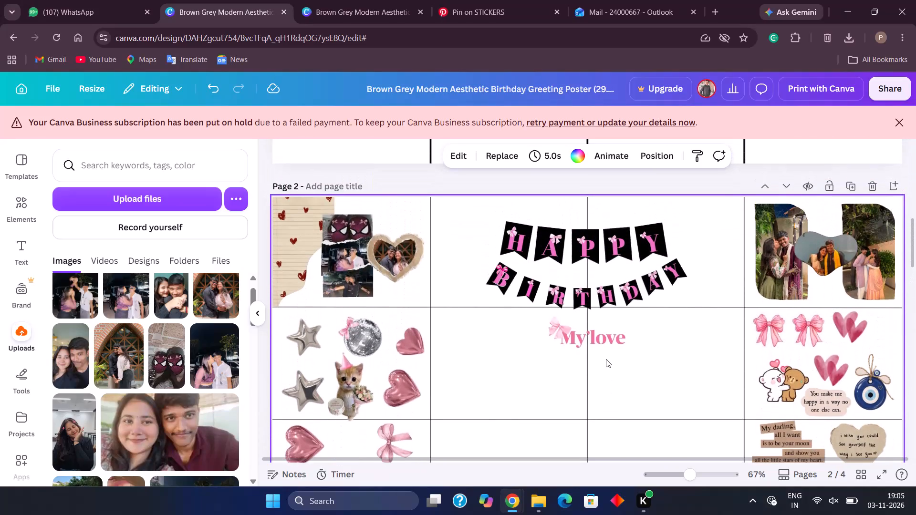
pyautogui.scroll(-1, 606, 359)
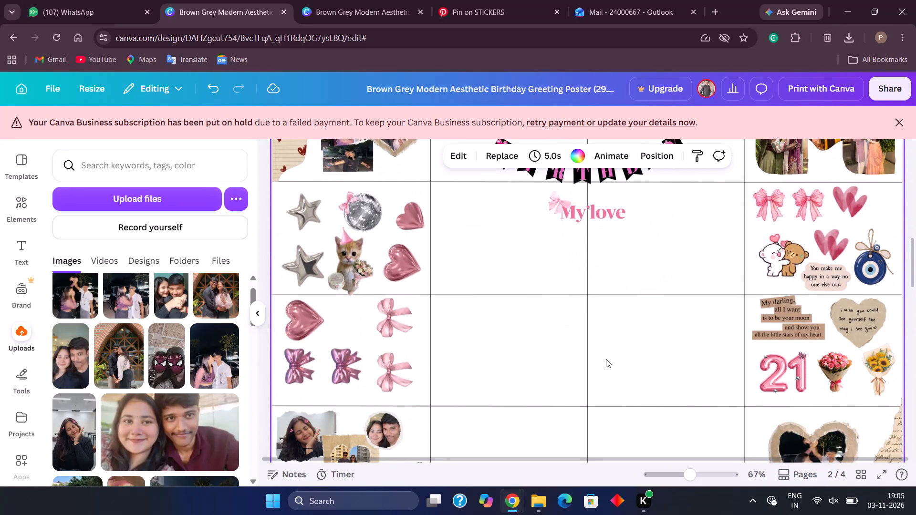
pyautogui.scroll(-2, 606, 359)
pyautogui.scroll(2, 606, 359)
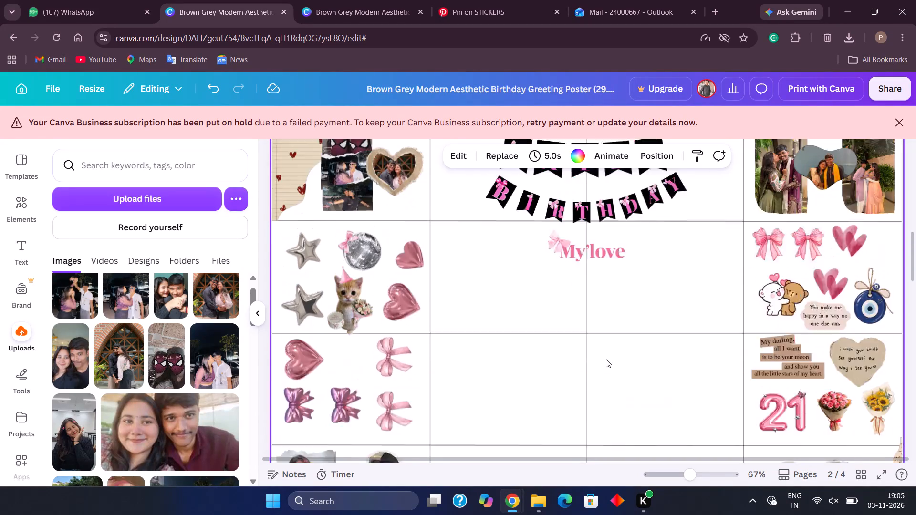
# Search Google for "a3 vs a4 size" in a new browser tab.
pyautogui.scroll(1, 606, 359)
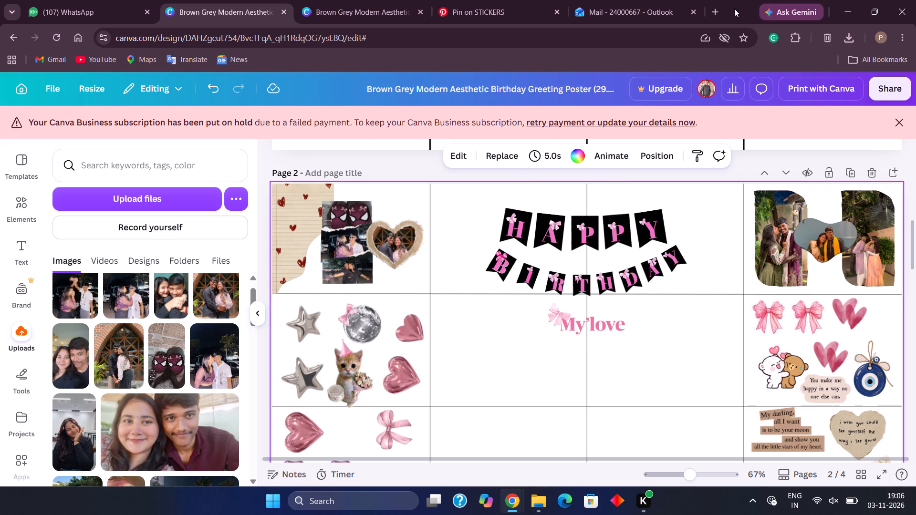
pyautogui.click(718, 9)
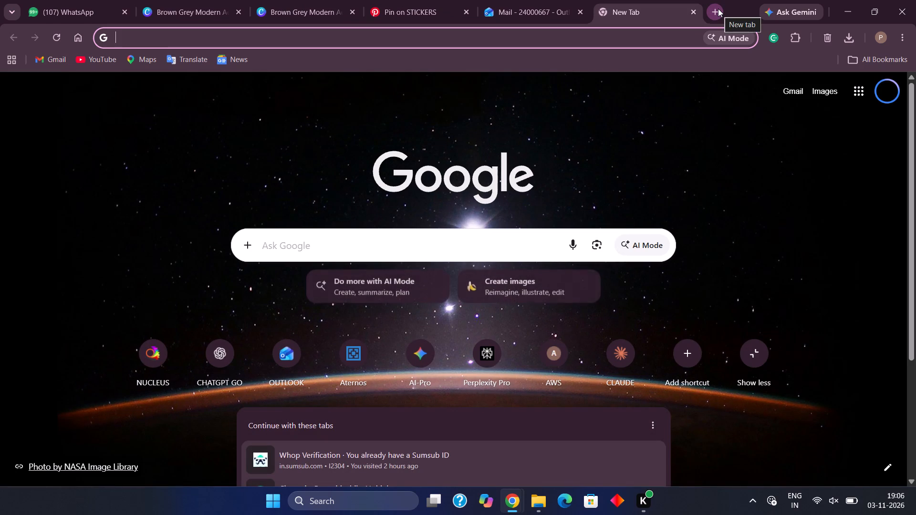
pyautogui.write('a3')
pyautogui.press('space')
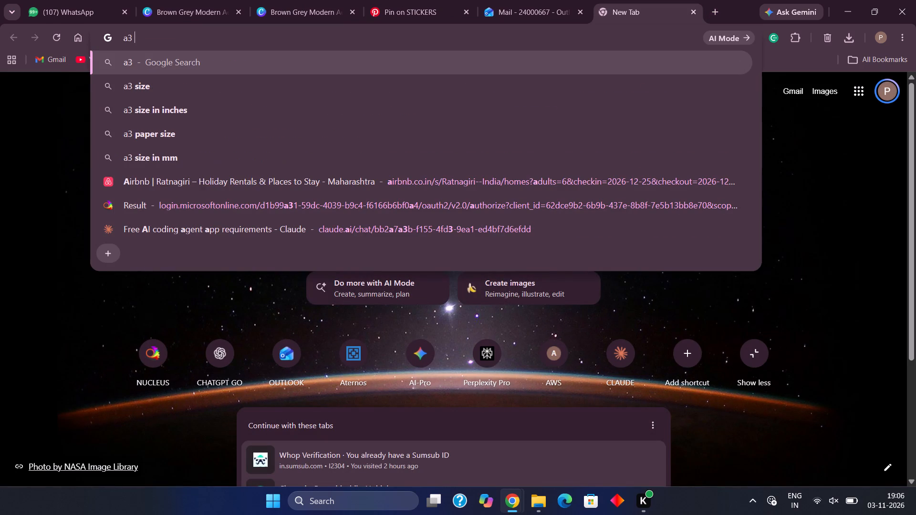
pyautogui.write('vs')
pyautogui.press('space')
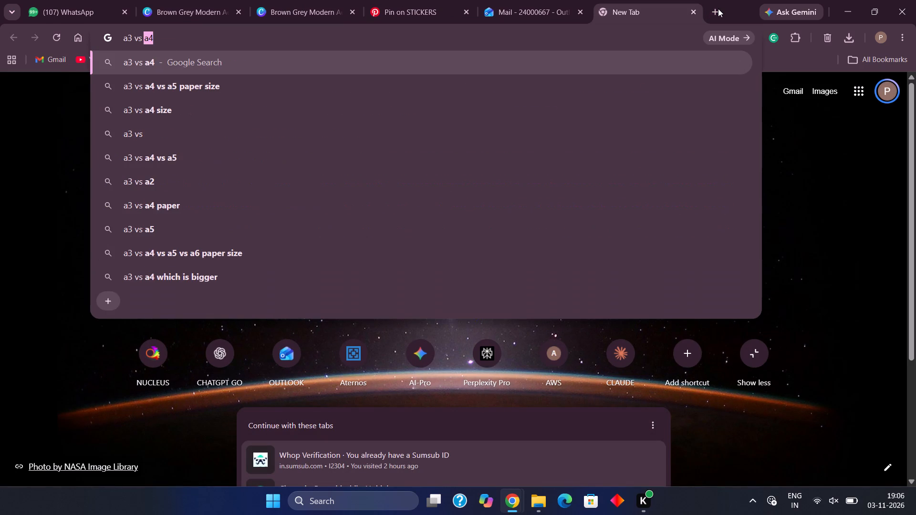
pyautogui.click(312, 109)
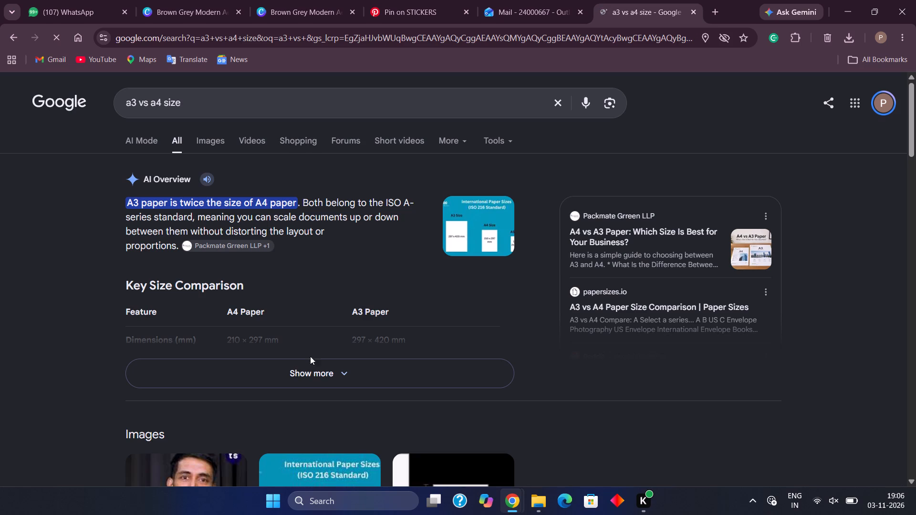
# Expand the AI overview and read through its A3 and A4 paper comparison, covering dimensions, common uses and printer differences.
pyautogui.click(320, 380)
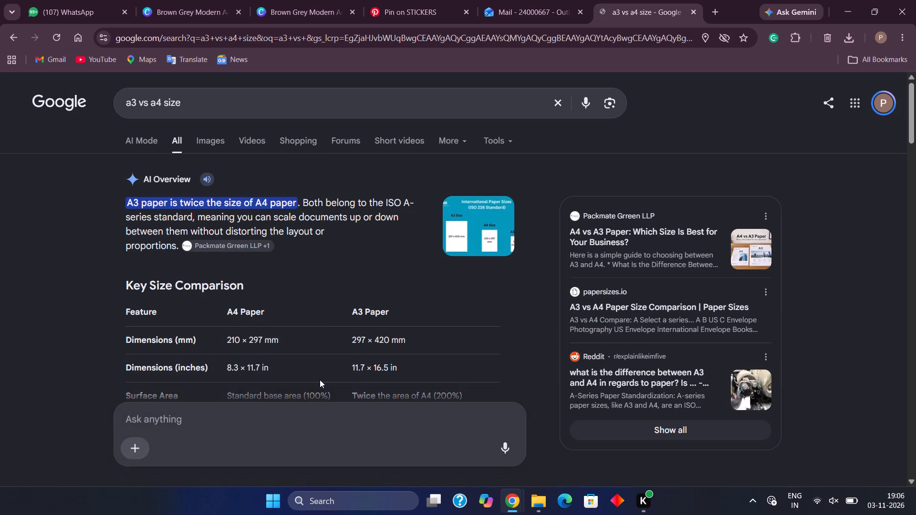
pyautogui.scroll(-1, 320, 380)
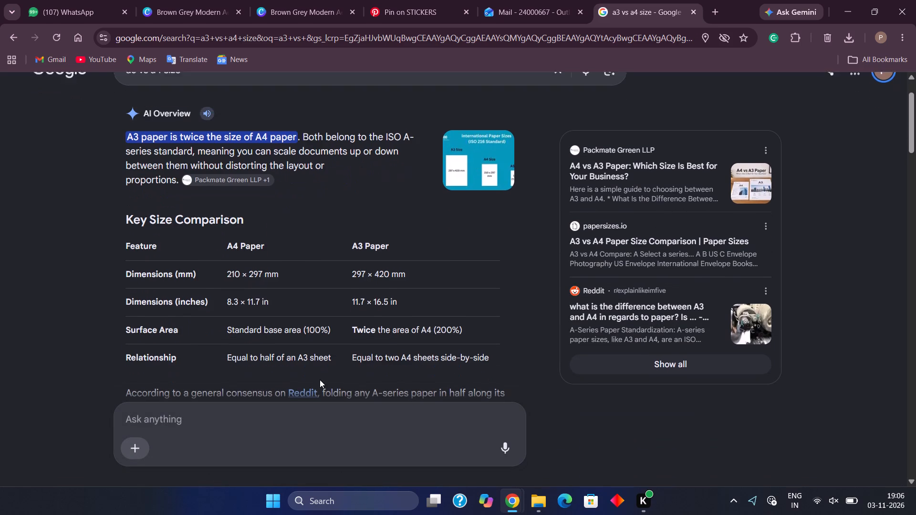
pyautogui.scroll(-1, 320, 380)
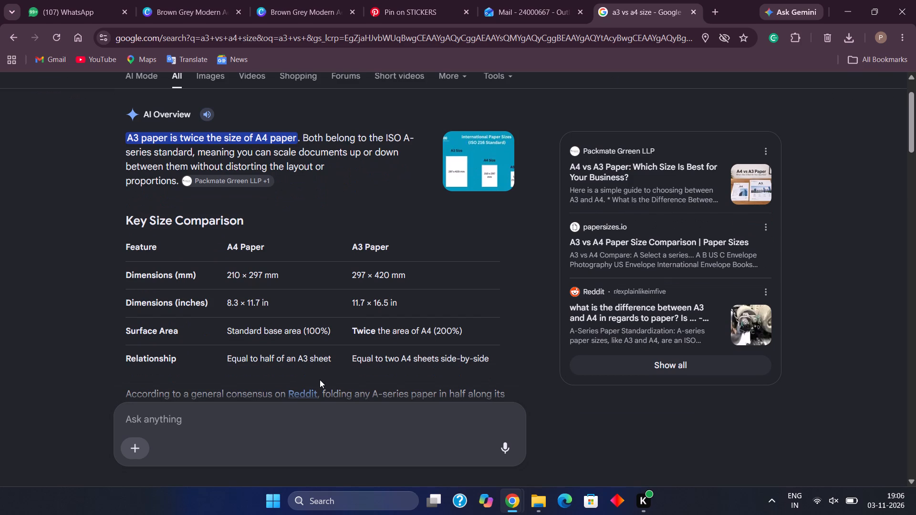
pyautogui.scroll(-4, 320, 380)
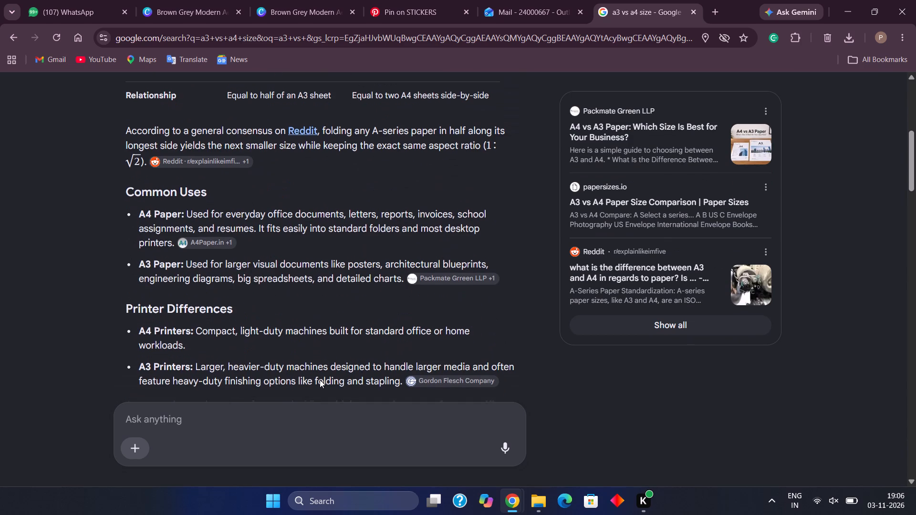
pyautogui.scroll(-1, 320, 380)
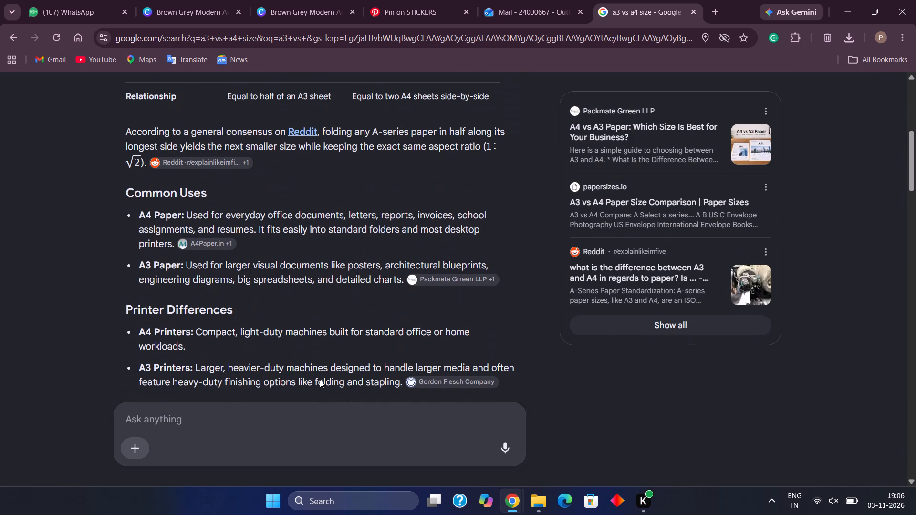
pyautogui.scroll(-1, 320, 380)
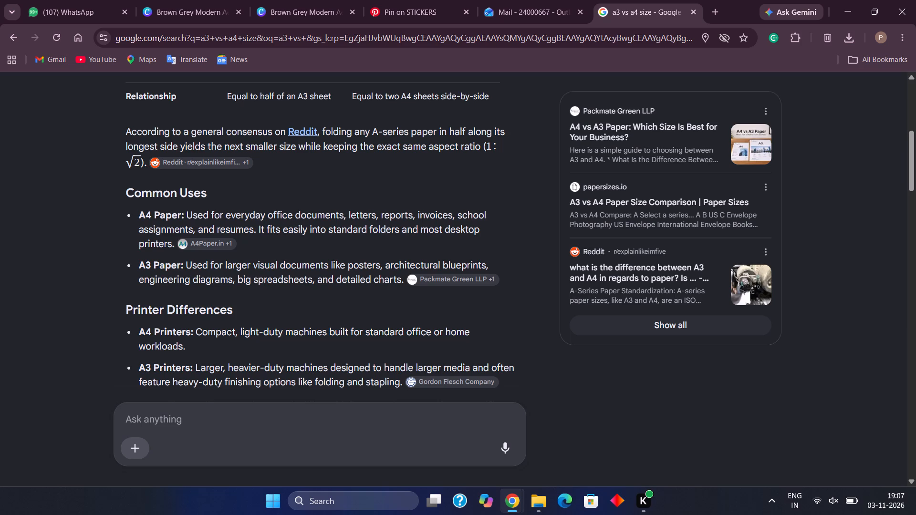
pyautogui.scroll(-1, 339, 367)
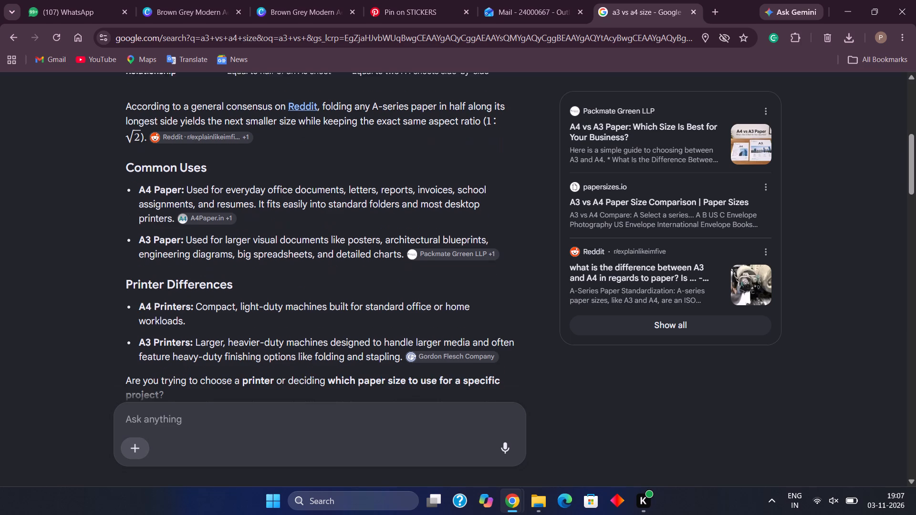
pyautogui.scroll(-2, 339, 367)
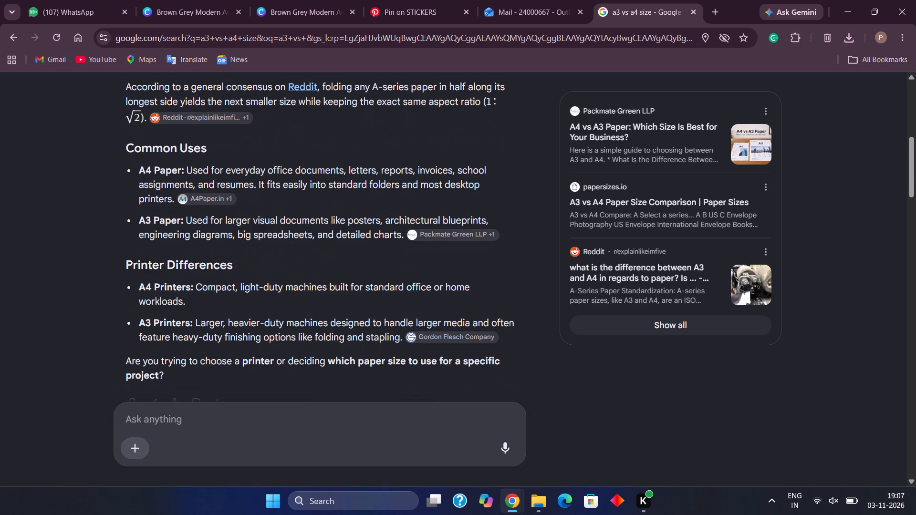
# Look through the search results below the AI overview, examining the comparison images, related questions and web listings on A3 and A4 sizes.
pyautogui.scroll(-2, 339, 367)
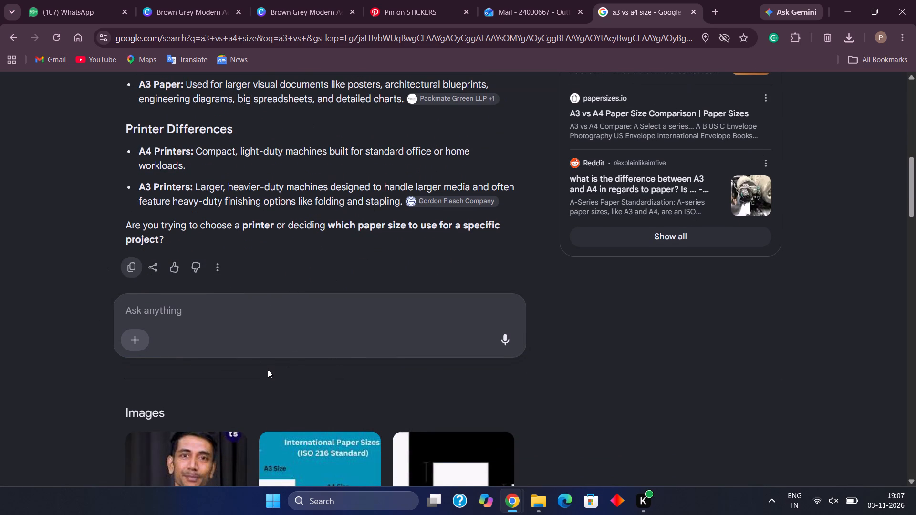
pyautogui.scroll(-2, 268, 370)
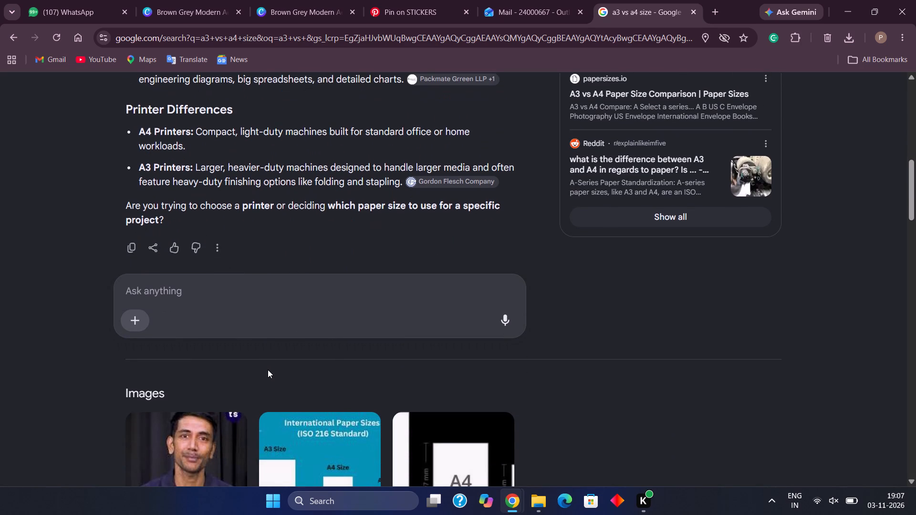
pyautogui.scroll(-5, 268, 370)
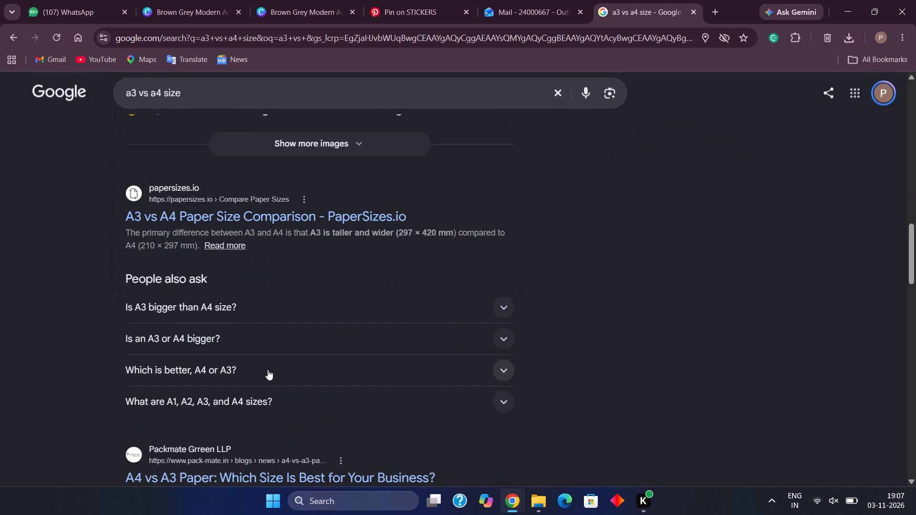
pyautogui.scroll(-3, 268, 370)
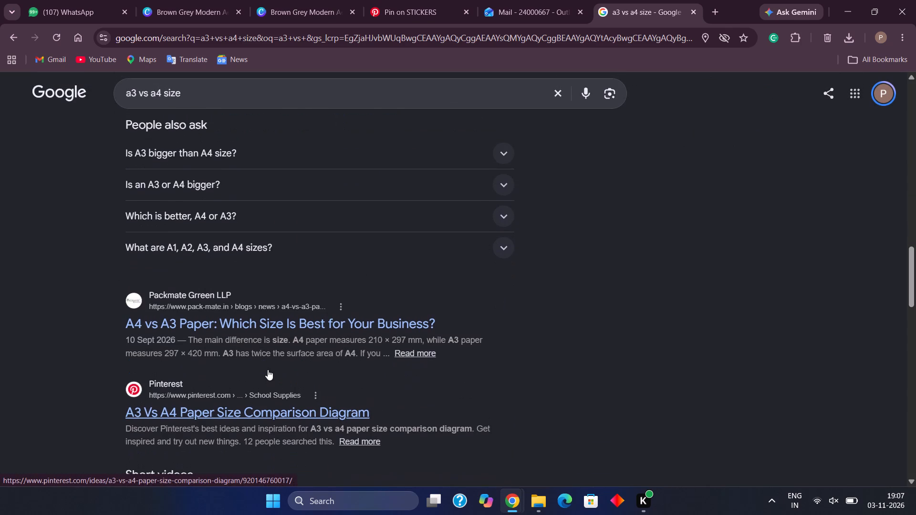
pyautogui.scroll(-1, 268, 370)
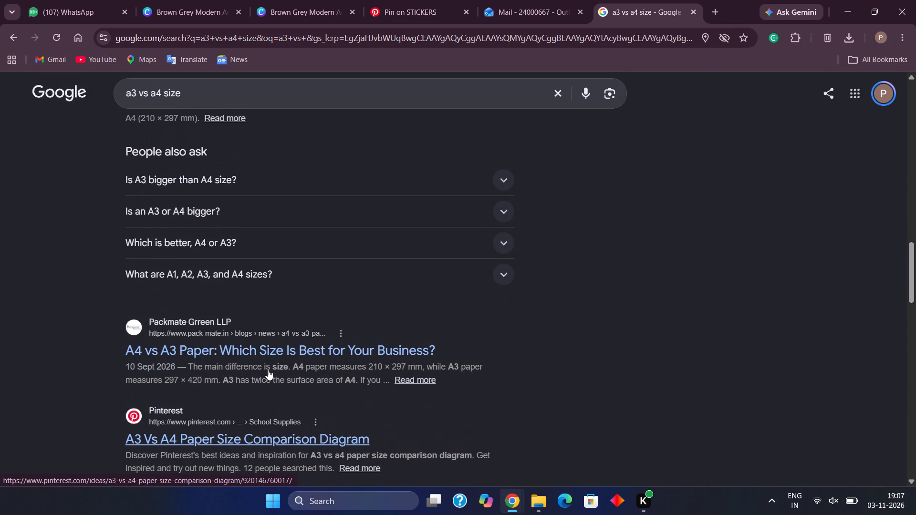
pyautogui.scroll(-1, 268, 370)
pyautogui.scroll(2, 268, 370)
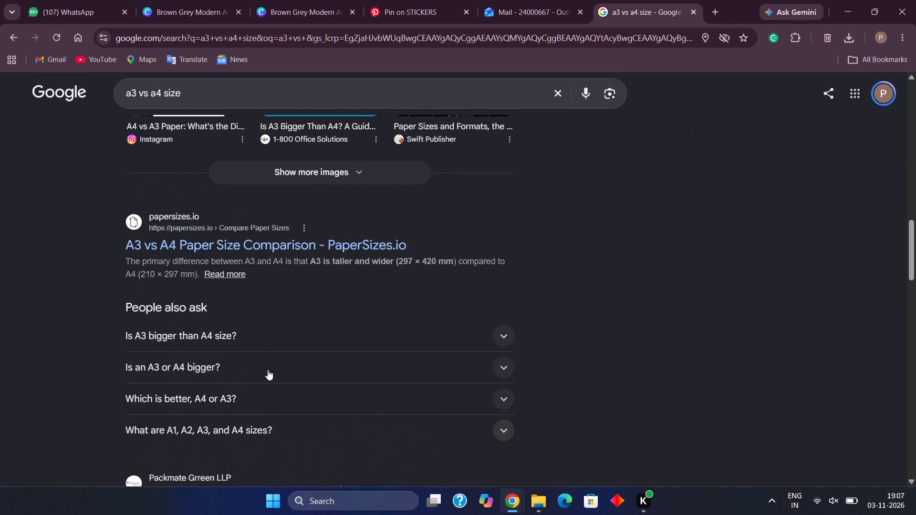
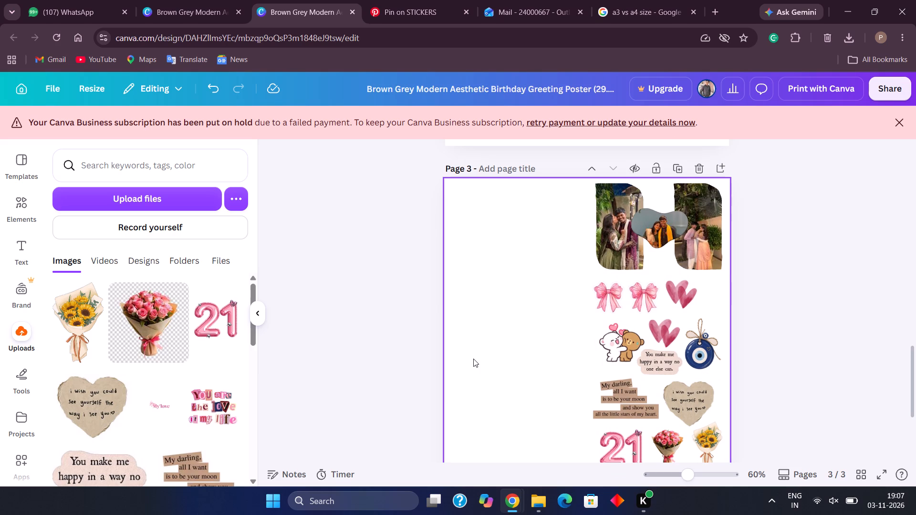
# Look over this design's pages, examining the heart-shaped layout of black frames and page 3's column of photos and stickers.
pyautogui.scroll(11, 473, 359)
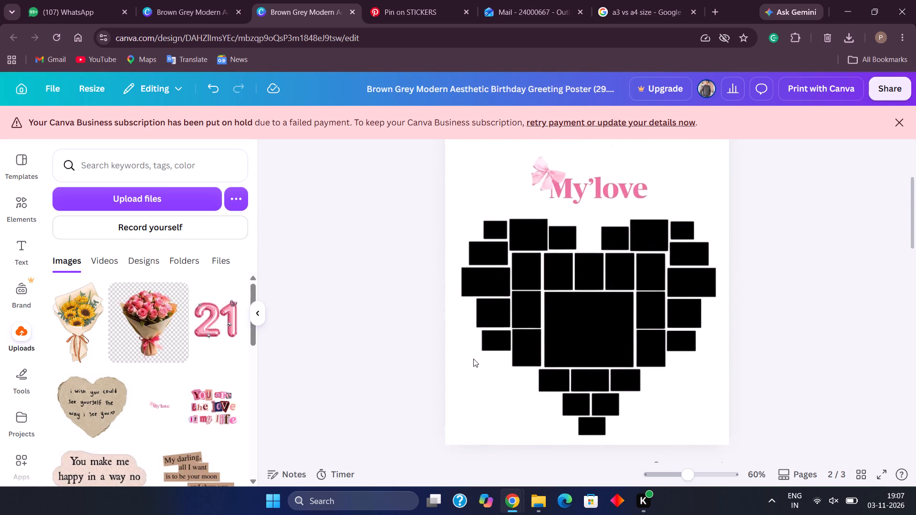
pyautogui.scroll(-3, 473, 359)
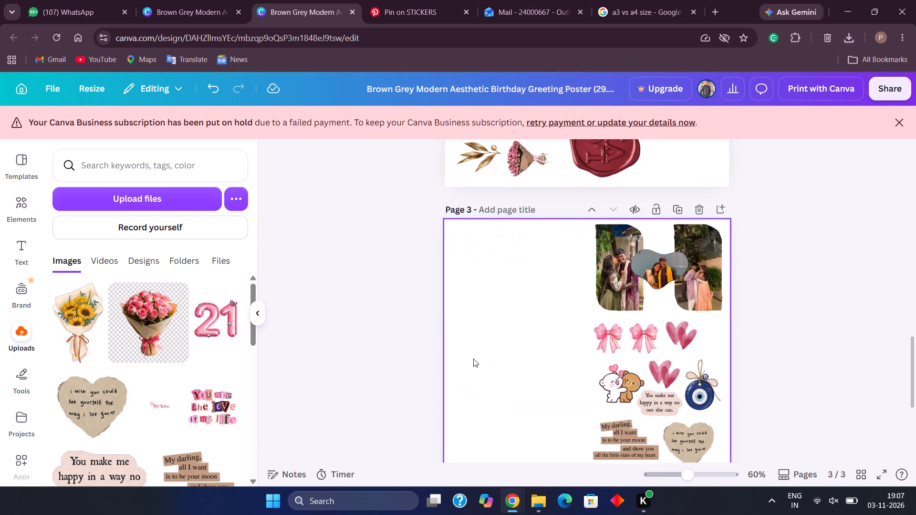
pyautogui.scroll(-2, 473, 359)
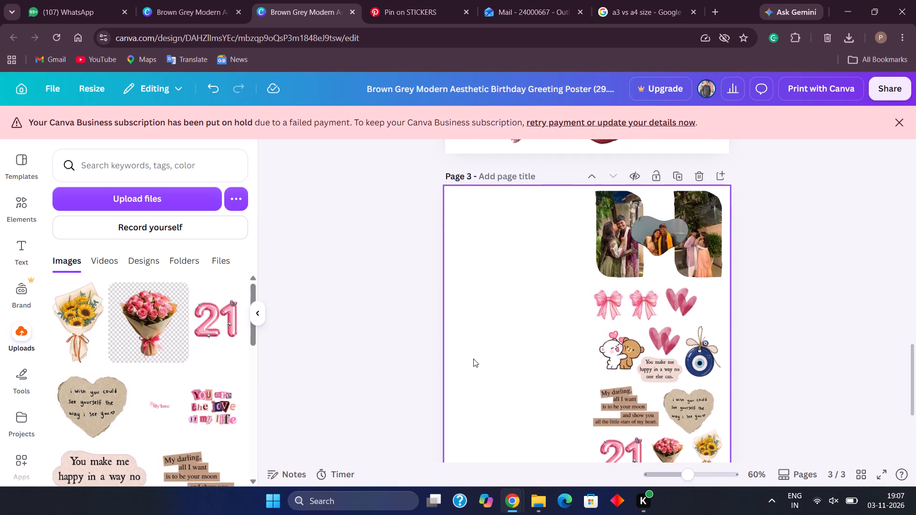
pyautogui.scroll(-3, 473, 359)
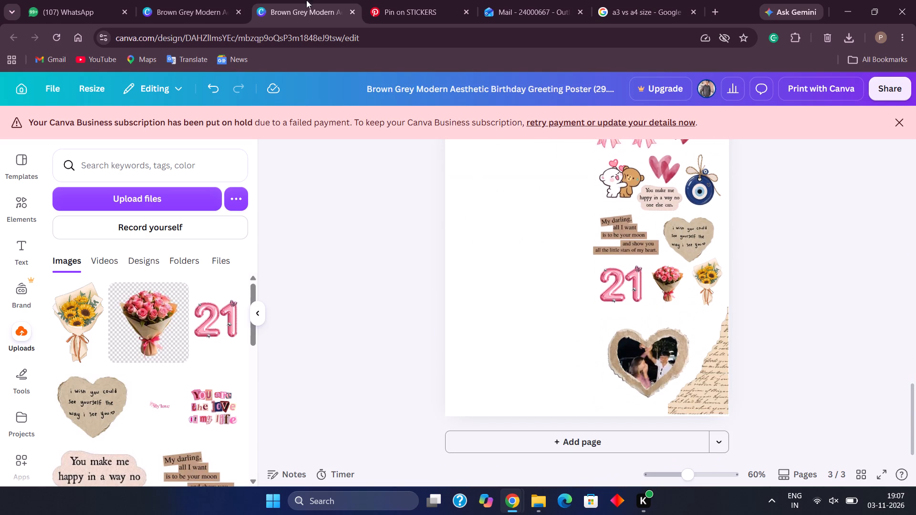
# Switch to the other open copy of the birthday poster design, which holds the Happy Birthday banner.
pyautogui.click(194, 0)
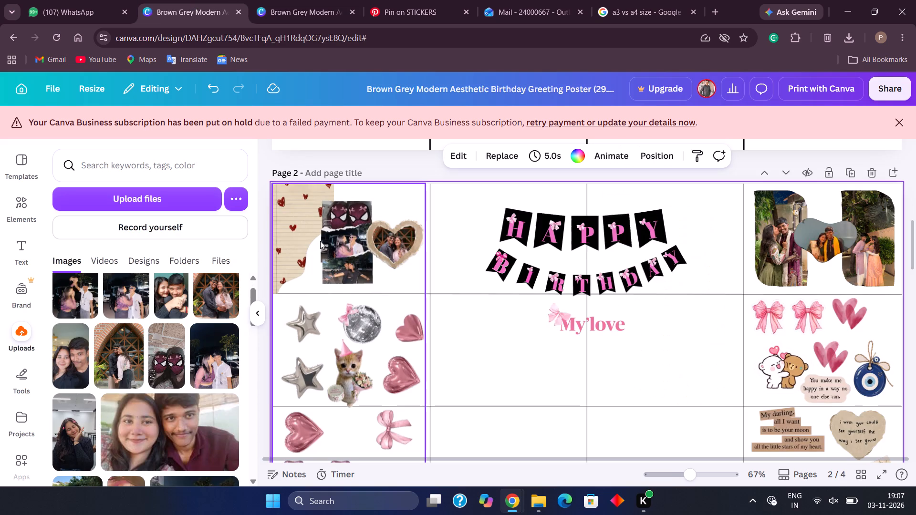
# Copy page 2's first-column group of photos and stickers onto page 3 of the other open poster design.
pyautogui.click(316, 237)
pyautogui.click(406, 182)
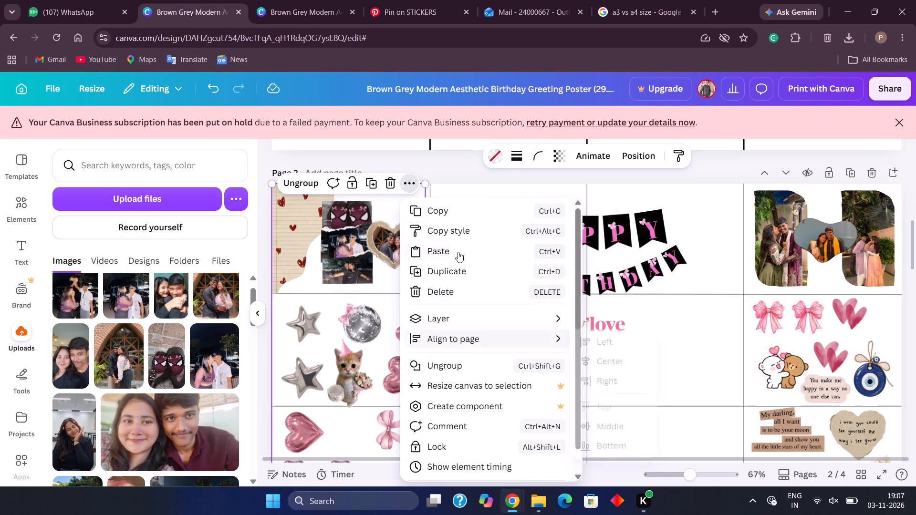
pyautogui.click(443, 212)
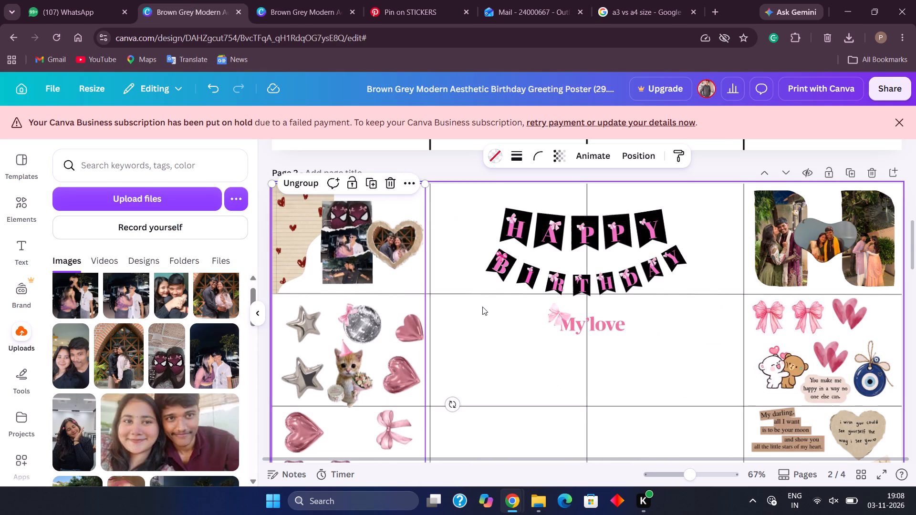
pyautogui.scroll(-4, 482, 307)
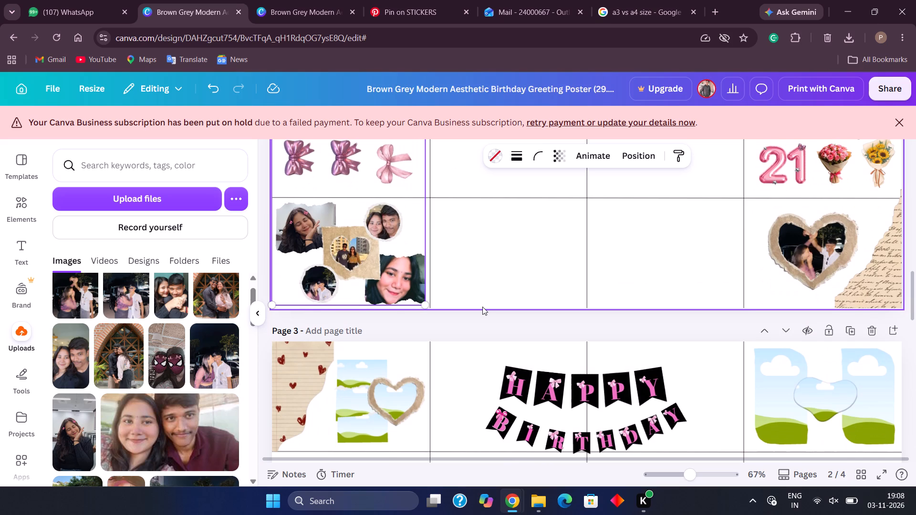
pyautogui.scroll(3, 482, 307)
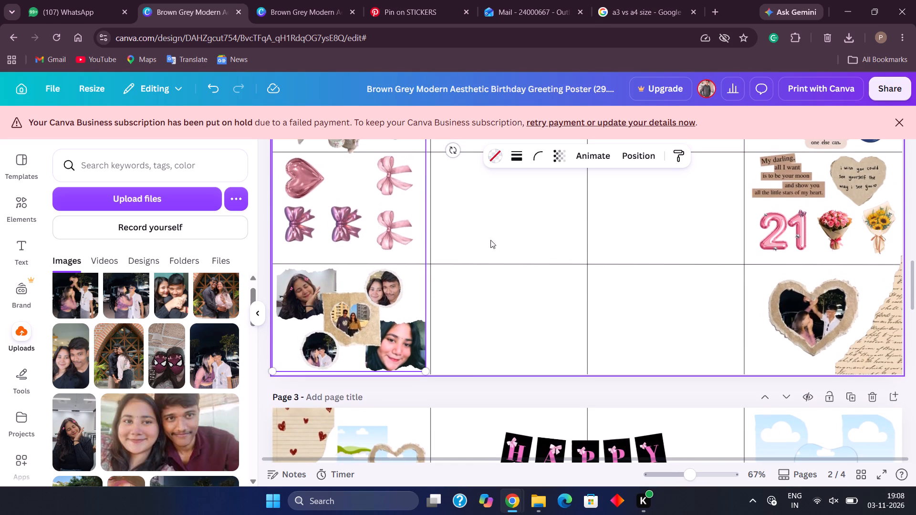
pyautogui.click(315, 0)
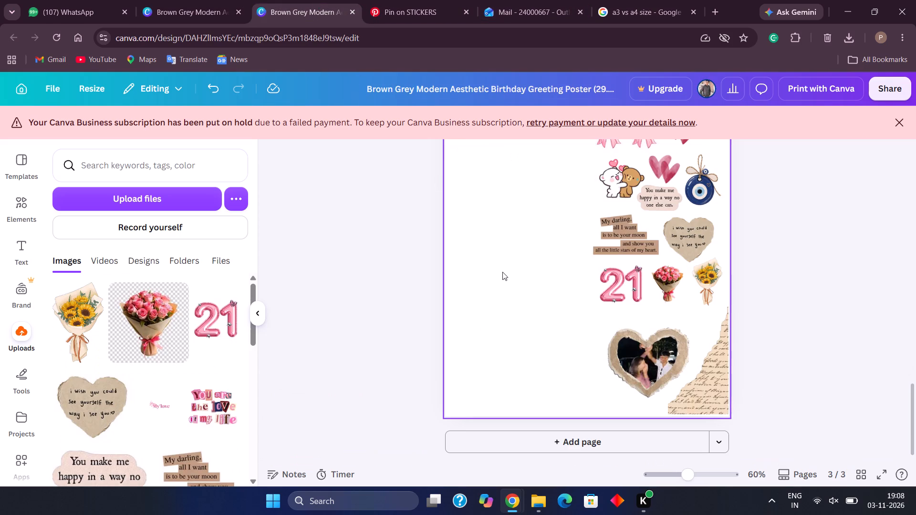
pyautogui.click(502, 276)
pyautogui.hotkey('ctrl', 'v')
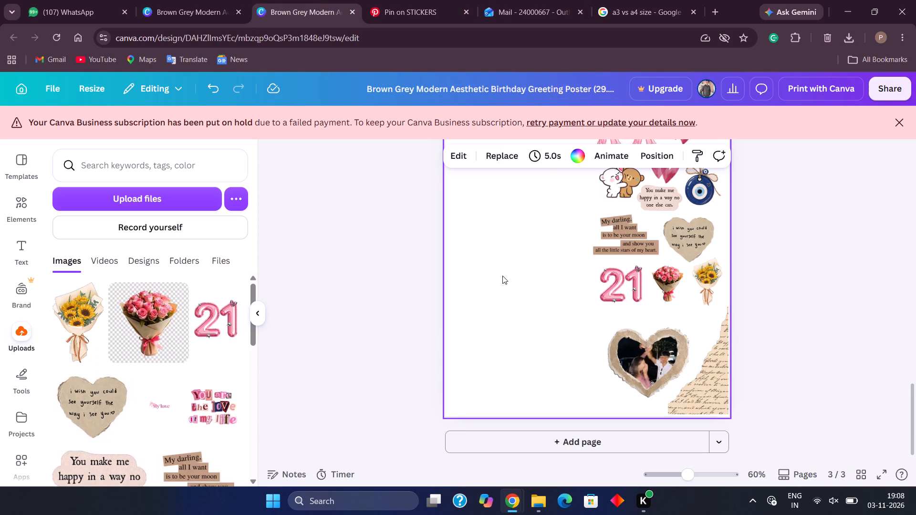
pyautogui.scroll(2, 502, 276)
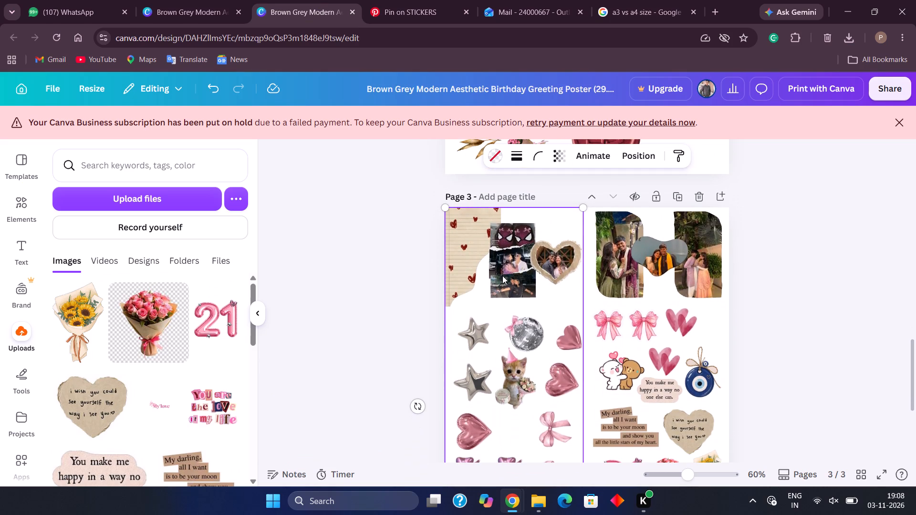
pyautogui.click(319, 354)
# Nudge the pasted column group slightly right and down on page 3 so it sits just inside the page edges.
pyautogui.scroll(-1, 391, 388)
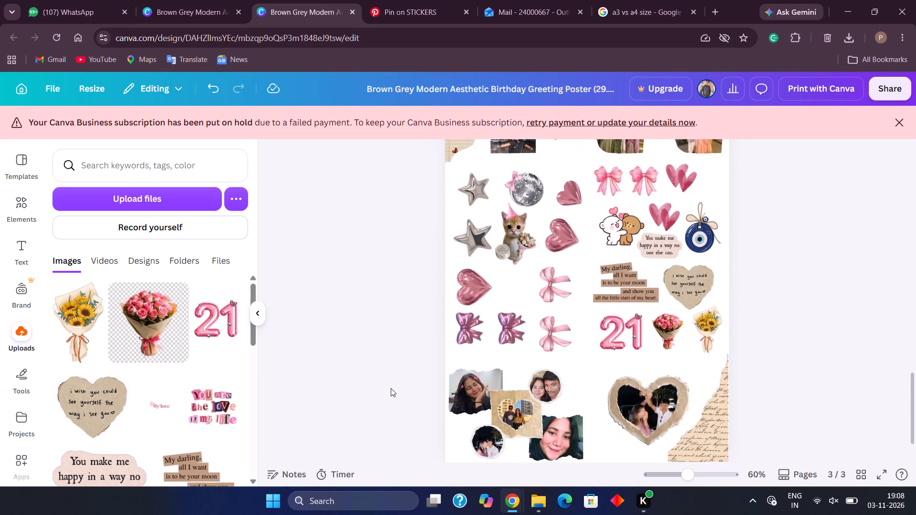
pyautogui.scroll(-2, 391, 388)
pyautogui.scroll(1, 428, 370)
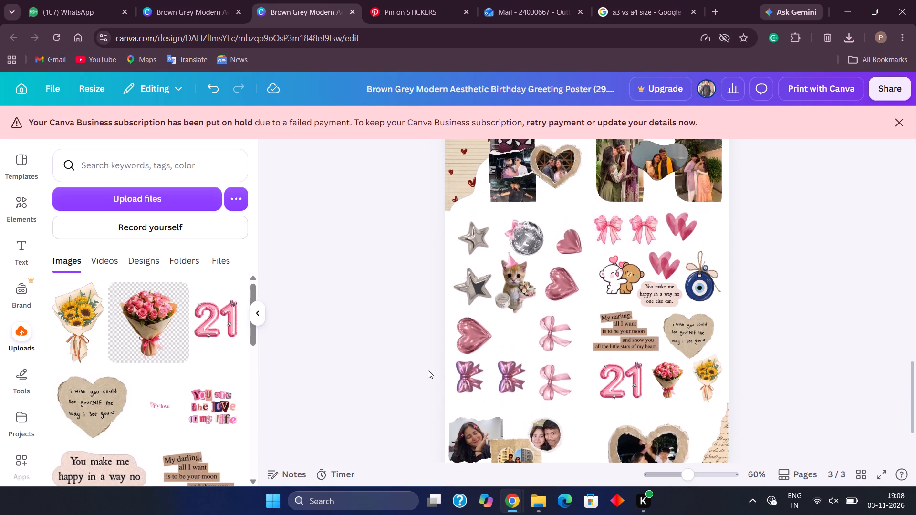
pyautogui.scroll(2, 428, 370)
pyautogui.click(480, 372)
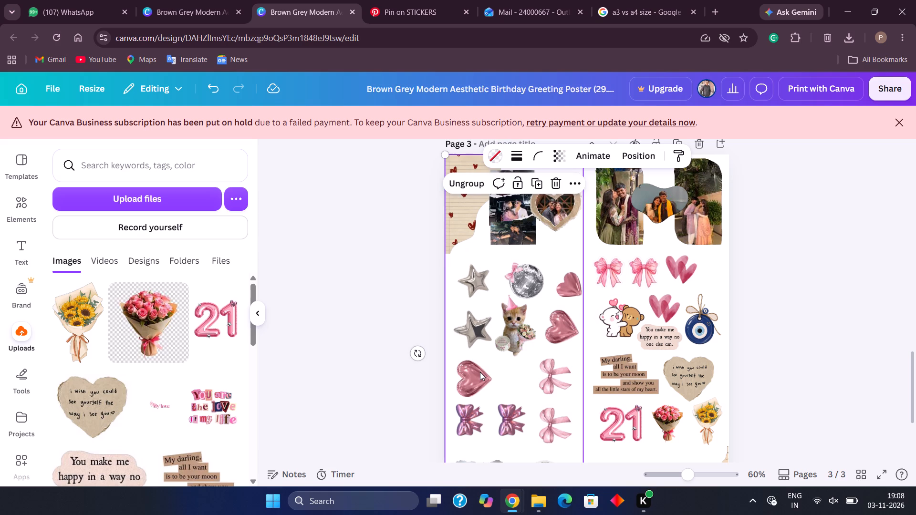
pyautogui.press('Left')
pyautogui.press('Right')
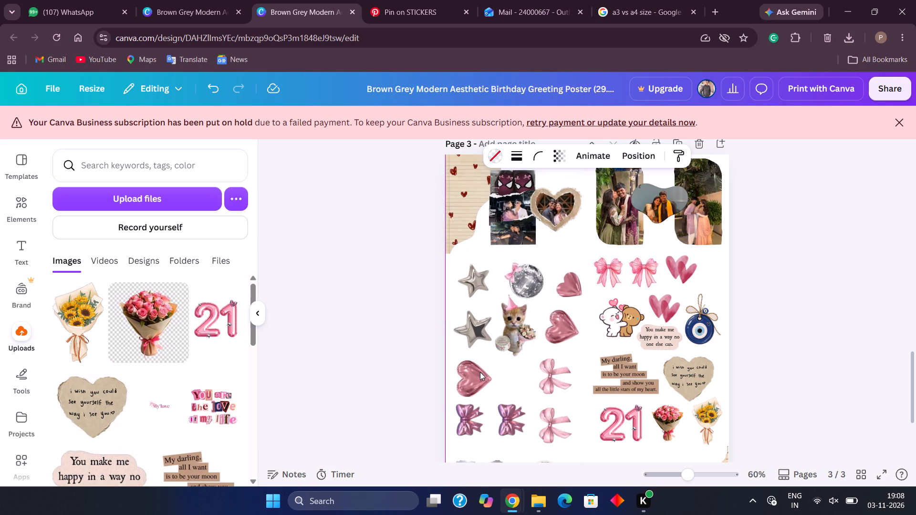
pyautogui.press('Right')
pyautogui.press('Down')
pyautogui.scroll(-3, 480, 372)
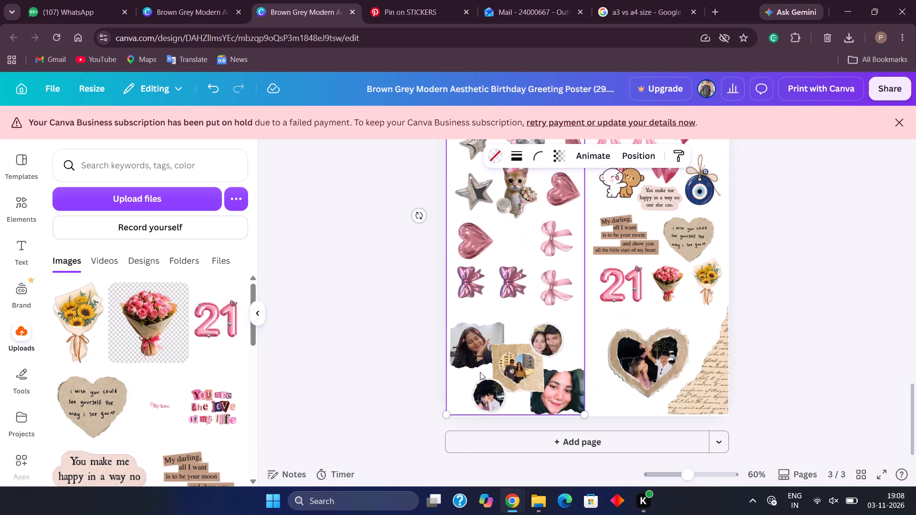
pyautogui.click(464, 458)
# Look over page 3's two photo and sticker columns and page 1's heart-shaped collage of black frames.
pyautogui.scroll(1, 425, 361)
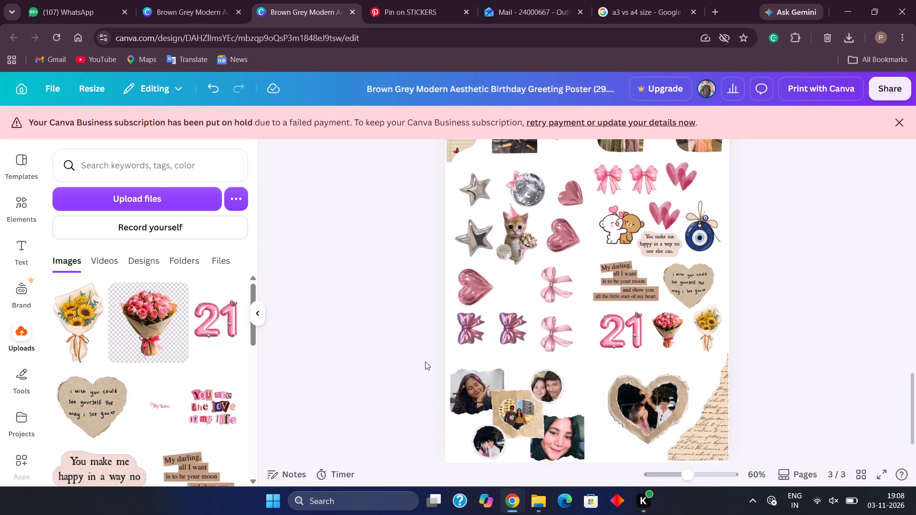
pyautogui.scroll(4, 425, 361)
pyautogui.scroll(-4, 425, 361)
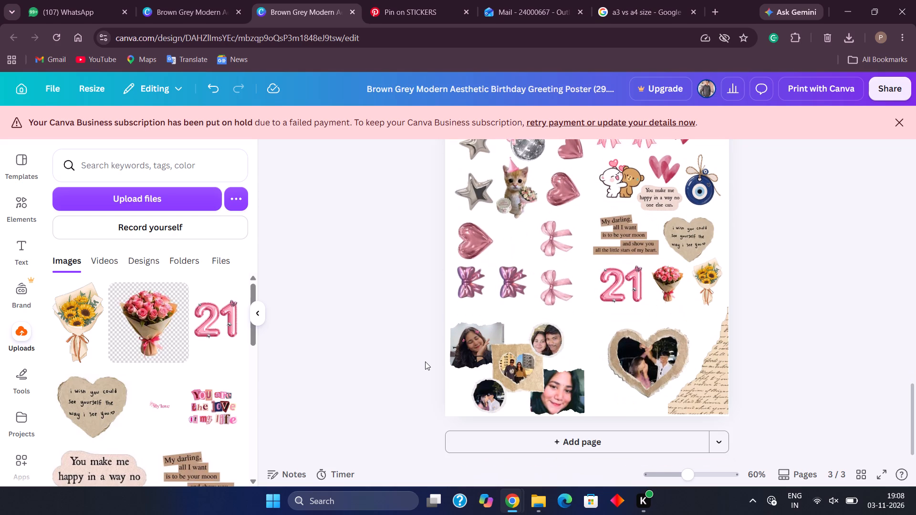
pyautogui.scroll(-1, 425, 361)
pyautogui.scroll(1, 425, 361)
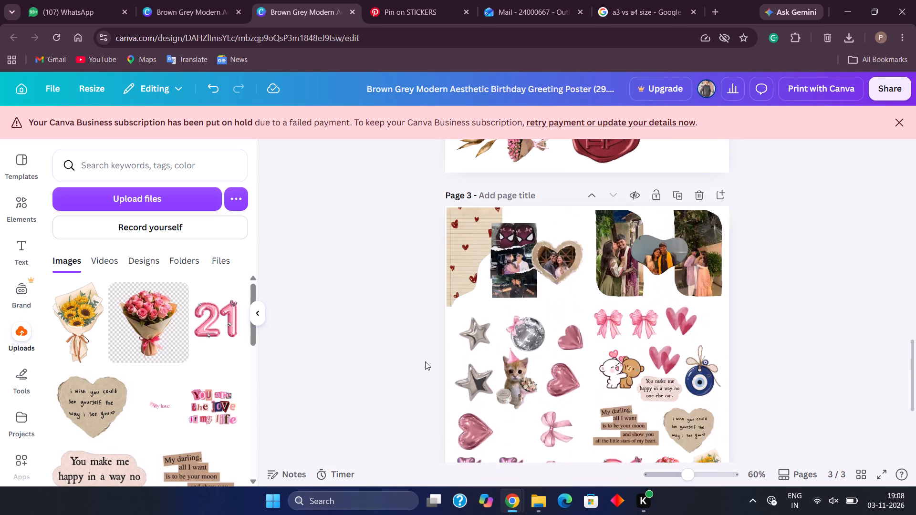
pyautogui.scroll(4, 425, 361)
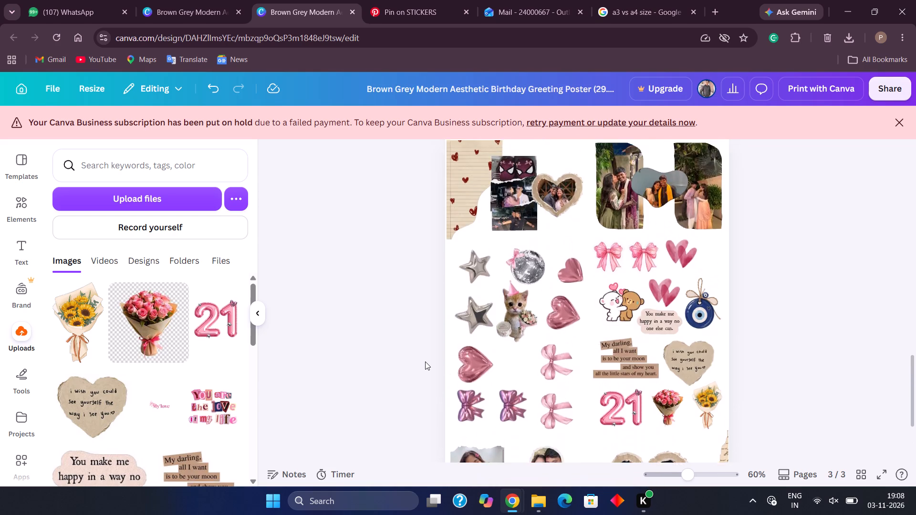
pyautogui.scroll(7, 425, 361)
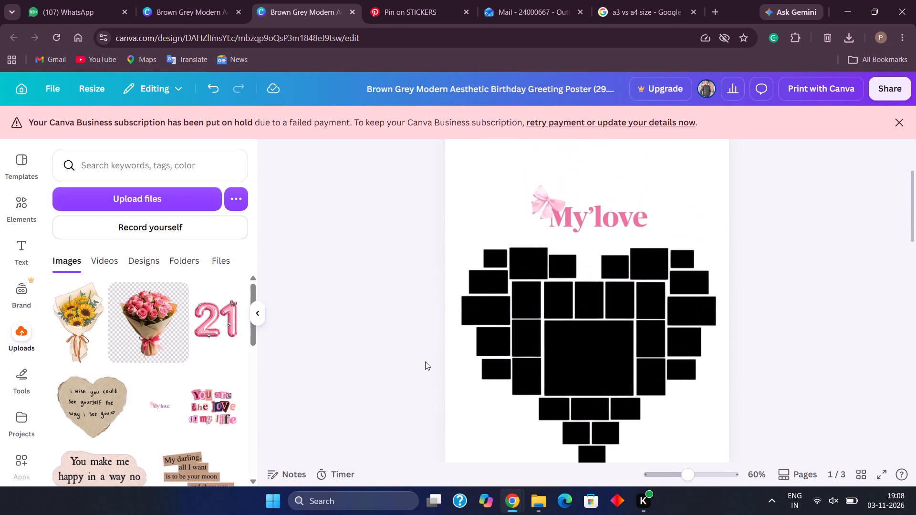
pyautogui.scroll(1, 425, 361)
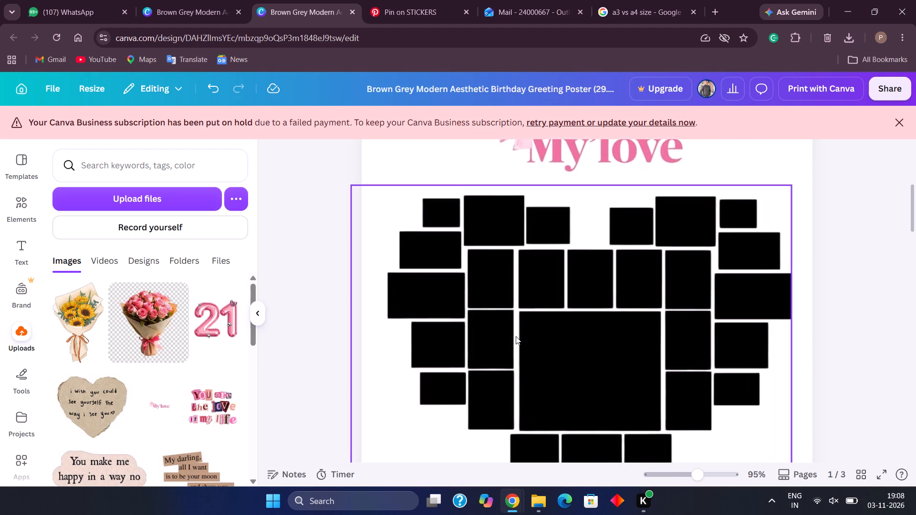
pyautogui.scroll(-1, 516, 336)
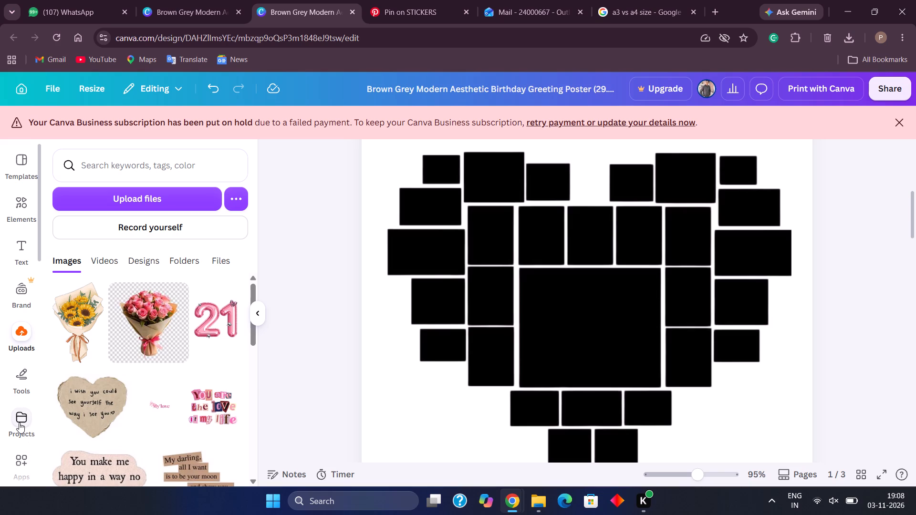
# Reload the poster design and reopen the uploaded images so the couple photos are available beside page 1's heart collage.
pyautogui.click(17, 341)
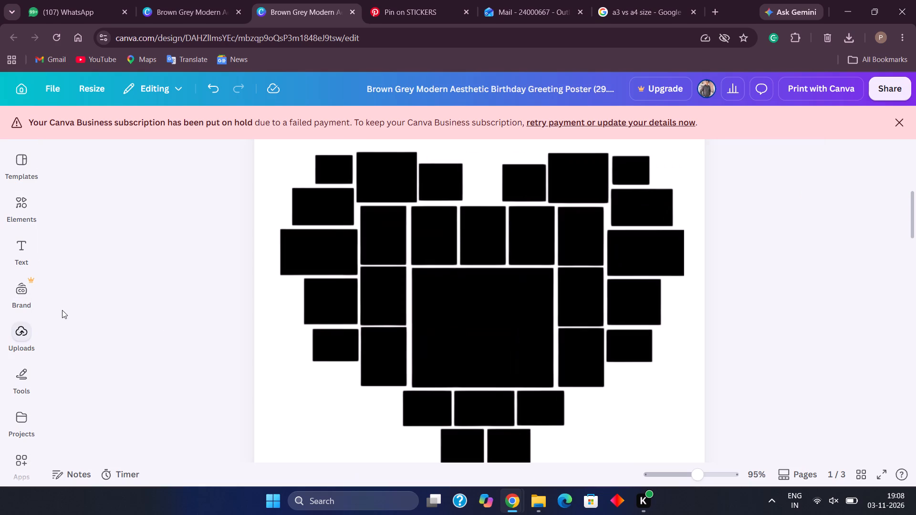
pyautogui.click(12, 337)
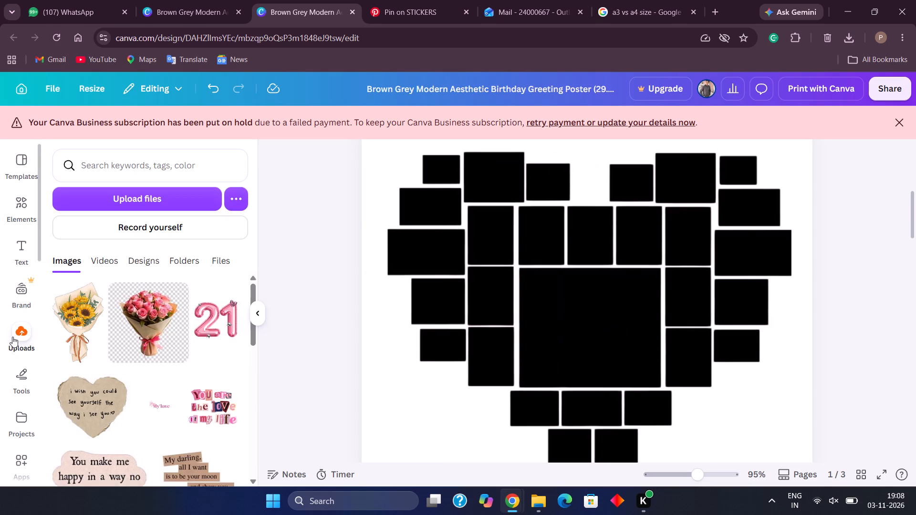
pyautogui.click(100, 262)
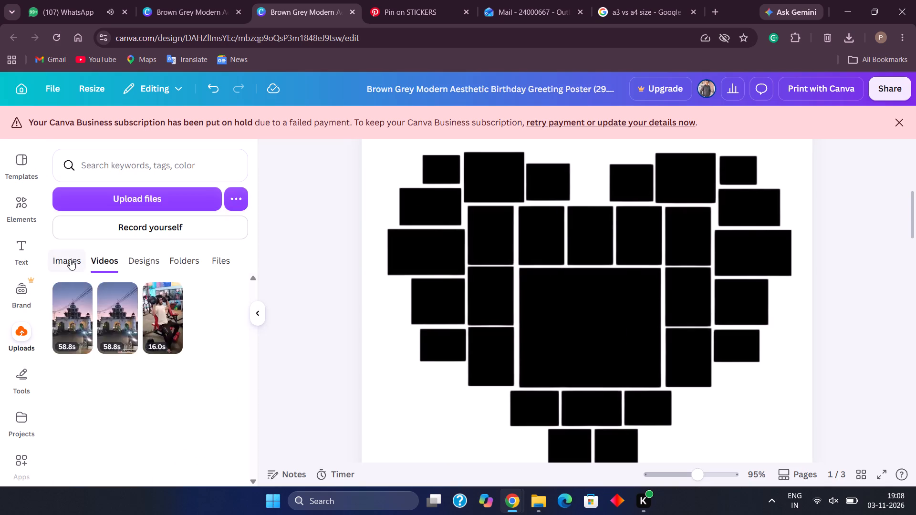
pyautogui.click(70, 259)
pyautogui.click(59, 36)
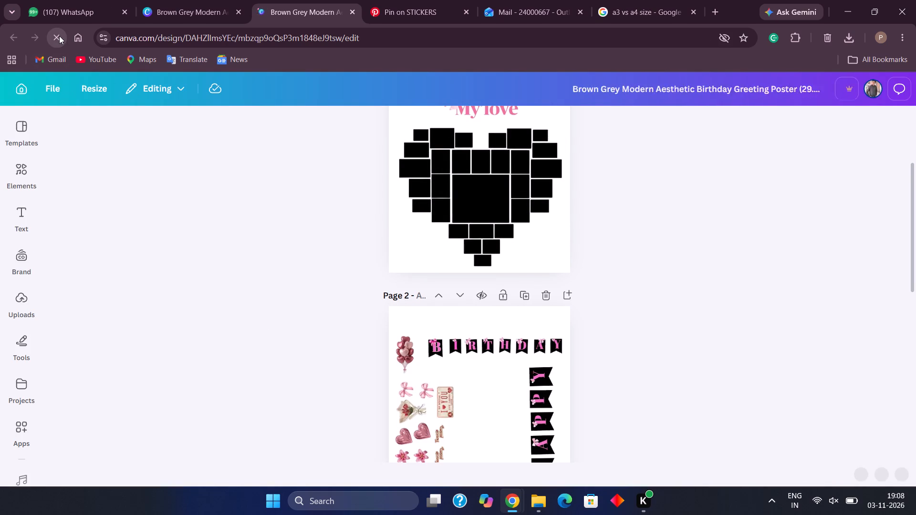
pyautogui.click(22, 327)
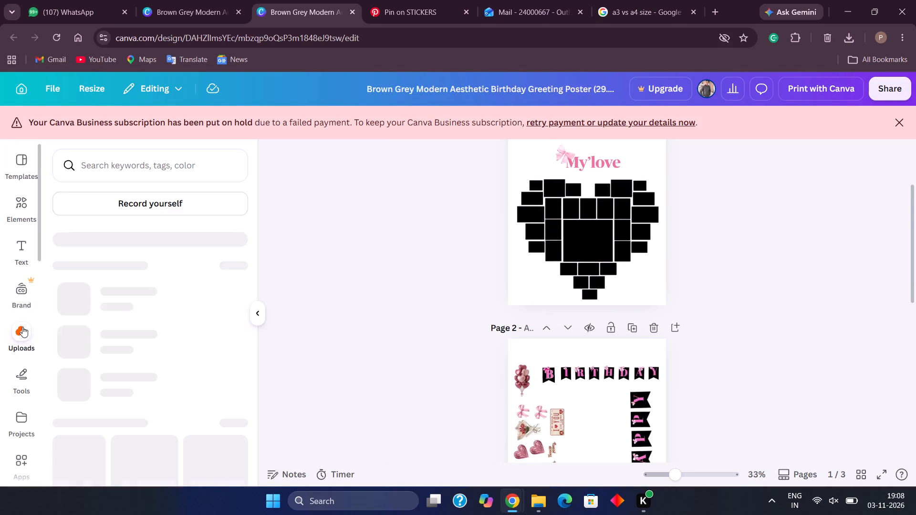
pyautogui.scroll(2, 516, 236)
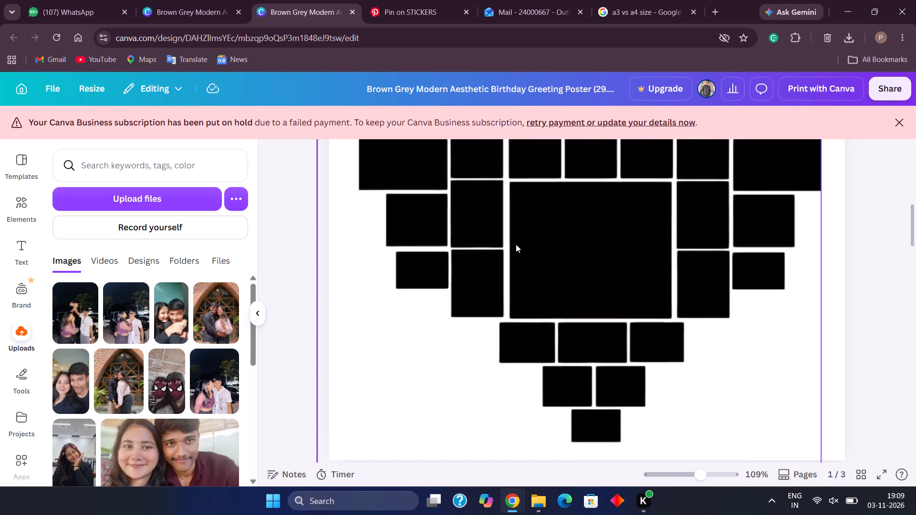
pyautogui.scroll(2, 516, 244)
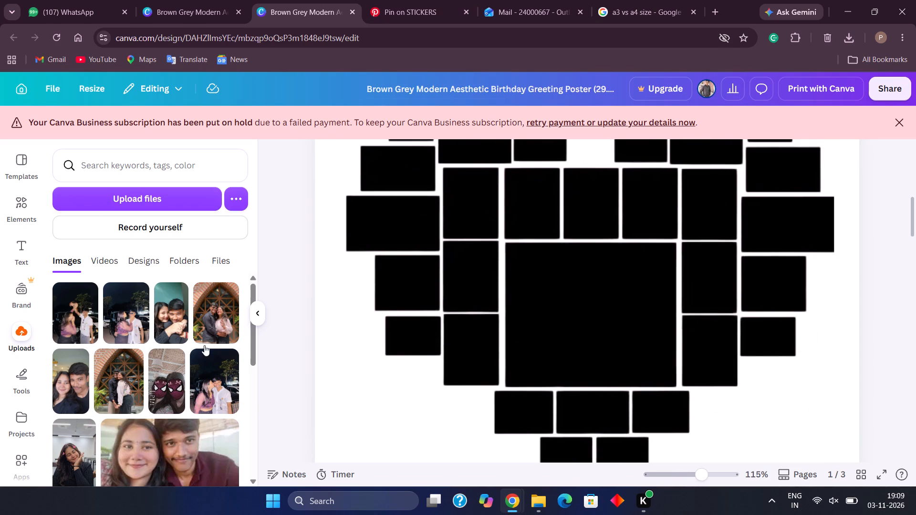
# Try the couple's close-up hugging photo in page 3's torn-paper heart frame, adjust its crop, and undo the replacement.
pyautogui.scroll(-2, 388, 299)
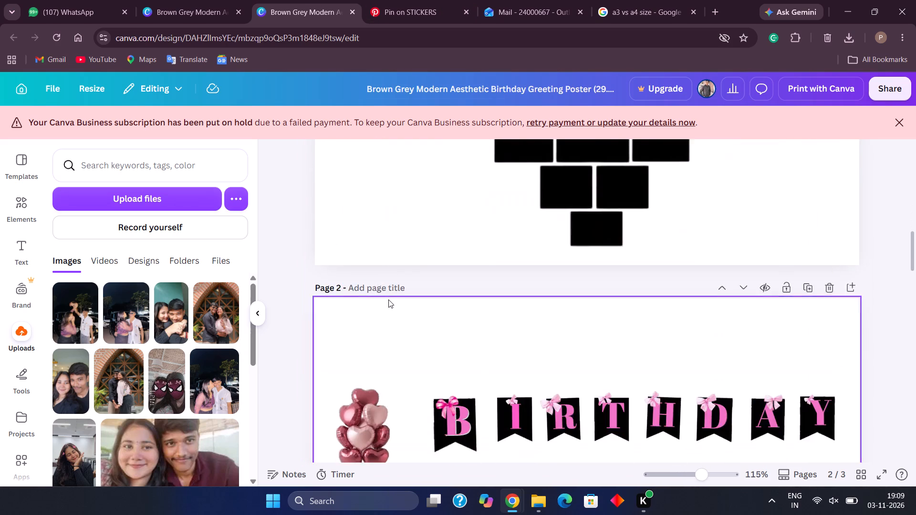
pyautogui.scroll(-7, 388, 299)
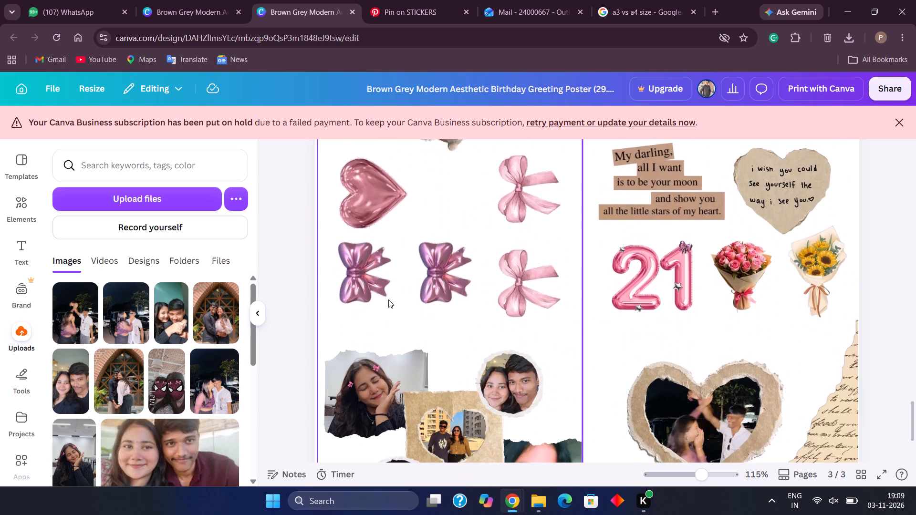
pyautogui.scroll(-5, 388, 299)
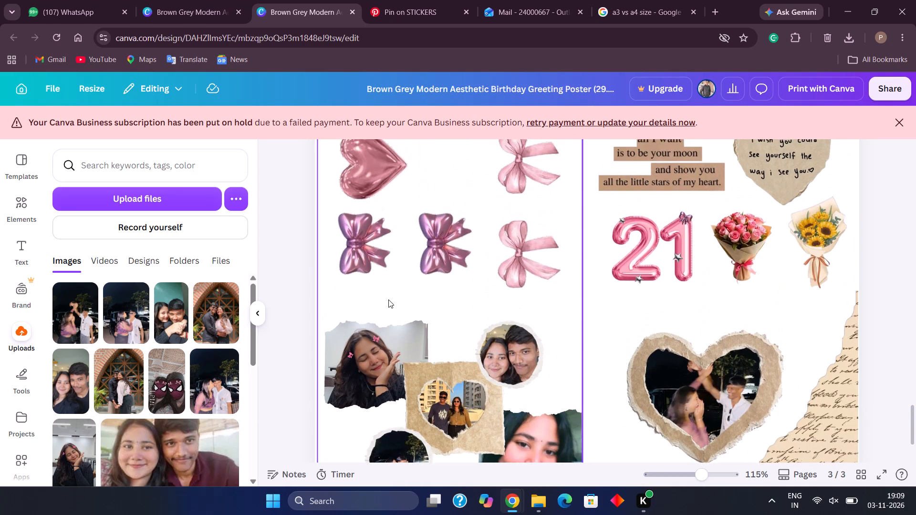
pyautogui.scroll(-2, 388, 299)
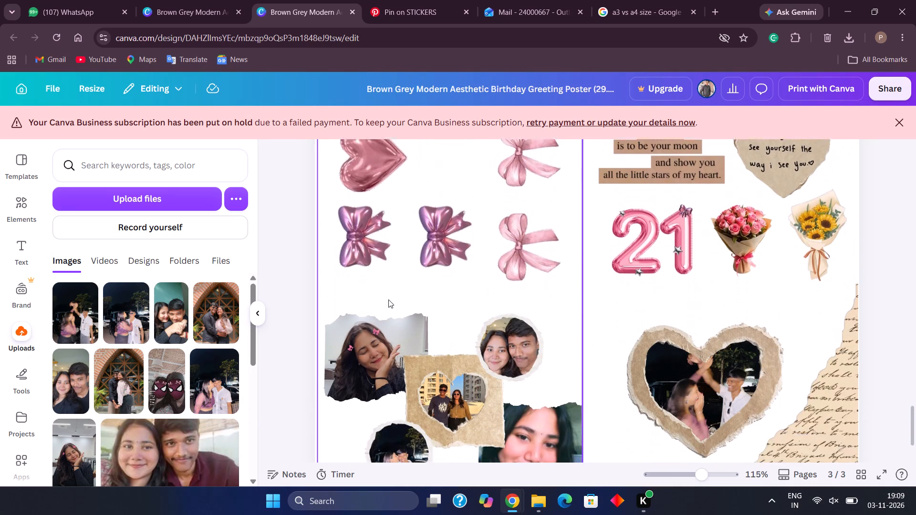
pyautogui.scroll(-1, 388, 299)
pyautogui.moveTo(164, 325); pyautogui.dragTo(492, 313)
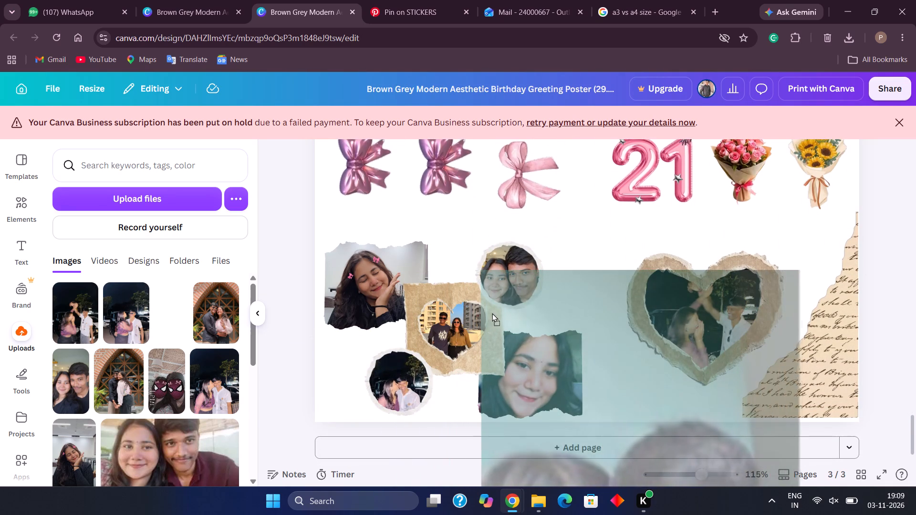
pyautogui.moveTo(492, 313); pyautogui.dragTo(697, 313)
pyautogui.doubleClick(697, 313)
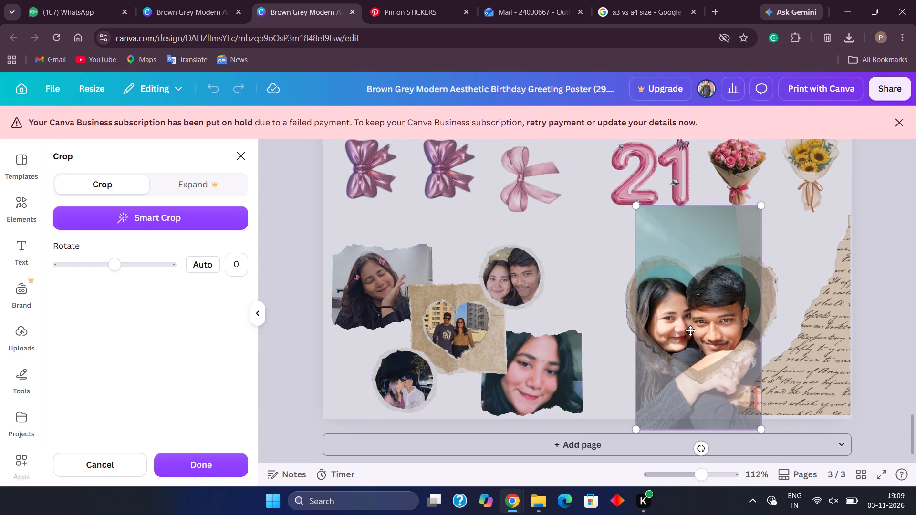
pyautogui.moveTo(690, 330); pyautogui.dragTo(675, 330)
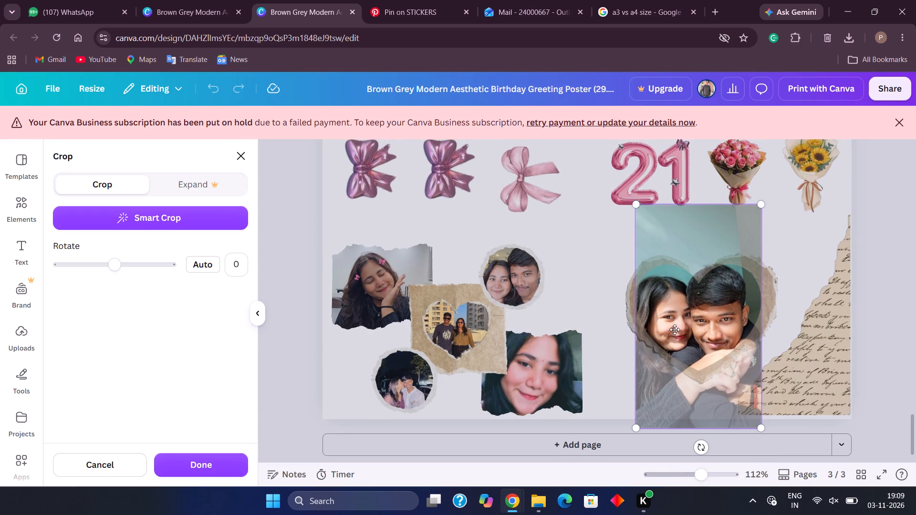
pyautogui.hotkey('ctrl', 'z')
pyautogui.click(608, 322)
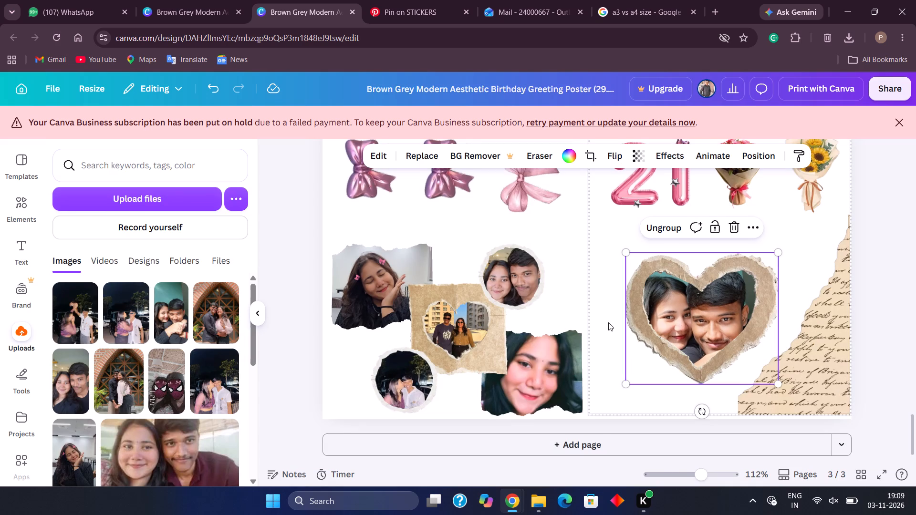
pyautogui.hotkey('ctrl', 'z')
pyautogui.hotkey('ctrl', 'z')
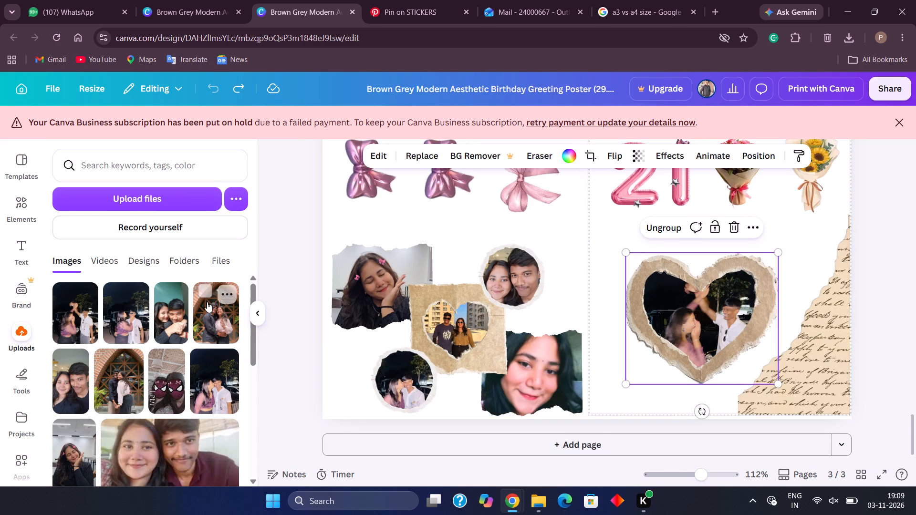
# Replace the photo in page 3's upper round torn-paper frame with the couple's close-up hugging photo.
pyautogui.moveTo(175, 318); pyautogui.dragTo(370, 283)
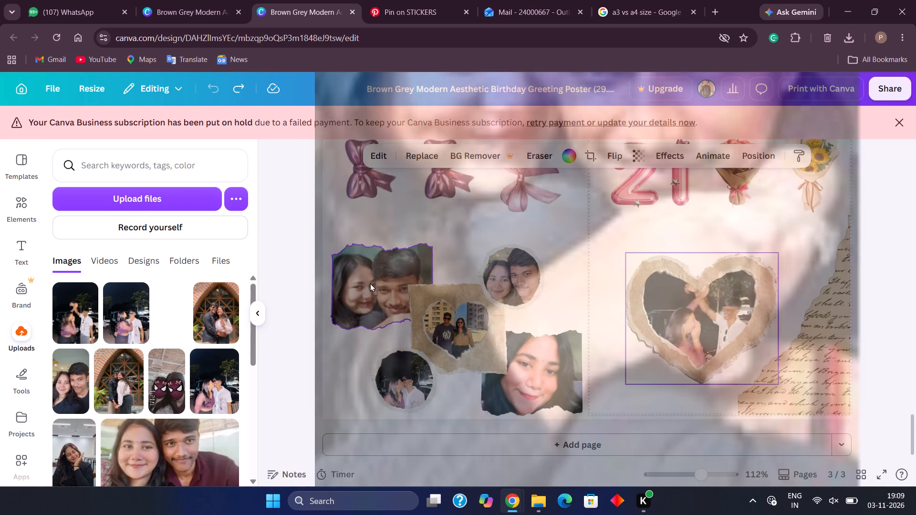
pyautogui.moveTo(370, 283); pyautogui.dragTo(552, 299)
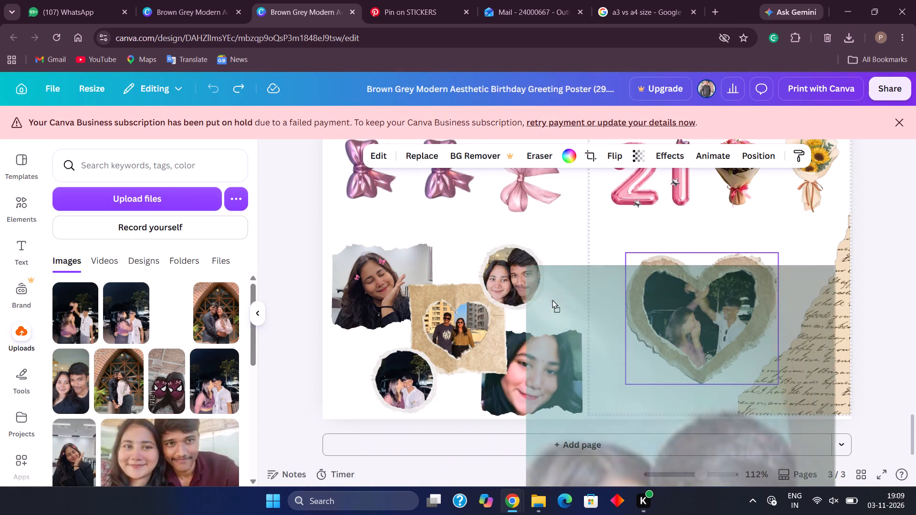
pyautogui.moveTo(552, 299); pyautogui.dragTo(515, 355)
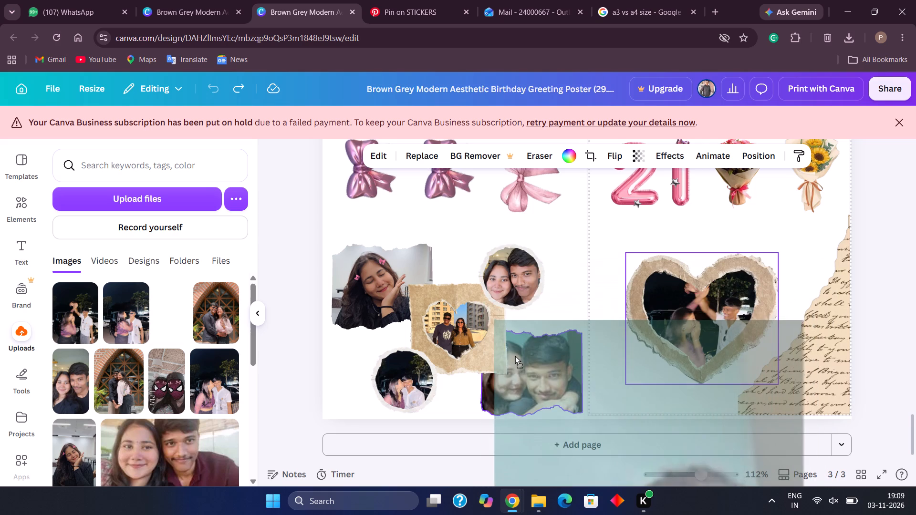
pyautogui.moveTo(515, 355); pyautogui.dragTo(522, 359)
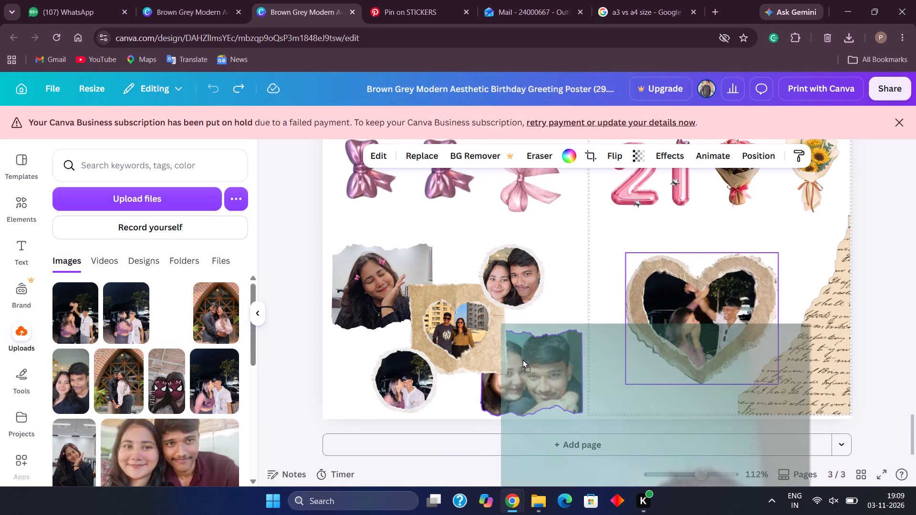
pyautogui.moveTo(522, 359); pyautogui.dragTo(426, 362)
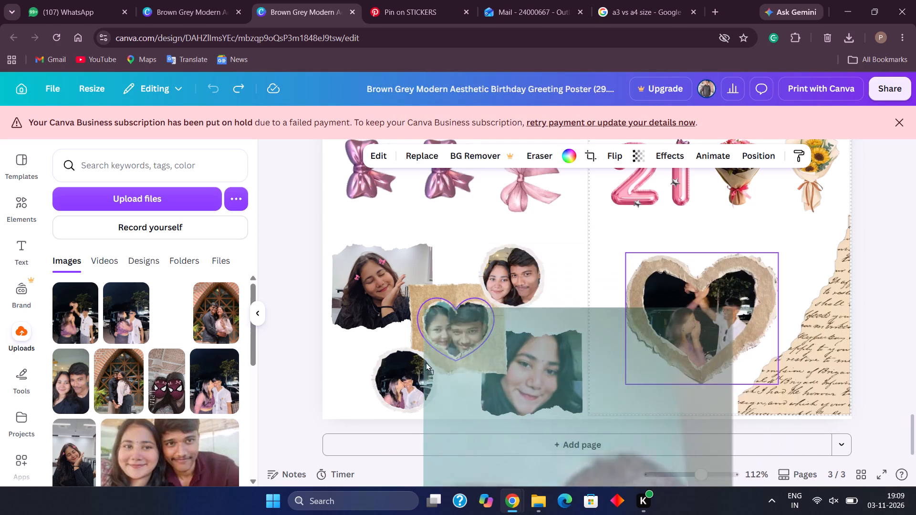
pyautogui.moveTo(426, 362); pyautogui.dragTo(488, 288)
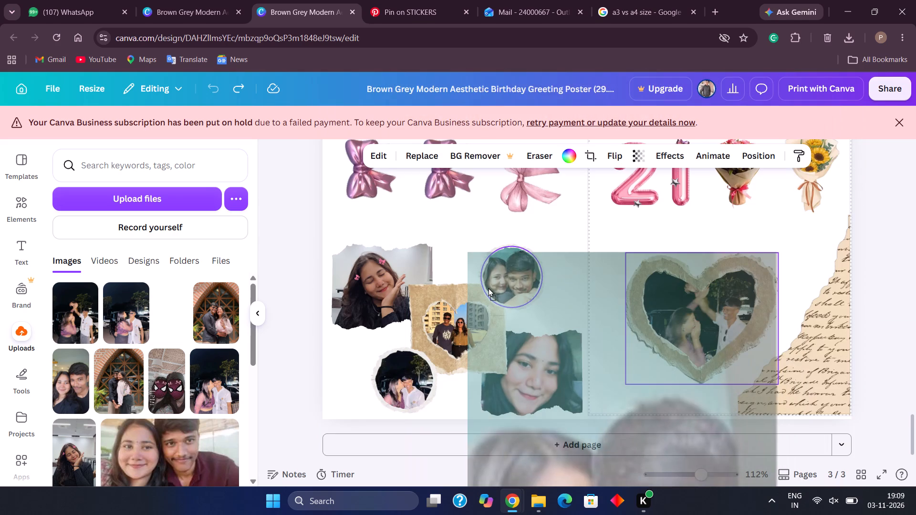
pyautogui.moveTo(488, 288); pyautogui.dragTo(505, 278)
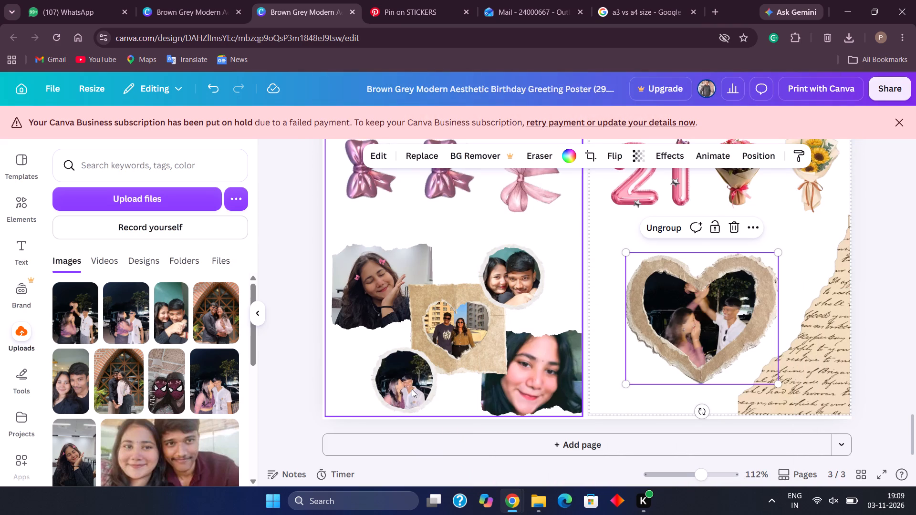
# Look over page 3's two columns of photos and stickers from the top to the bottom collage.
pyautogui.scroll(3, 412, 389)
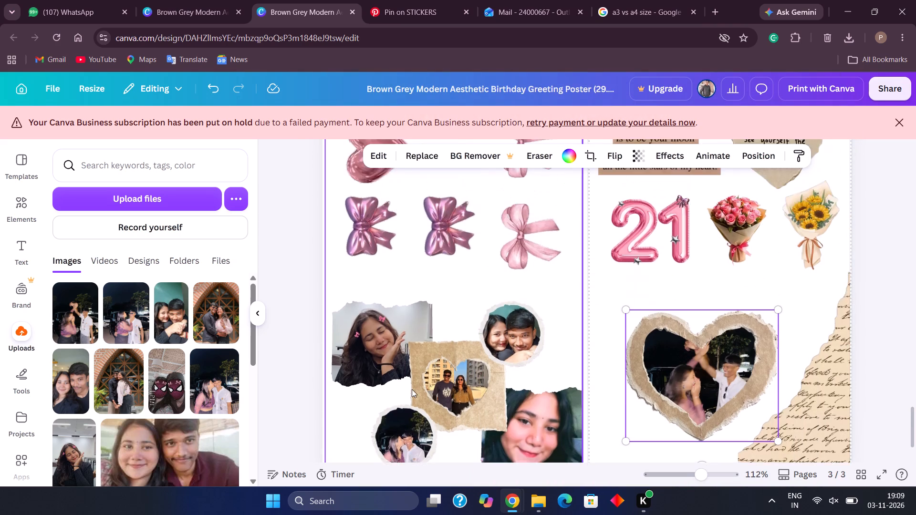
pyautogui.scroll(7, 412, 389)
pyautogui.scroll(-1, 412, 389)
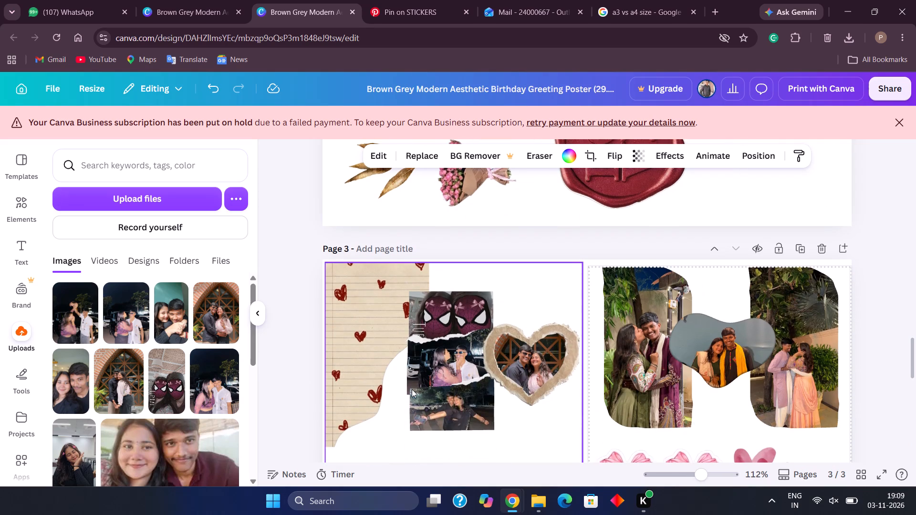
pyautogui.scroll(-3, 412, 389)
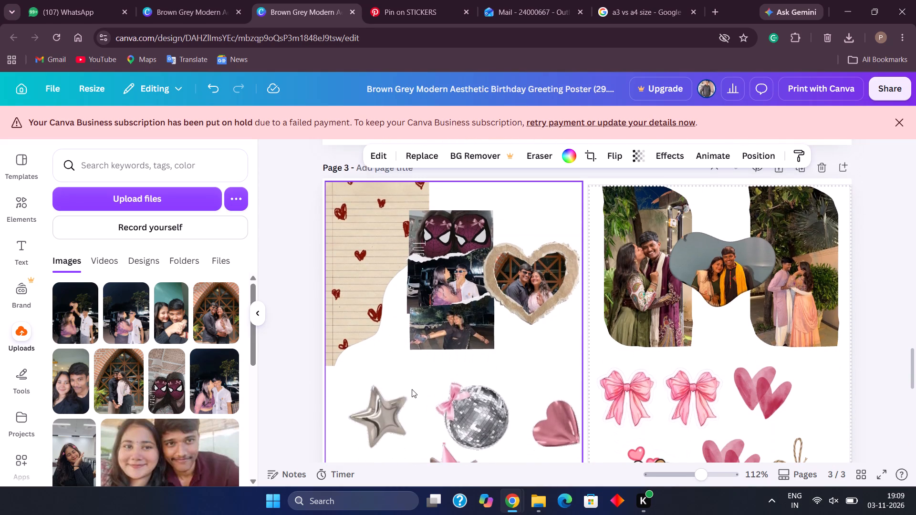
pyautogui.scroll(-3, 412, 389)
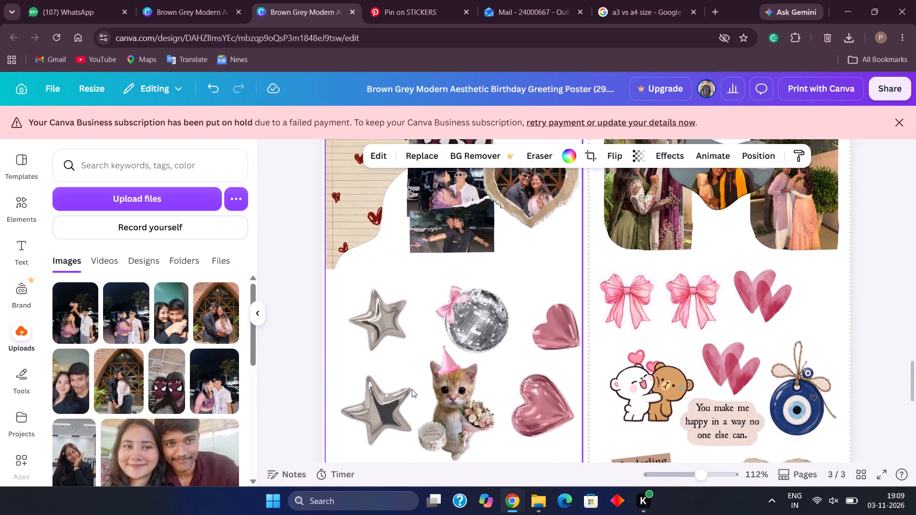
pyautogui.scroll(-5, 412, 389)
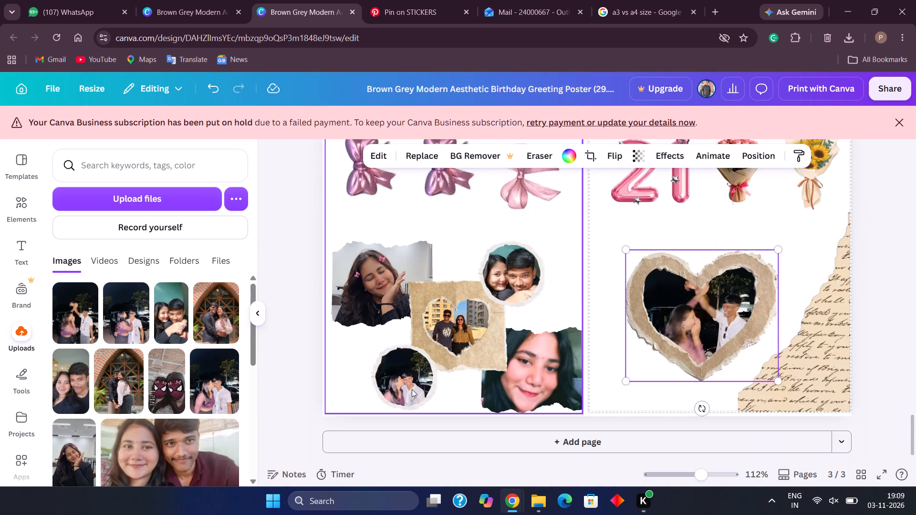
pyautogui.scroll(-1, 412, 389)
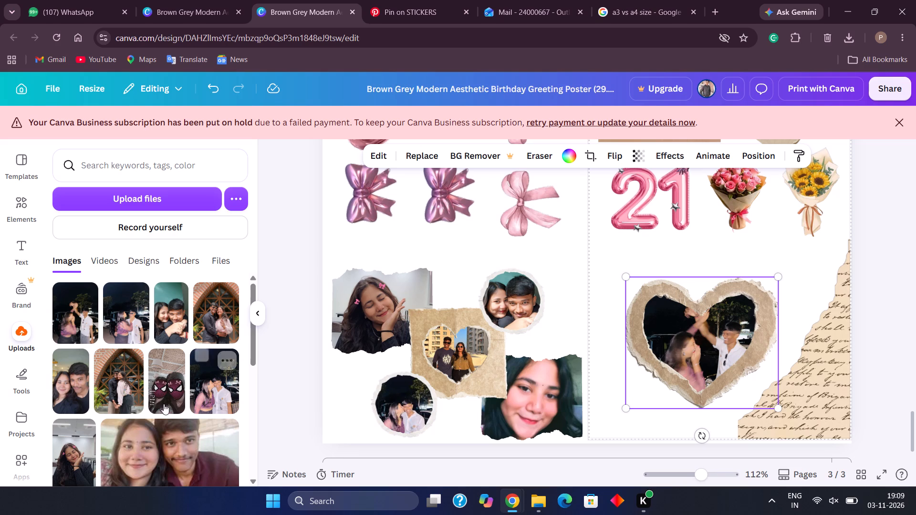
# Fill page 3's lower round frame with the couple photo taken before the brick arch, enlarging and repositioning the crop around them.
pyautogui.moveTo(122, 385); pyautogui.dragTo(407, 398)
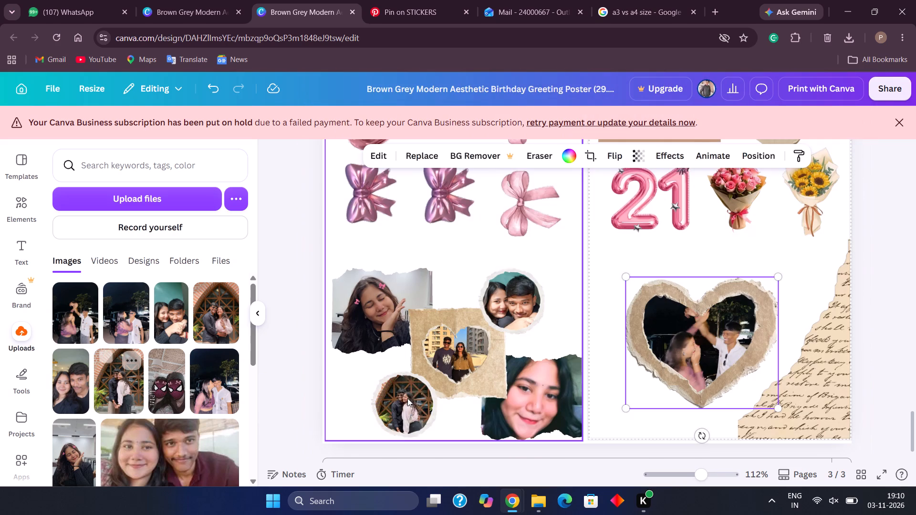
pyautogui.doubleClick(407, 398)
pyautogui.click(407, 398)
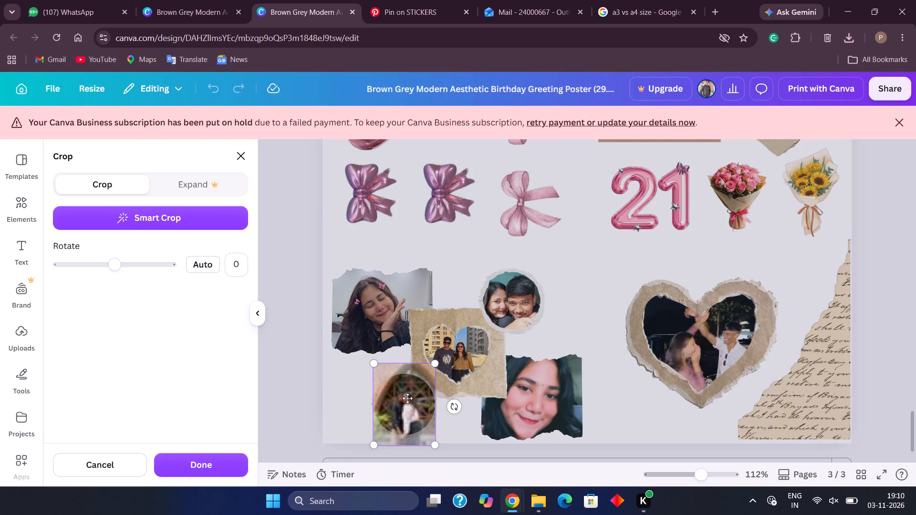
pyautogui.click(212, 215)
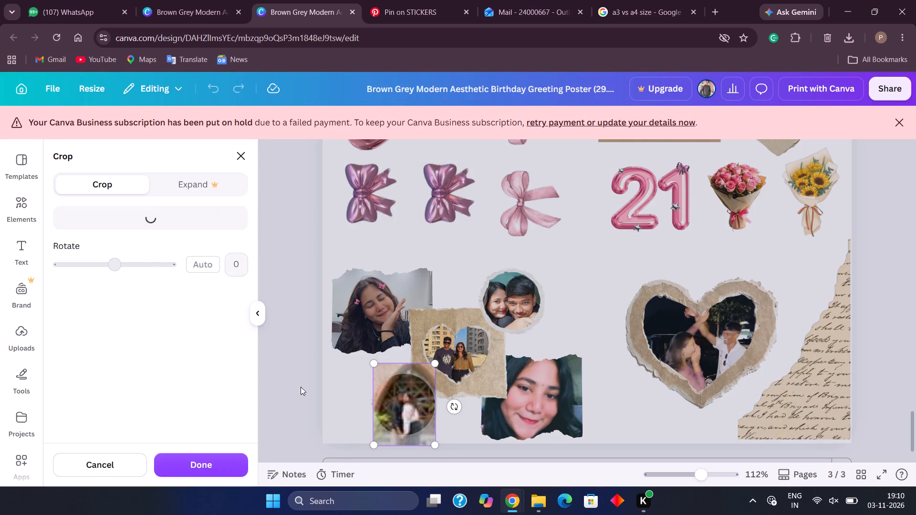
pyautogui.moveTo(417, 406); pyautogui.dragTo(416, 412)
pyautogui.moveTo(416, 412); pyautogui.dragTo(413, 427)
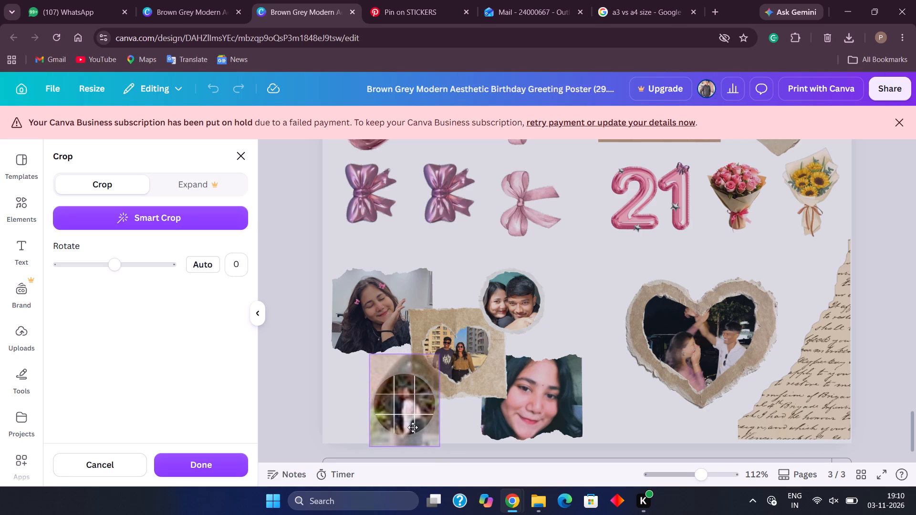
pyautogui.moveTo(413, 427); pyautogui.dragTo(414, 432)
pyautogui.click(343, 400)
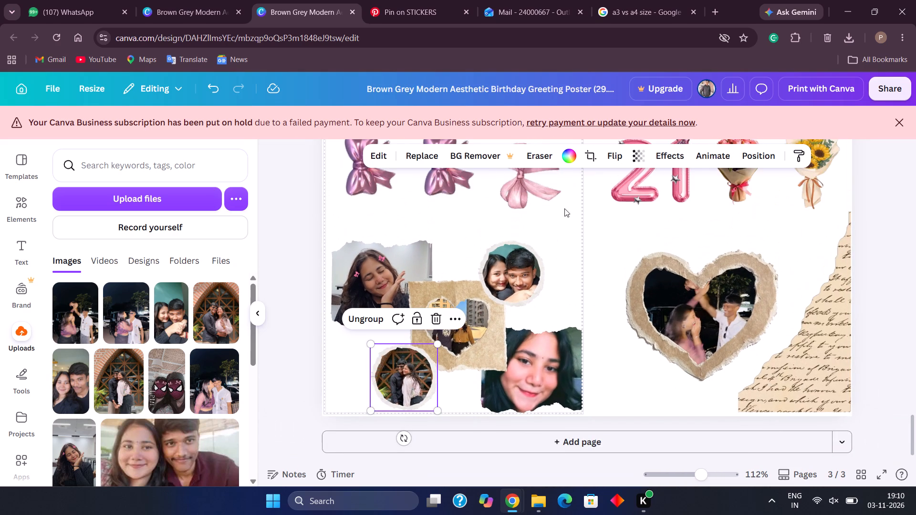
# Look over page 3's photos and stickers, and browse the uploaded images beside page 1's heart collage.
pyautogui.scroll(4, 602, 204)
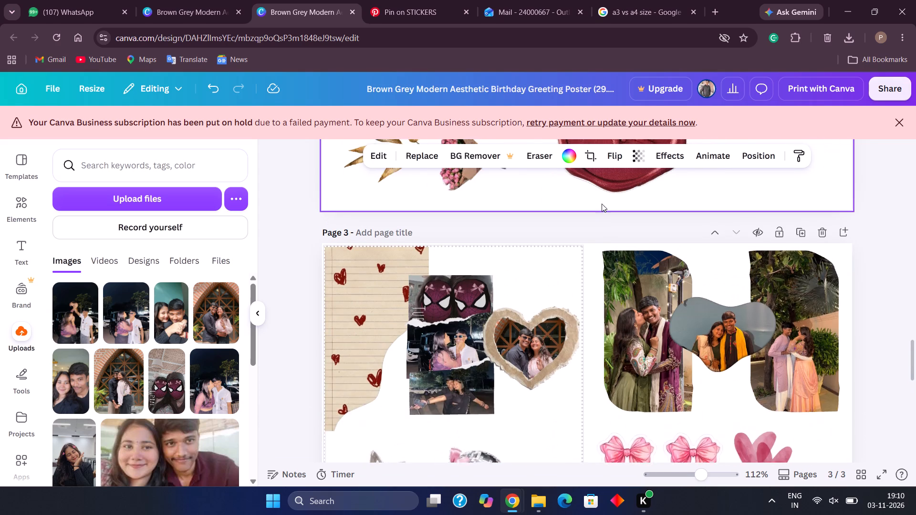
pyautogui.scroll(2, 602, 204)
pyautogui.scroll(-1, 602, 204)
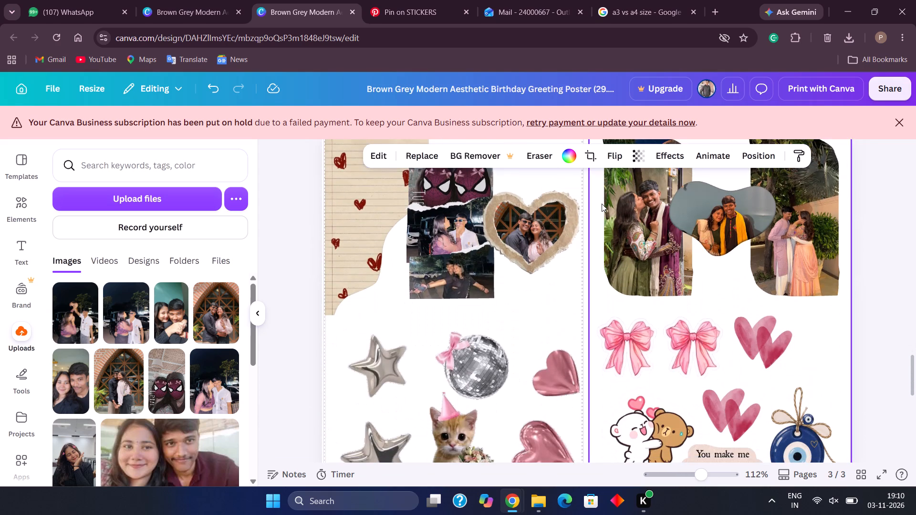
pyautogui.scroll(-1, 602, 204)
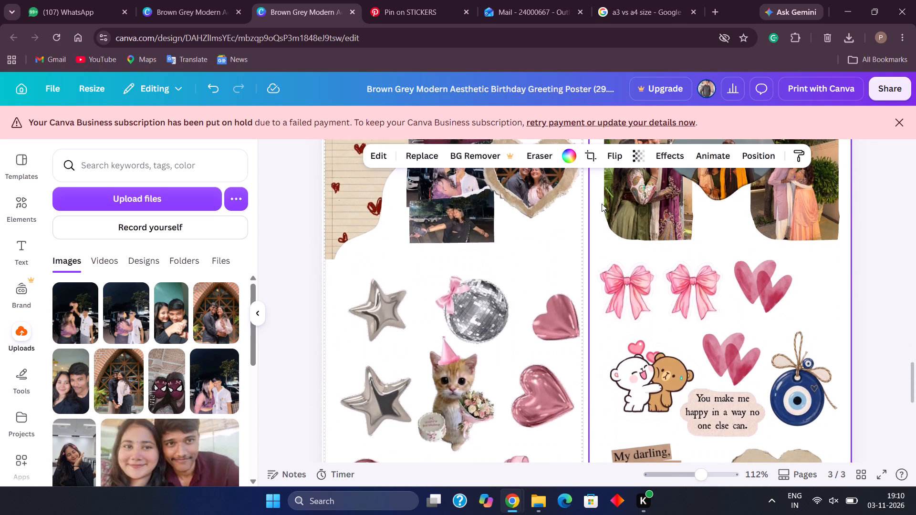
pyautogui.scroll(-4, 216, 358)
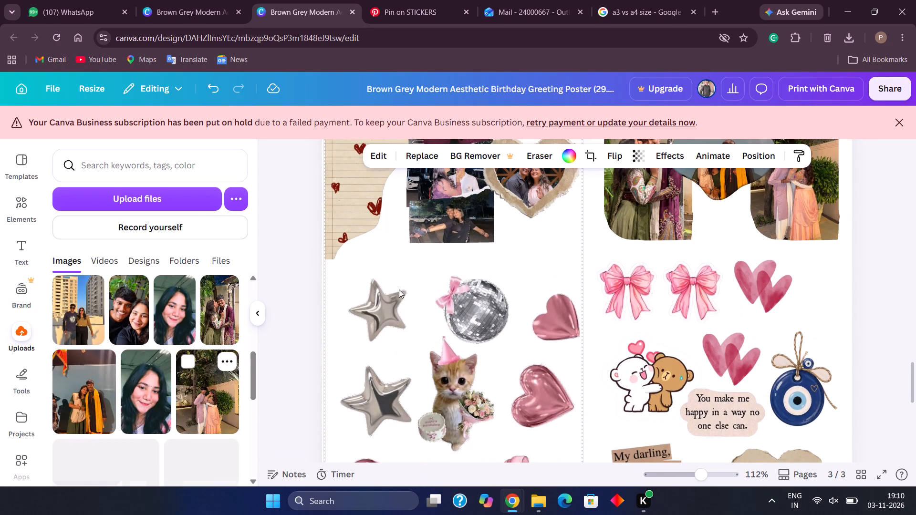
pyautogui.scroll(-6, 449, 310)
pyautogui.scroll(14, 449, 310)
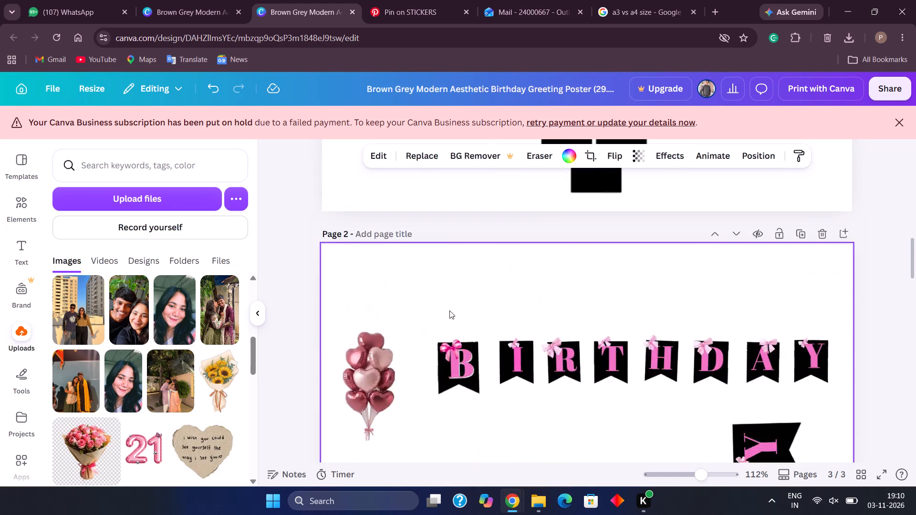
pyautogui.scroll(1, 449, 310)
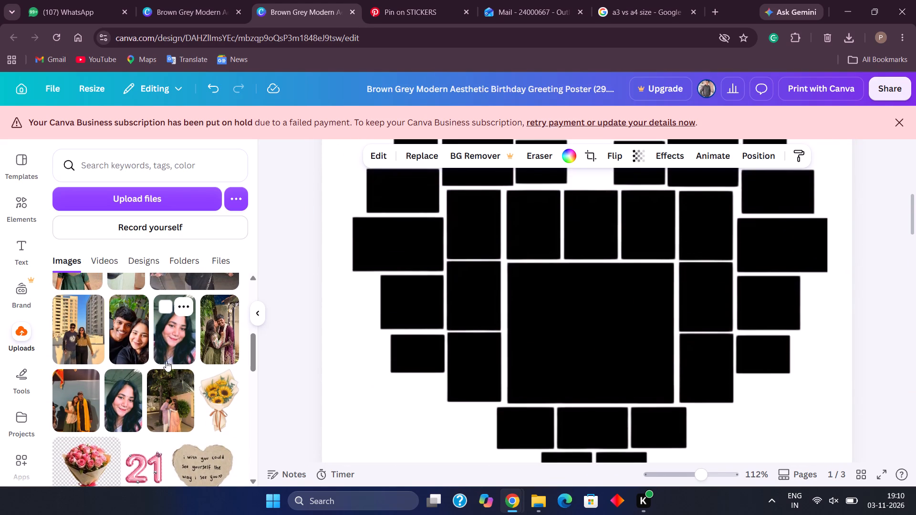
pyautogui.scroll(5, 166, 361)
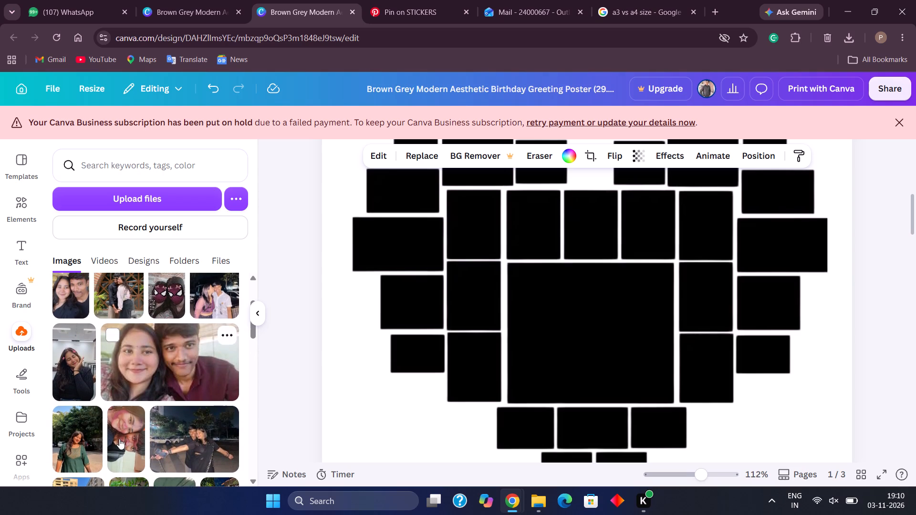
# Add the couple's colour-powder selfie to page 1, rotate it upright, and shrink it to about the size of a small collage frame.
pyautogui.click(119, 444)
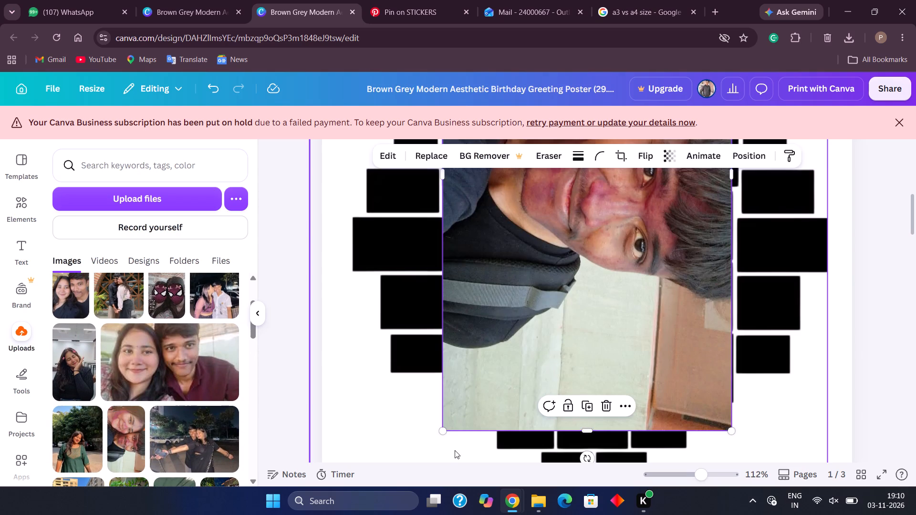
pyautogui.moveTo(584, 459); pyautogui.dragTo(666, 197)
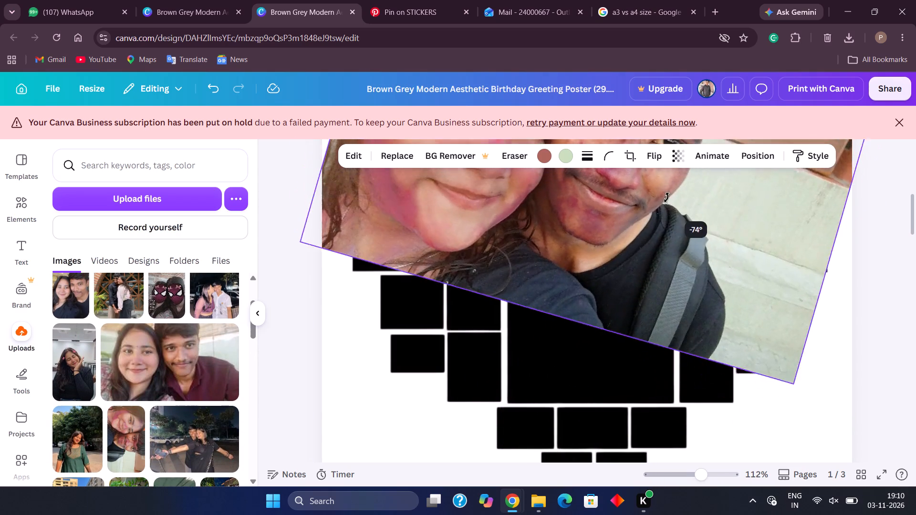
pyautogui.moveTo(666, 197); pyautogui.dragTo(671, 176)
pyautogui.moveTo(843, 319); pyautogui.dragTo(813, 302)
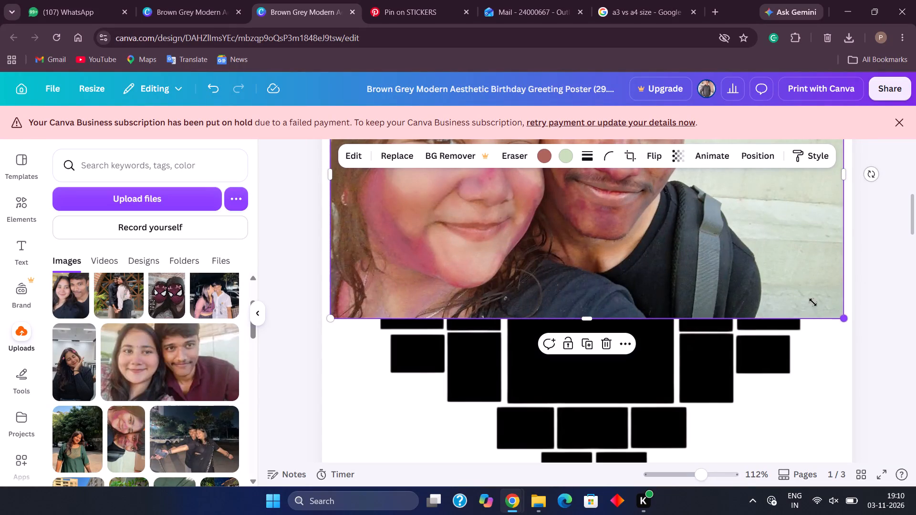
pyautogui.moveTo(813, 302); pyautogui.dragTo(622, 206)
pyautogui.moveTo(587, 175); pyautogui.dragTo(644, 438)
pyautogui.moveTo(684, 459); pyautogui.dragTo(446, 363)
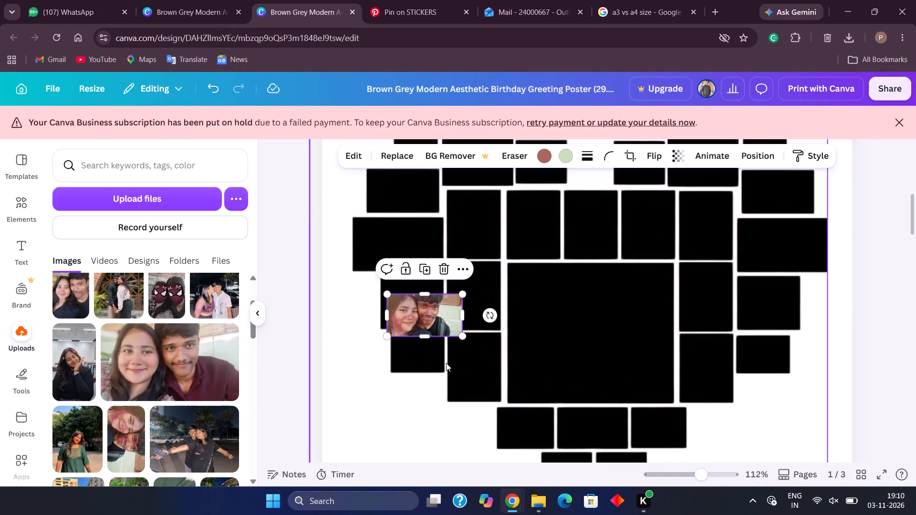
# Move the colour-powder selfie over the middle frame directly below the large central one and crop its right edge to the frame.
pyautogui.moveTo(420, 317); pyautogui.dragTo(590, 427)
pyautogui.scroll(-1, 590, 427)
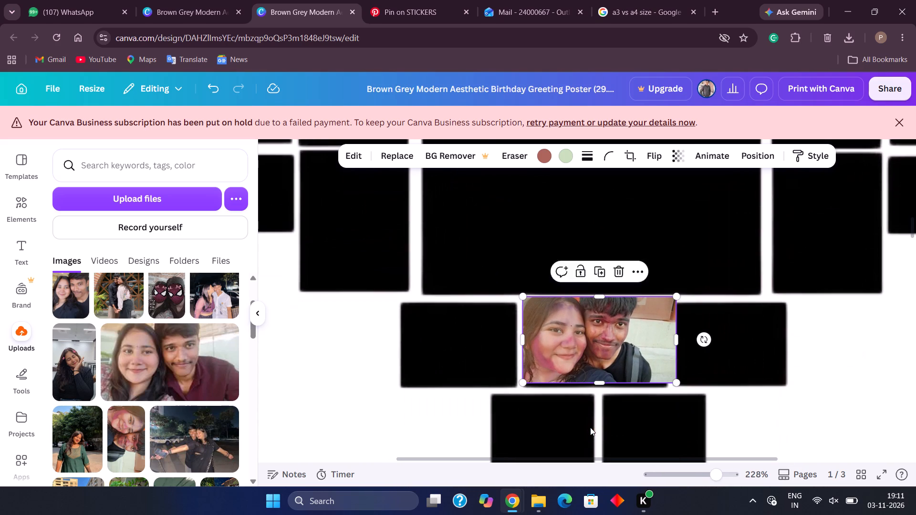
pyautogui.moveTo(679, 340); pyautogui.dragTo(667, 340)
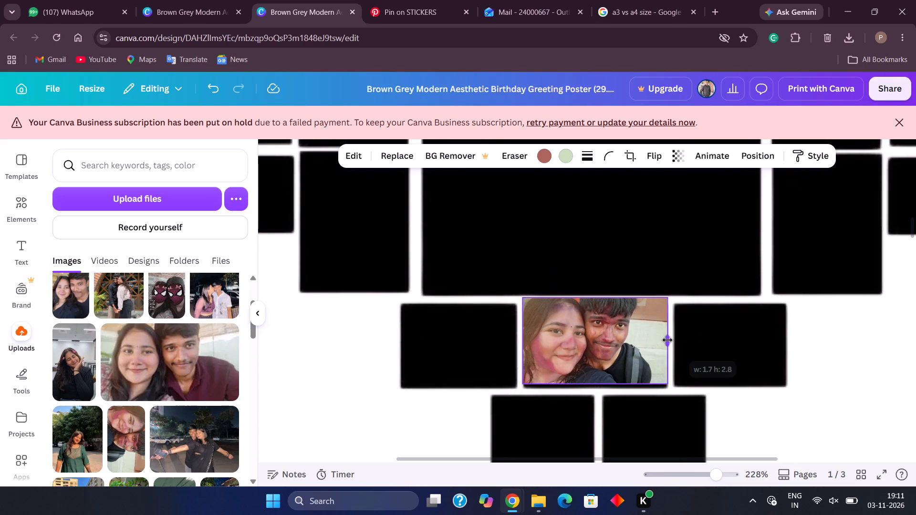
pyautogui.moveTo(667, 340); pyautogui.dragTo(666, 340)
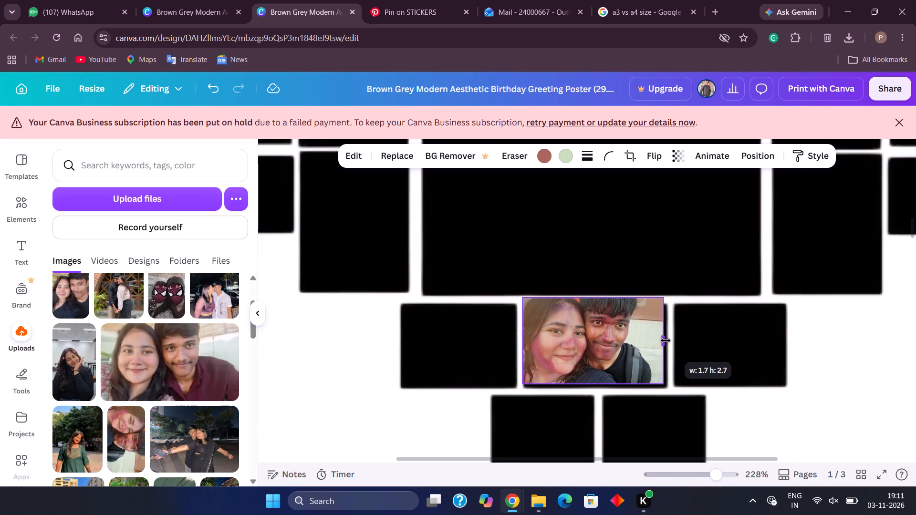
pyautogui.moveTo(666, 340); pyautogui.dragTo(666, 342)
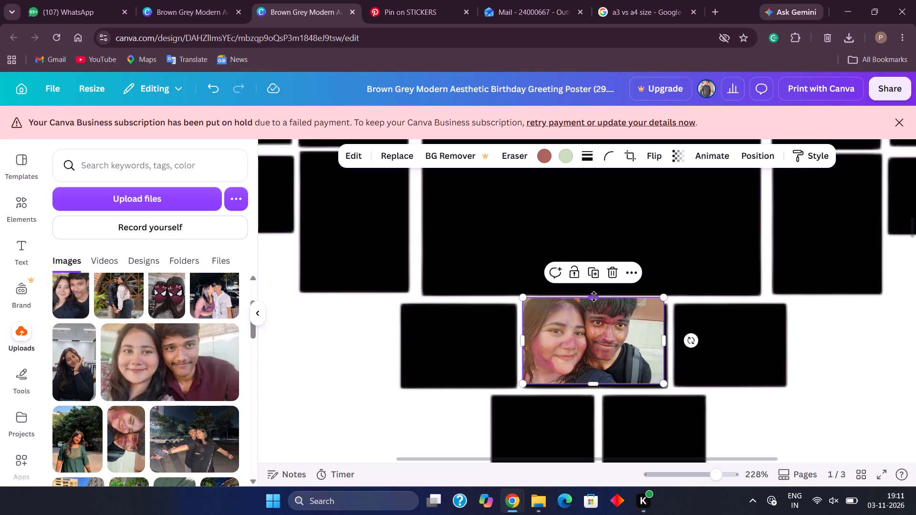
pyautogui.moveTo(594, 297); pyautogui.dragTo(604, 304)
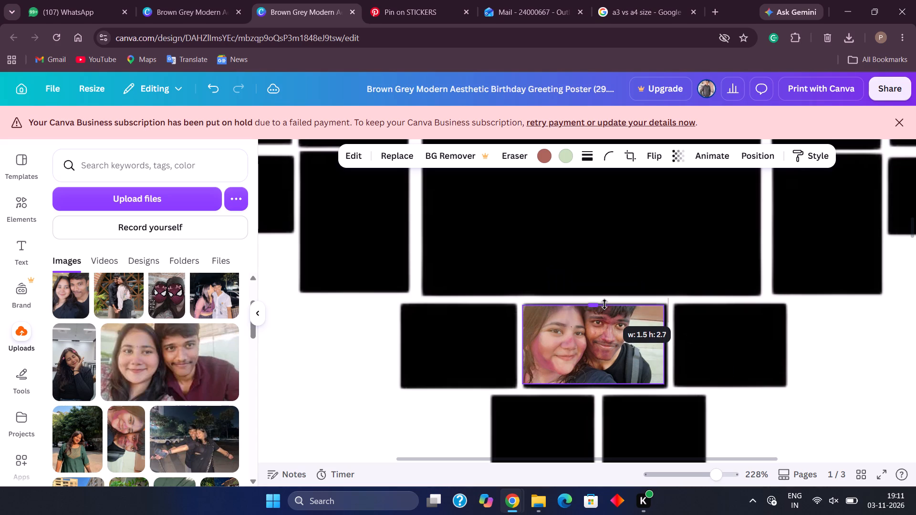
pyautogui.moveTo(604, 304); pyautogui.dragTo(604, 301)
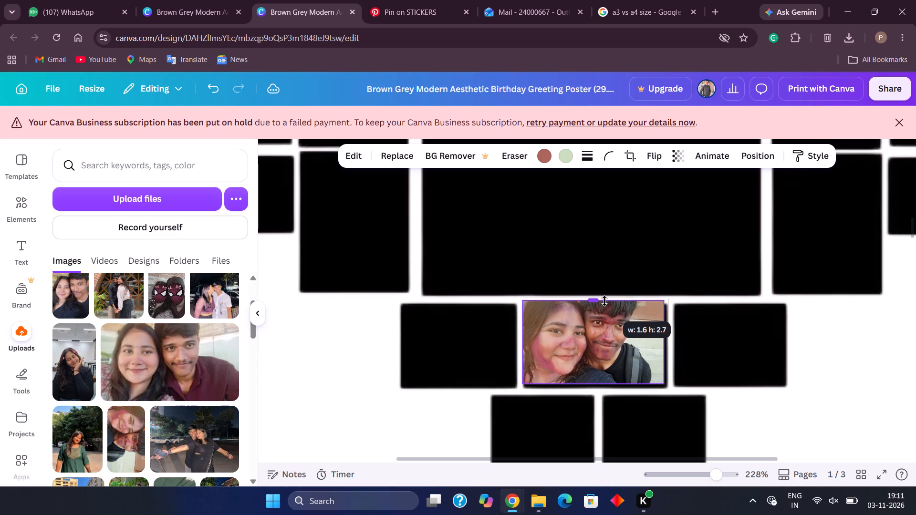
pyautogui.moveTo(604, 301); pyautogui.dragTo(604, 297)
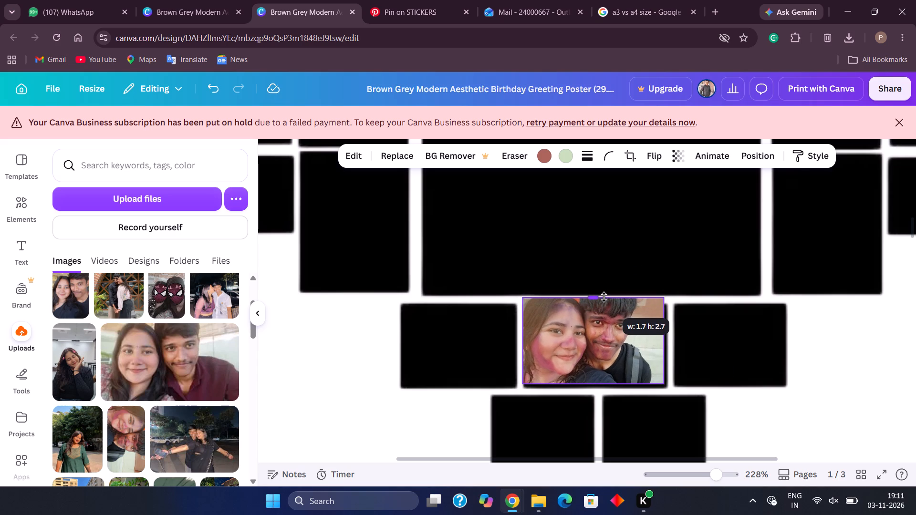
pyautogui.moveTo(604, 297); pyautogui.dragTo(604, 298)
# Shrink the colour-powder selfie slightly from its upper-left corner and nudge its vertical position within the frame.
pyautogui.moveTo(525, 301); pyautogui.dragTo(531, 306)
pyautogui.press('Down')
pyautogui.press('Down')
pyautogui.press('Up')
pyautogui.press('Up')
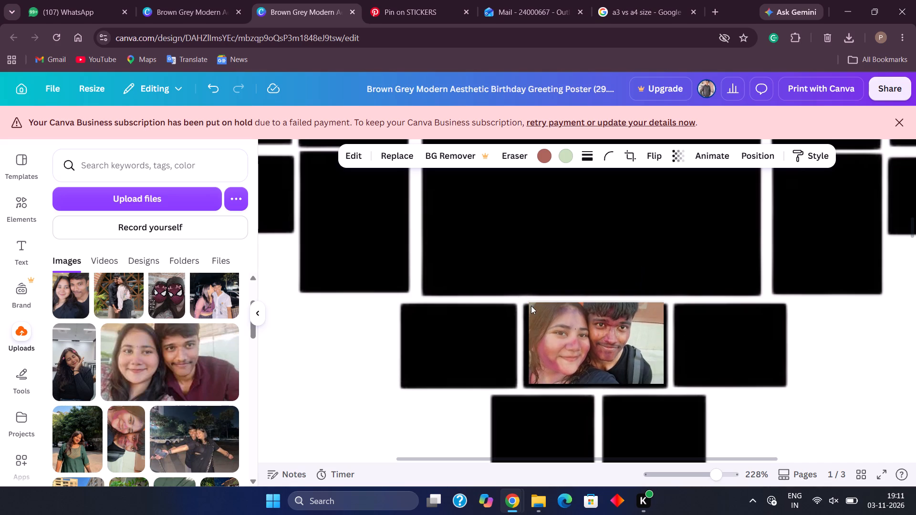
pyautogui.press('Down')
pyautogui.press('Up')
pyautogui.press('Down')
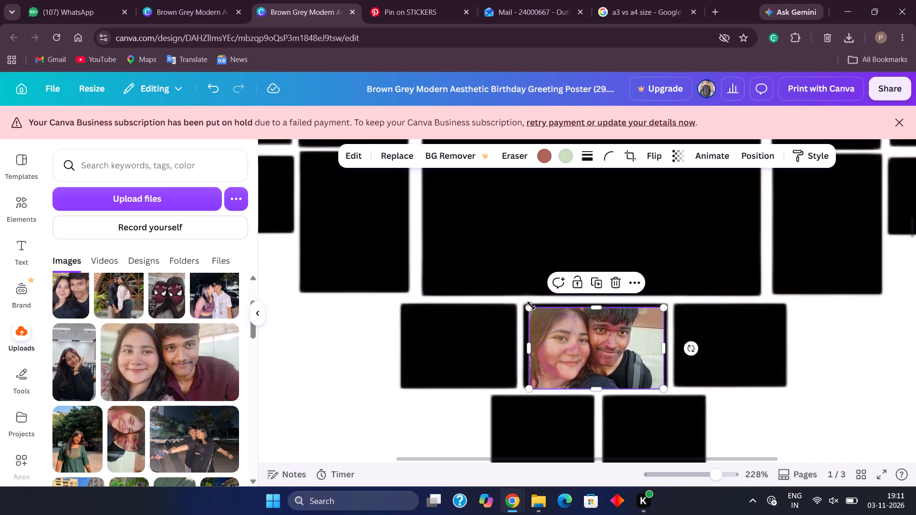
pyautogui.press('Up')
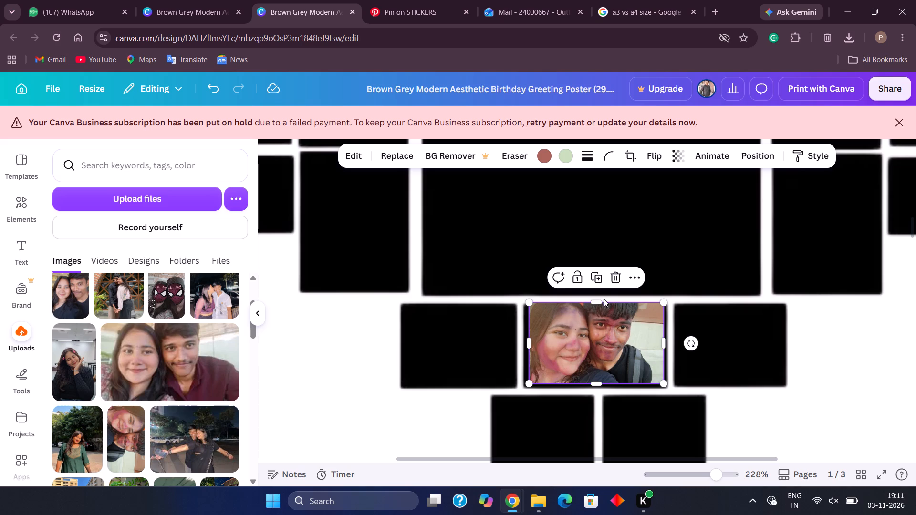
pyautogui.moveTo(594, 328); pyautogui.dragTo(594, 333)
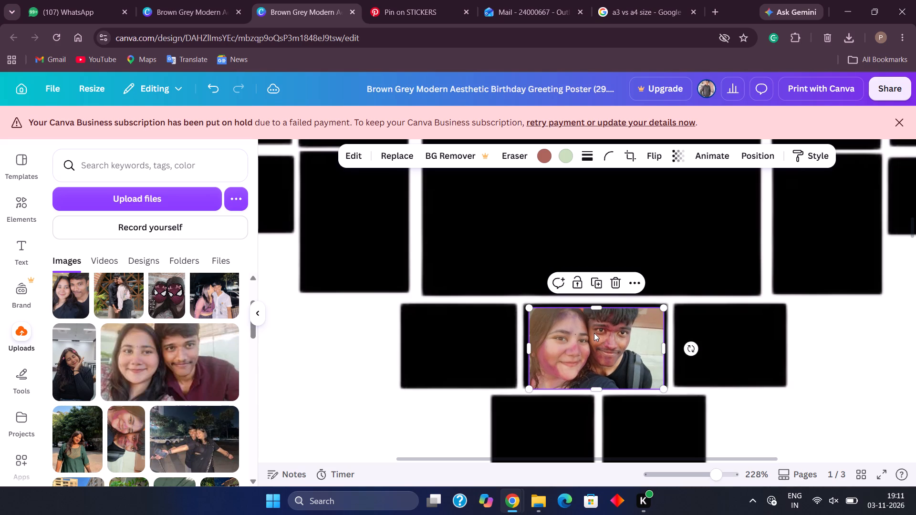
pyautogui.press('Up')
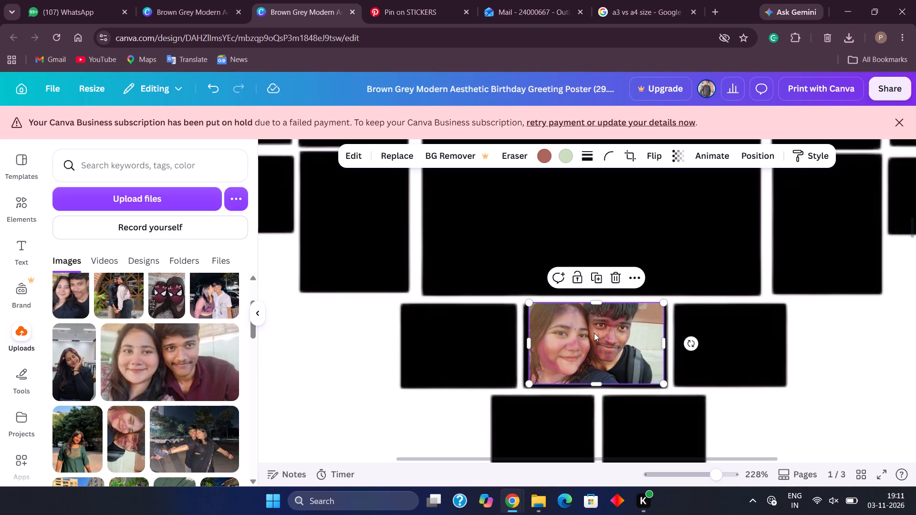
pyautogui.press('Down')
pyautogui.press('Up')
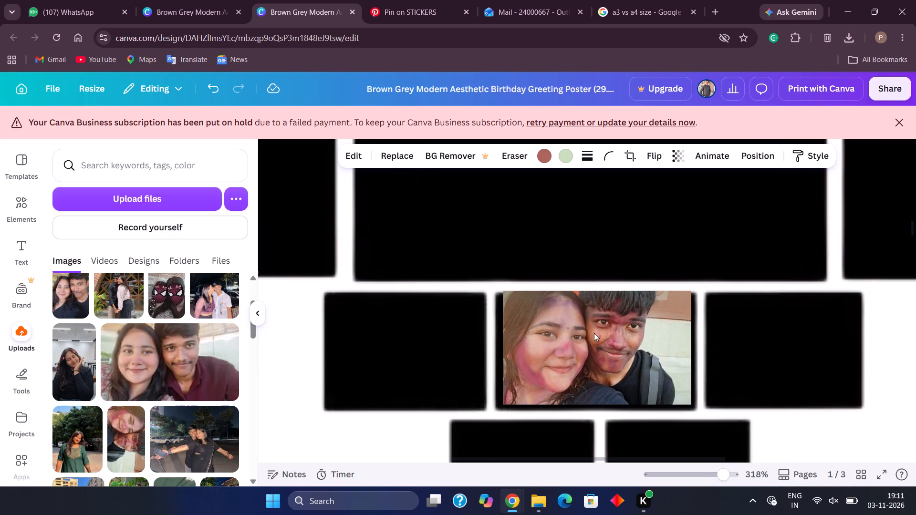
# Line up the colour-powder selfie with the frame's height and extend both its sides to cover the full frame width.
pyautogui.click(594, 333)
pyautogui.click(510, 297)
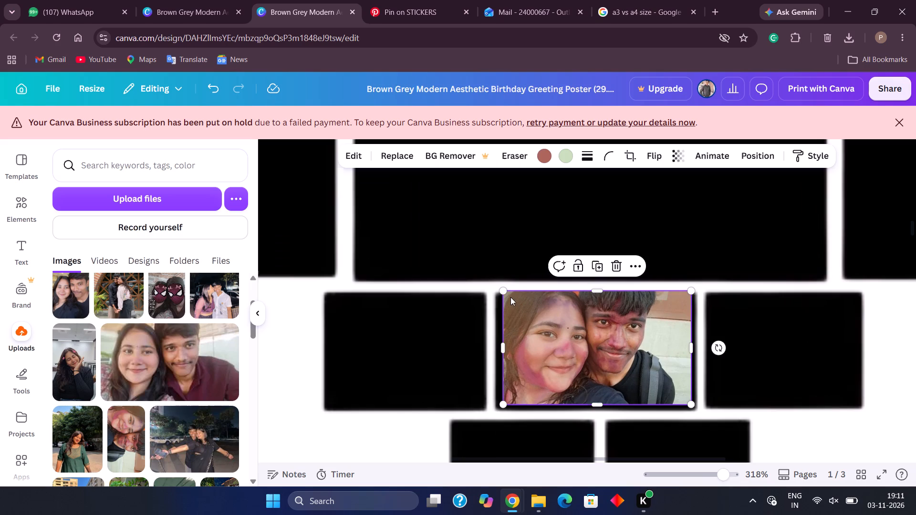
pyautogui.doubleClick(538, 317)
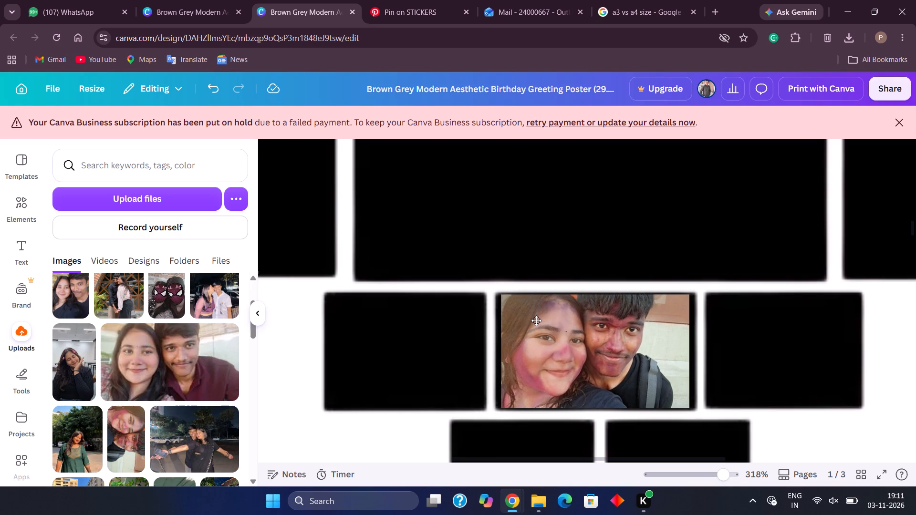
pyautogui.click(628, 341)
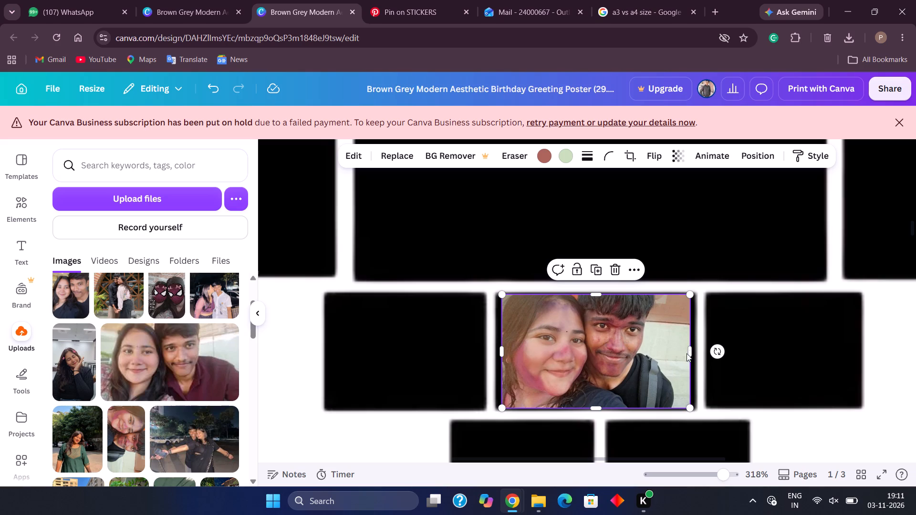
pyautogui.moveTo(691, 353); pyautogui.dragTo(696, 352)
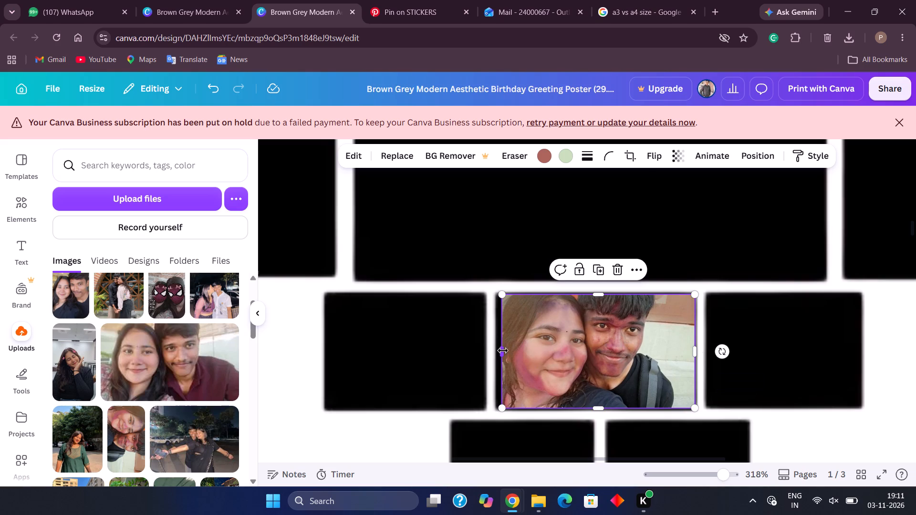
pyautogui.moveTo(503, 350); pyautogui.dragTo(500, 350)
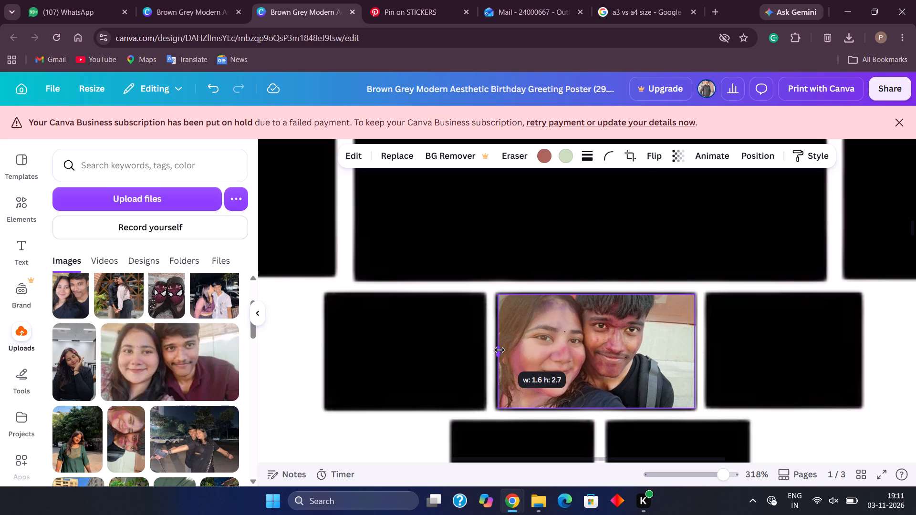
pyautogui.moveTo(500, 350); pyautogui.dragTo(498, 349)
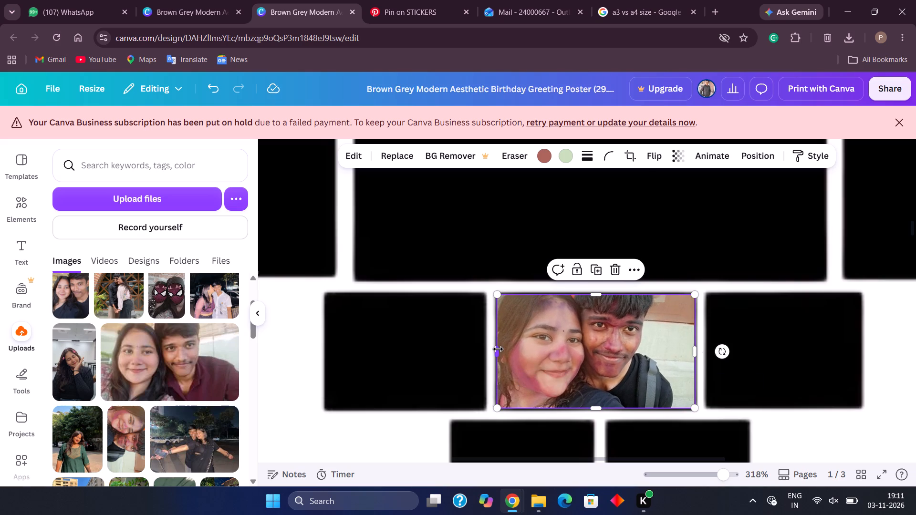
pyautogui.click(849, 433)
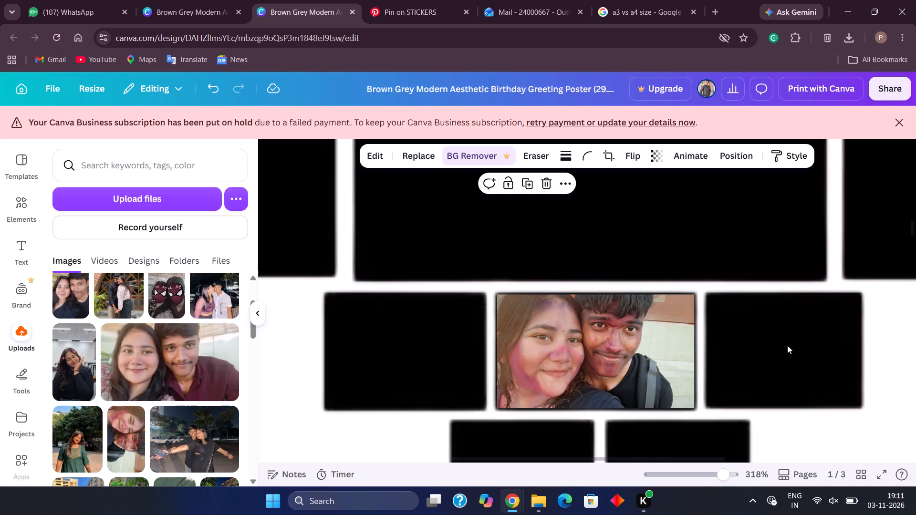
# Add the couple selfie with the maroon shirt to page 1, shrink it, and place it over the heart's large central frame.
pyautogui.hscroll(-1, 787, 345)
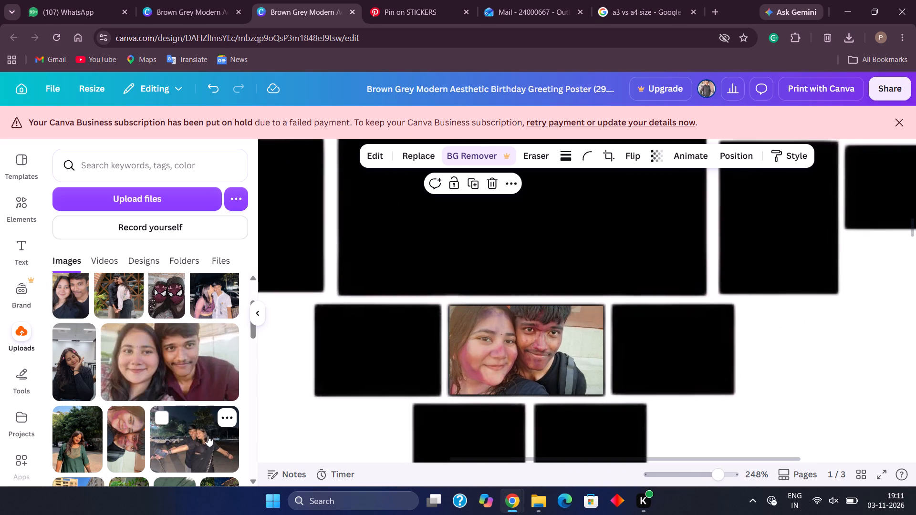
pyautogui.scroll(1, 295, 412)
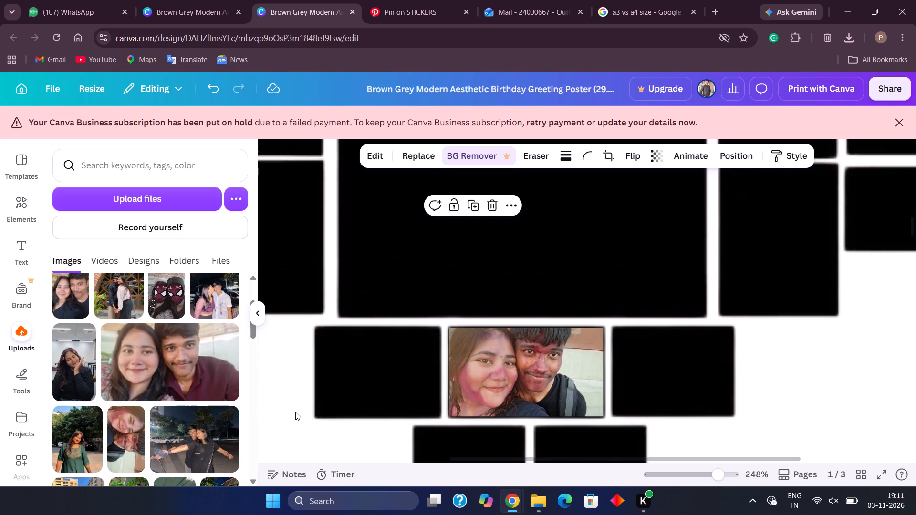
pyautogui.scroll(1, 295, 412)
pyautogui.click(146, 380)
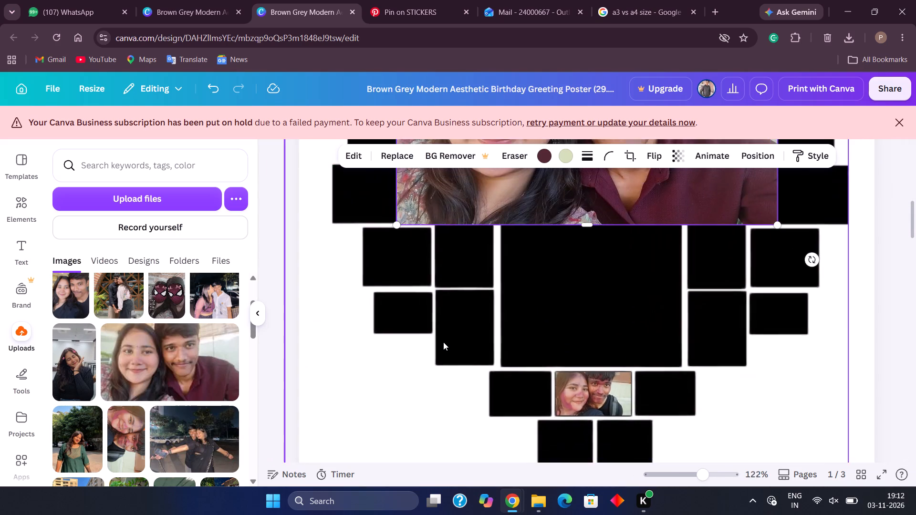
pyautogui.moveTo(596, 204); pyautogui.dragTo(623, 391)
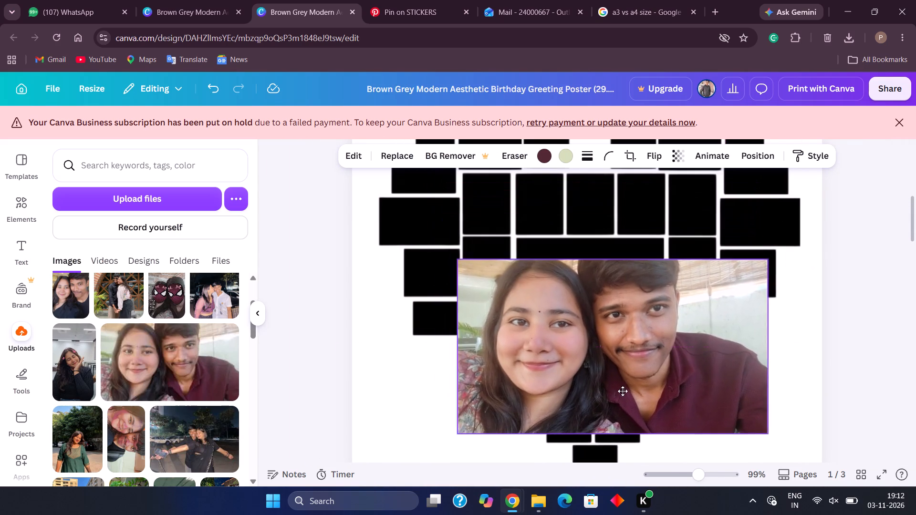
pyautogui.moveTo(623, 391); pyautogui.dragTo(618, 369)
pyautogui.moveTo(763, 412); pyautogui.dragTo(657, 334)
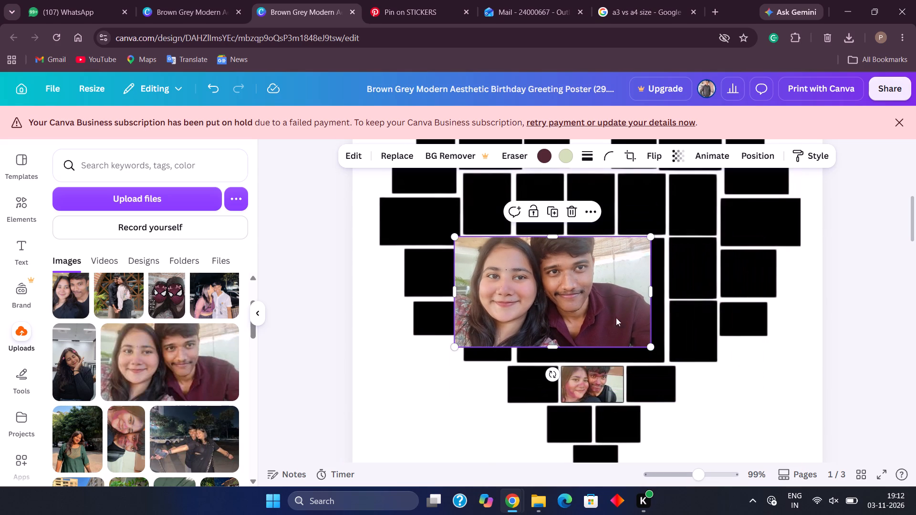
pyautogui.moveTo(609, 316); pyautogui.dragTo(615, 321)
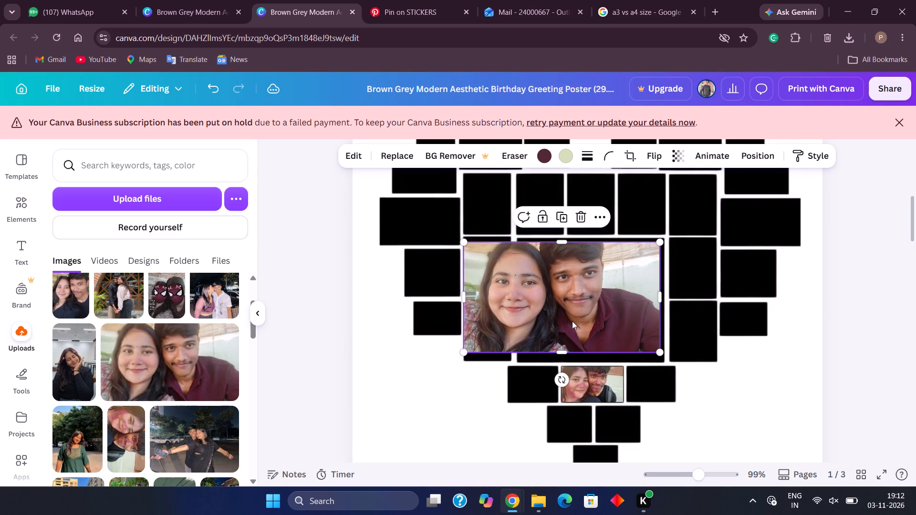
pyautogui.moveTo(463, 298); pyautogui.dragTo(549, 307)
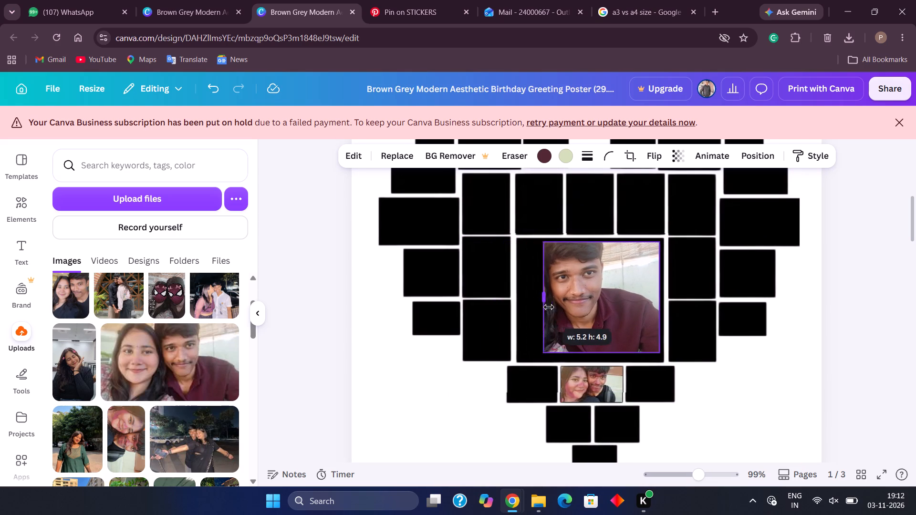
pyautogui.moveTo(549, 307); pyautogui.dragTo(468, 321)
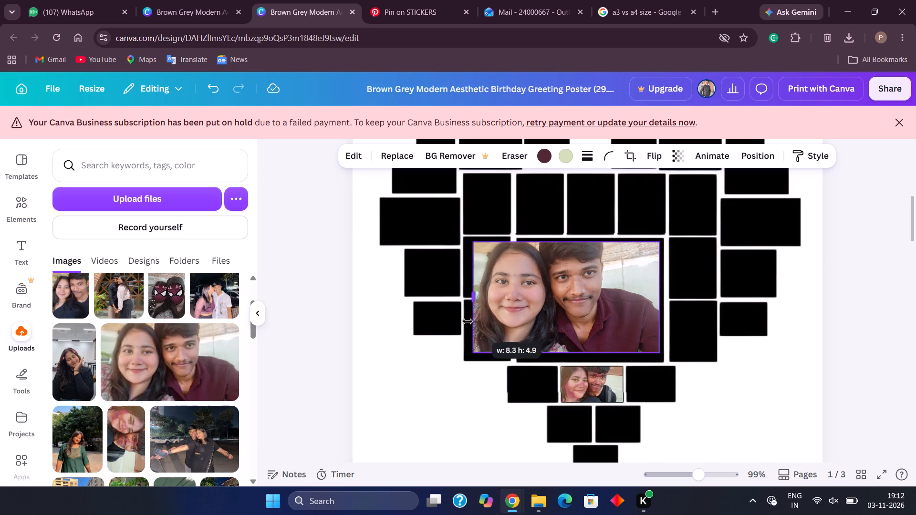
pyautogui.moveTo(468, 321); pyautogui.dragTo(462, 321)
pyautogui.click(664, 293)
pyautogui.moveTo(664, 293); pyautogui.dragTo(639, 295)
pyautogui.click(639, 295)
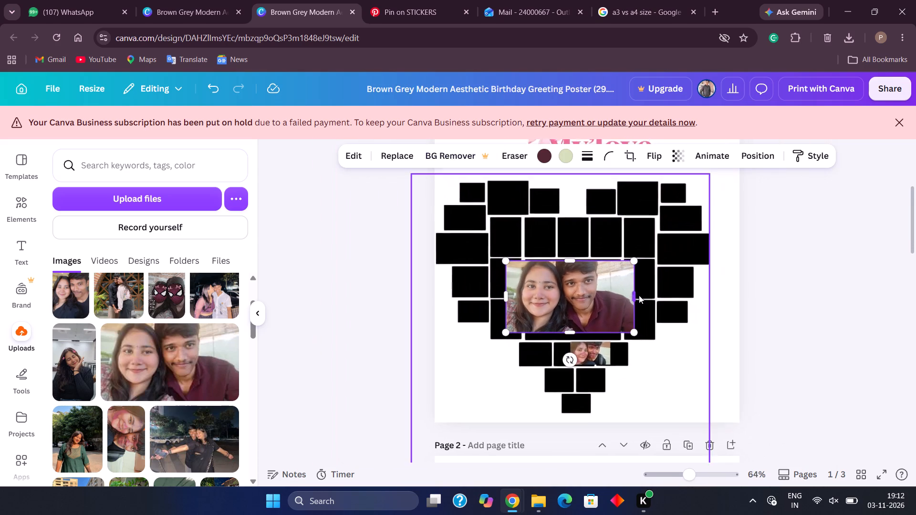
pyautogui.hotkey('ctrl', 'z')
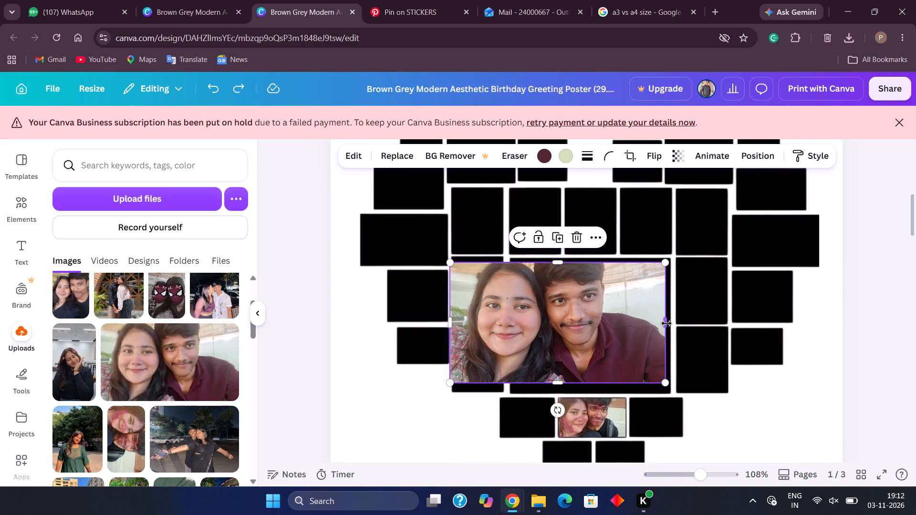
# Crop the maroon-shirt selfie's right side to about 7.8 wide and centre the photo horizontally over the large central frame.
pyautogui.moveTo(666, 323); pyautogui.dragTo(641, 323)
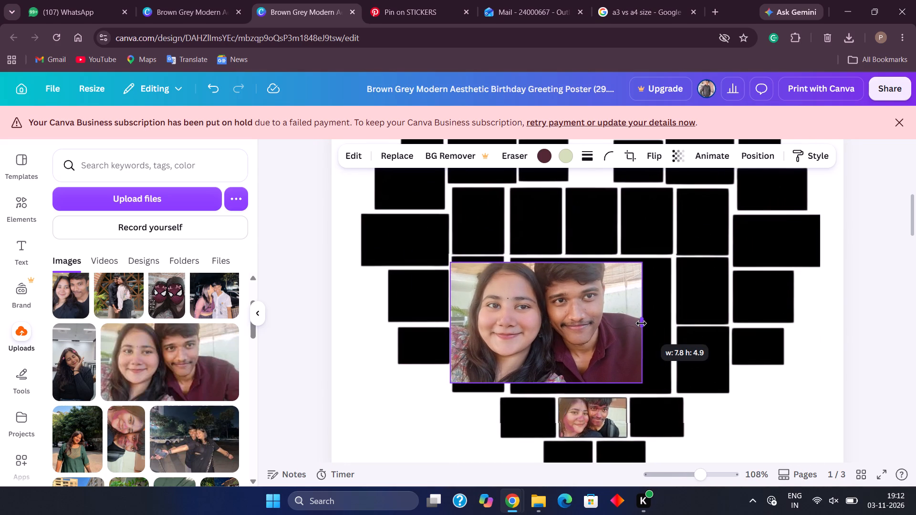
pyautogui.moveTo(641, 323); pyautogui.dragTo(640, 323)
pyautogui.moveTo(588, 327); pyautogui.dragTo(621, 326)
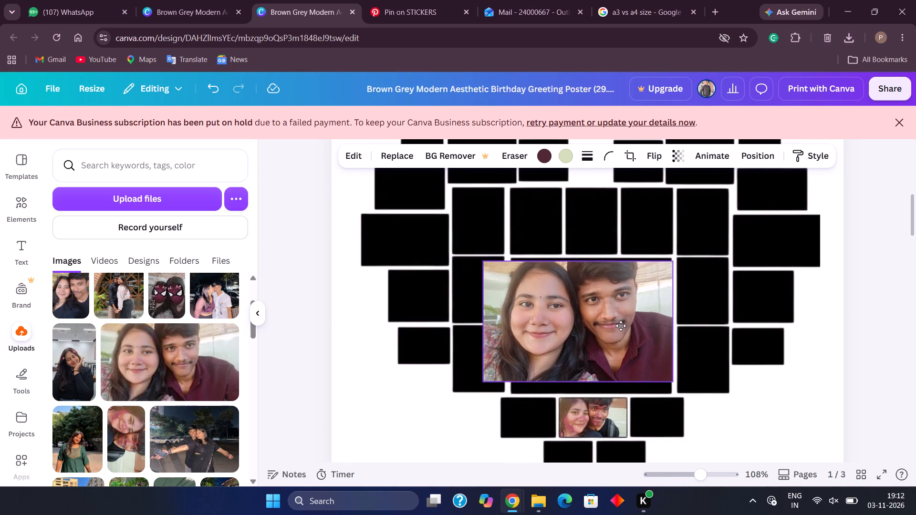
pyautogui.moveTo(621, 326); pyautogui.dragTo(635, 327)
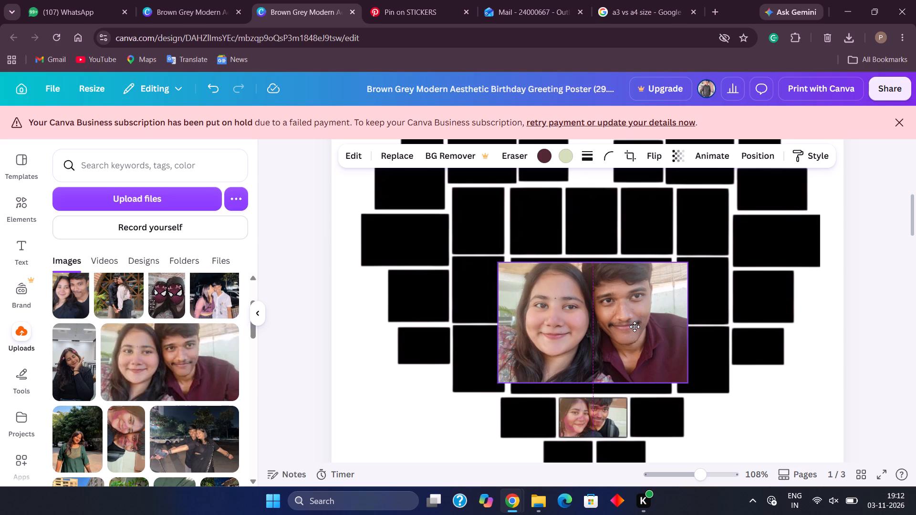
pyautogui.moveTo(635, 327); pyautogui.dragTo(636, 330)
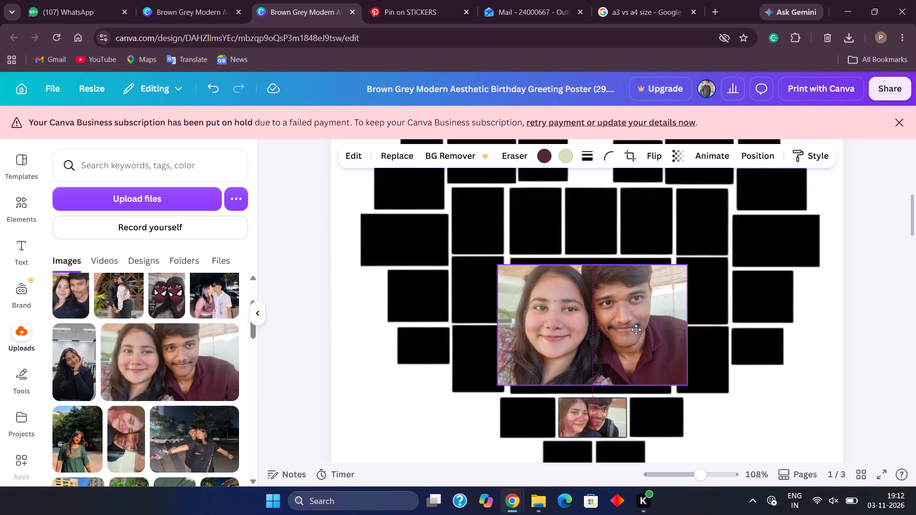
pyautogui.moveTo(636, 330); pyautogui.dragTo(634, 326)
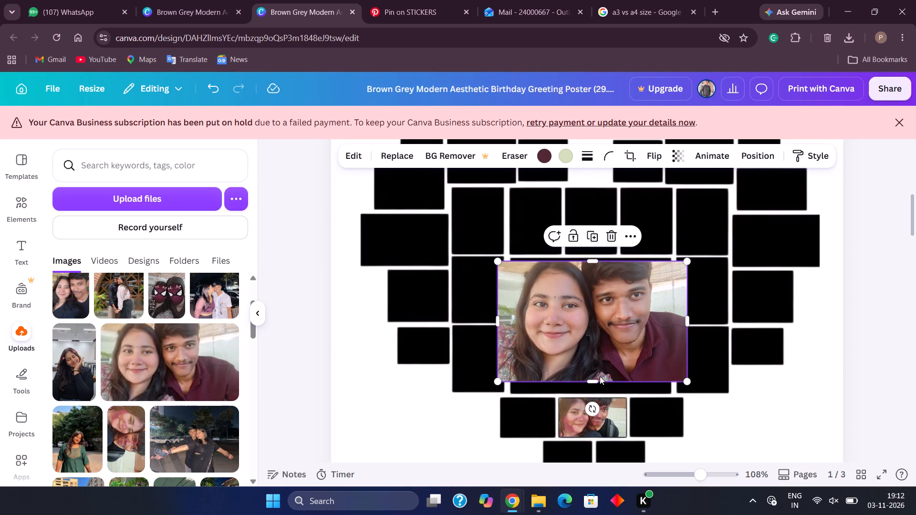
# Fit the maroon-shirt selfie to the heart's large central frame by adjusting its edges to about 6.4 wide and 5.4 high.
pyautogui.moveTo(592, 377); pyautogui.dragTo(597, 388)
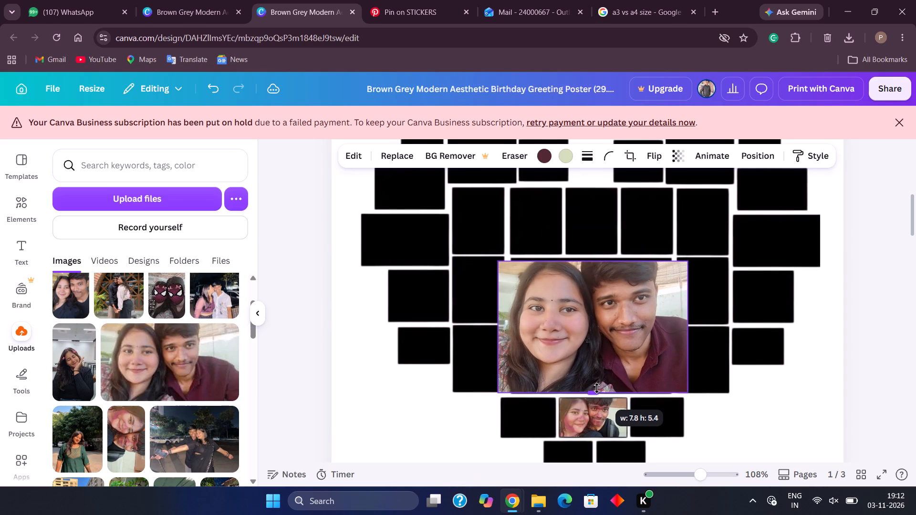
pyautogui.moveTo(597, 388); pyautogui.dragTo(597, 388)
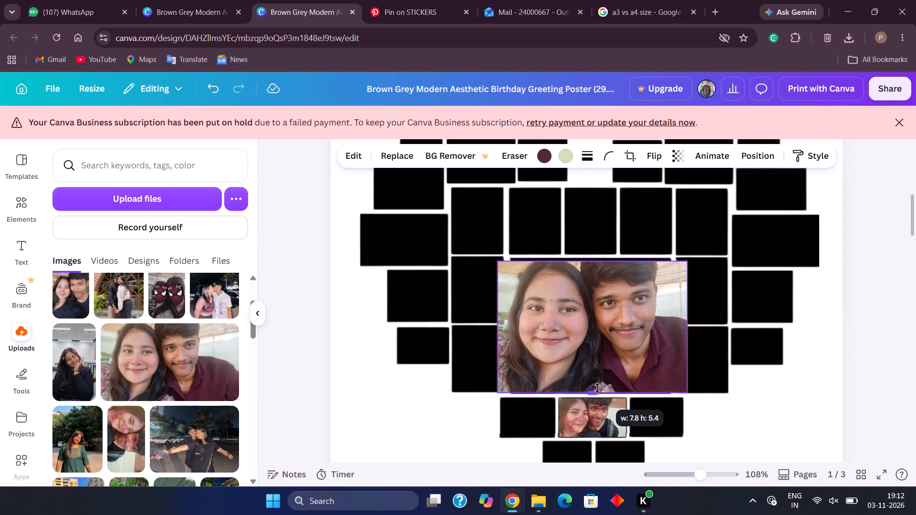
pyautogui.moveTo(597, 388); pyautogui.dragTo(597, 387)
pyautogui.click(590, 261)
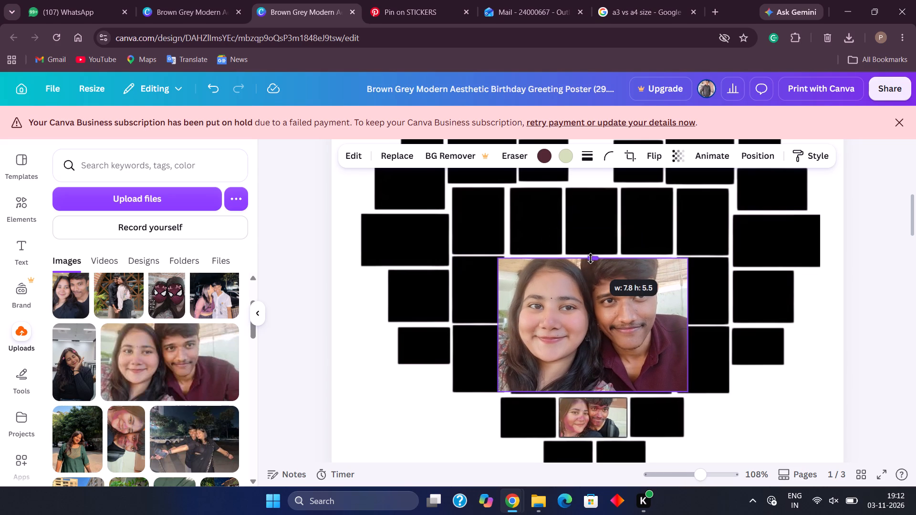
pyautogui.click(594, 390)
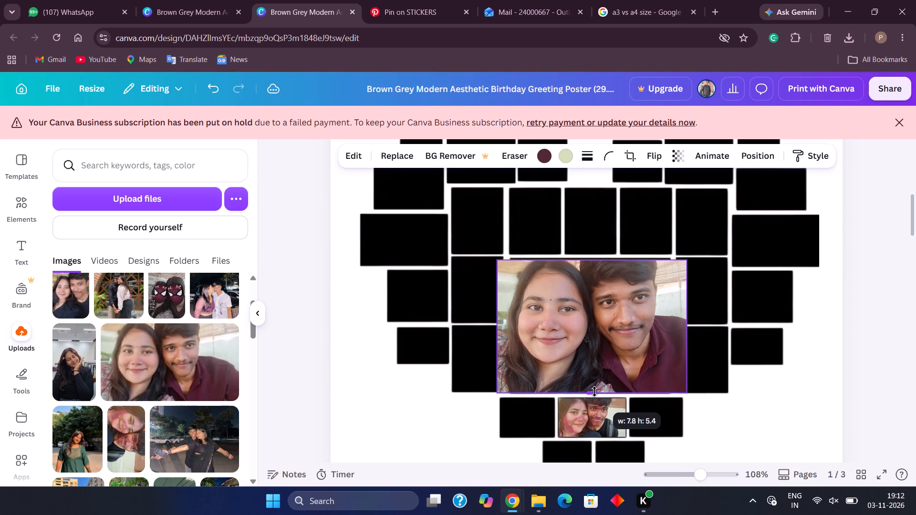
pyautogui.moveTo(690, 332); pyautogui.dragTo(676, 333)
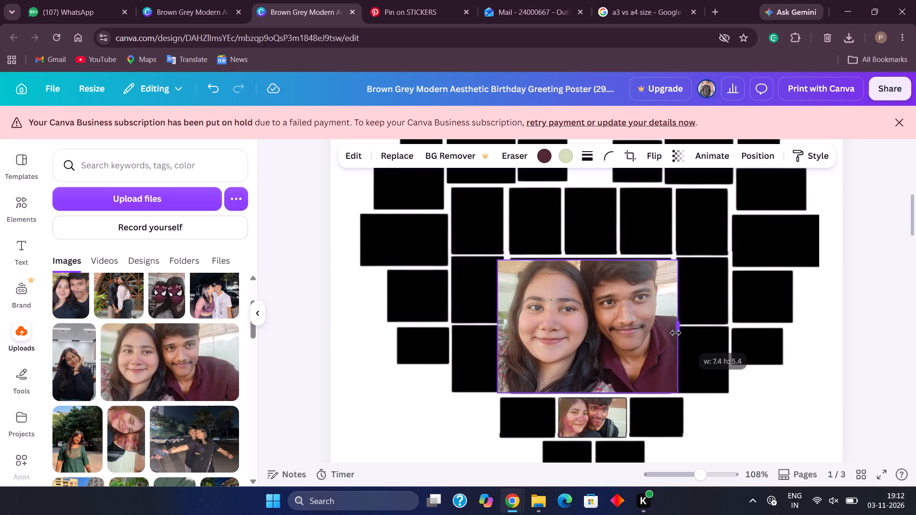
pyautogui.moveTo(676, 333); pyautogui.dragTo(672, 334)
pyautogui.moveTo(497, 327); pyautogui.dragTo(520, 327)
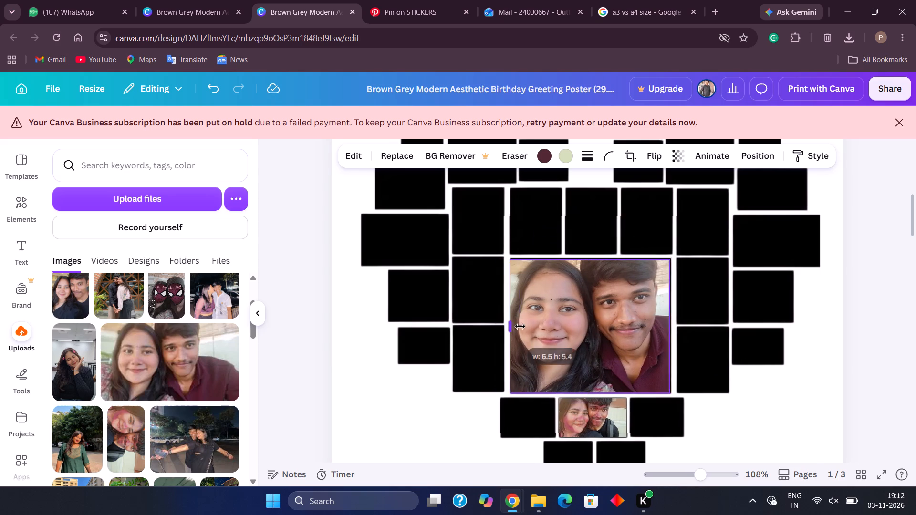
pyautogui.moveTo(520, 327); pyautogui.dragTo(510, 330)
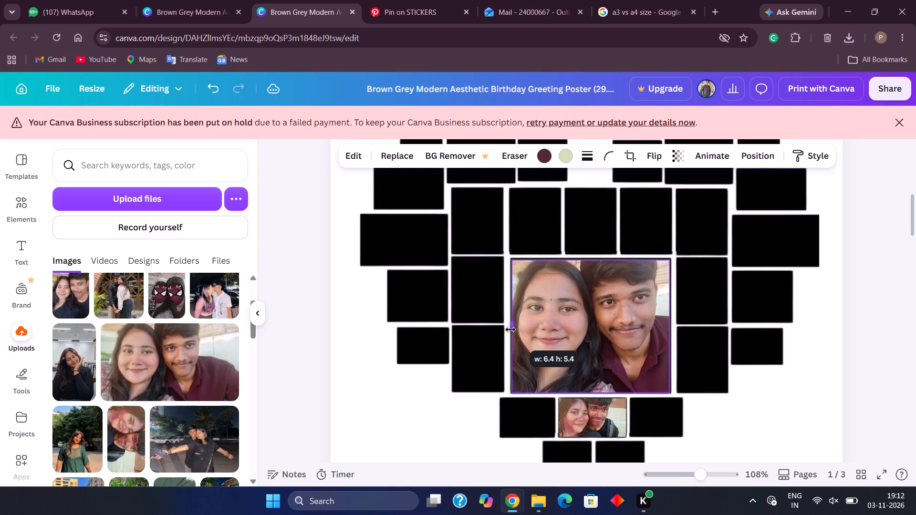
pyautogui.moveTo(510, 330); pyautogui.dragTo(510, 330)
pyautogui.click(800, 401)
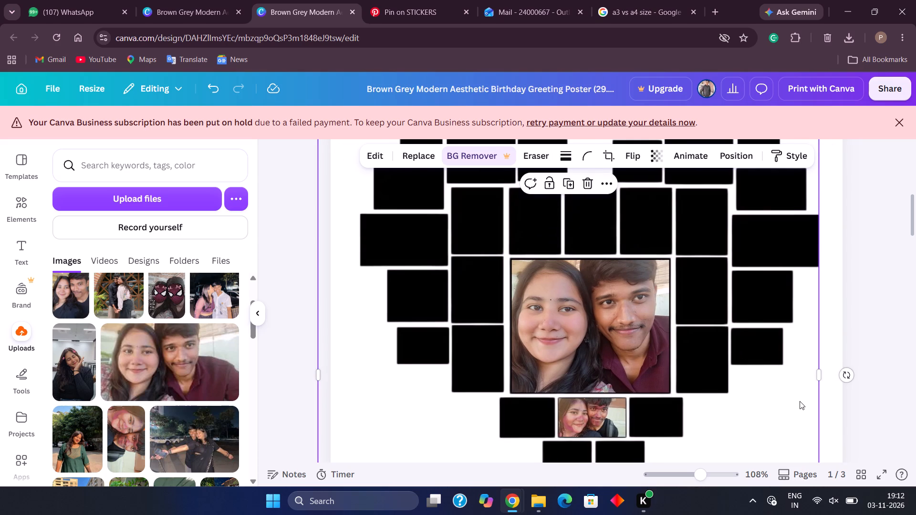
# Extend all four edges of the maroon-shirt selfie slightly, to about 5.6 high, so it covers the central frame's black border.
pyautogui.click(609, 341)
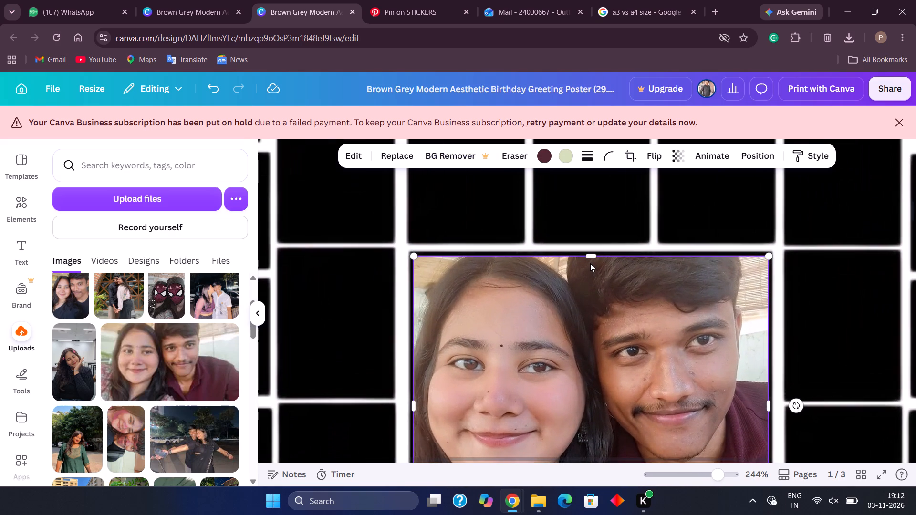
pyautogui.moveTo(593, 257); pyautogui.dragTo(592, 256)
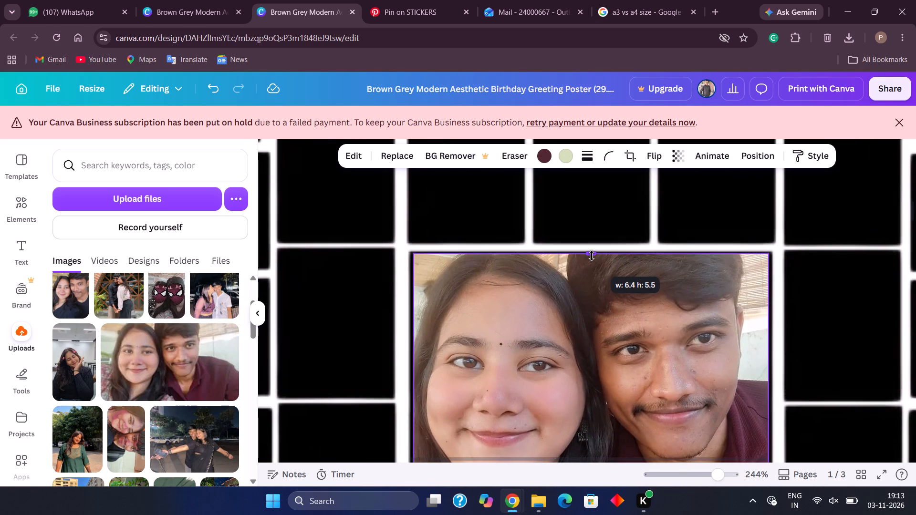
pyautogui.moveTo(592, 256); pyautogui.dragTo(591, 253)
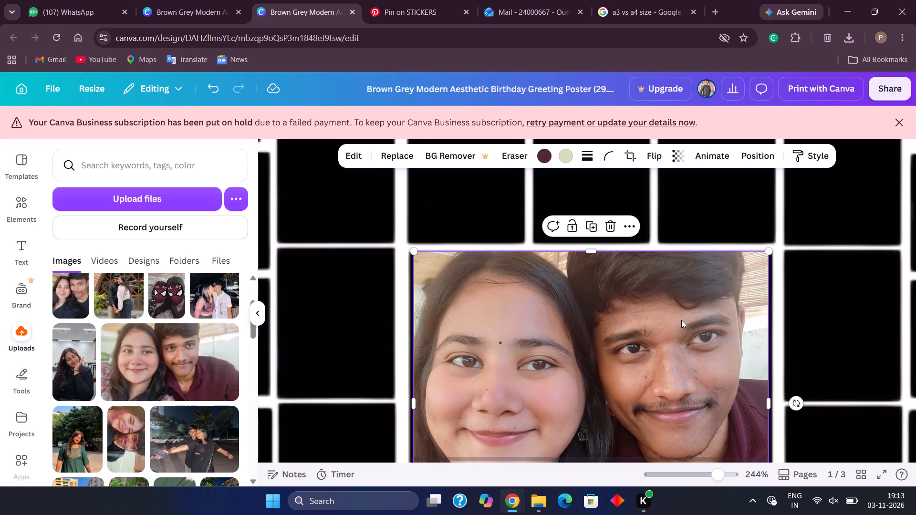
pyautogui.scroll(-4, 681, 320)
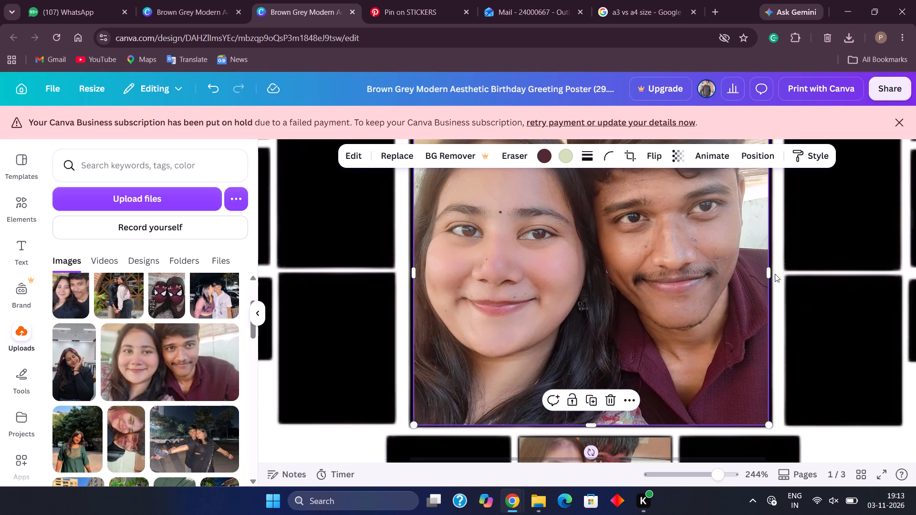
pyautogui.click(769, 275)
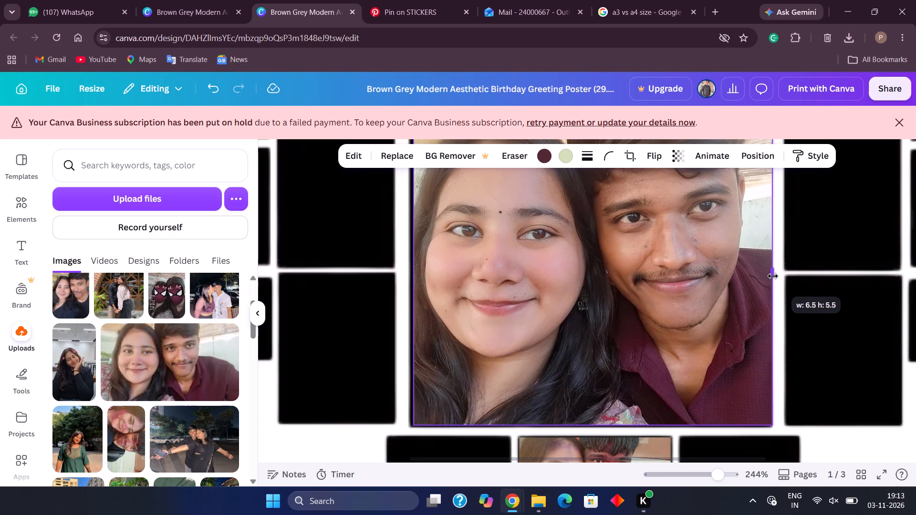
pyautogui.click(595, 421)
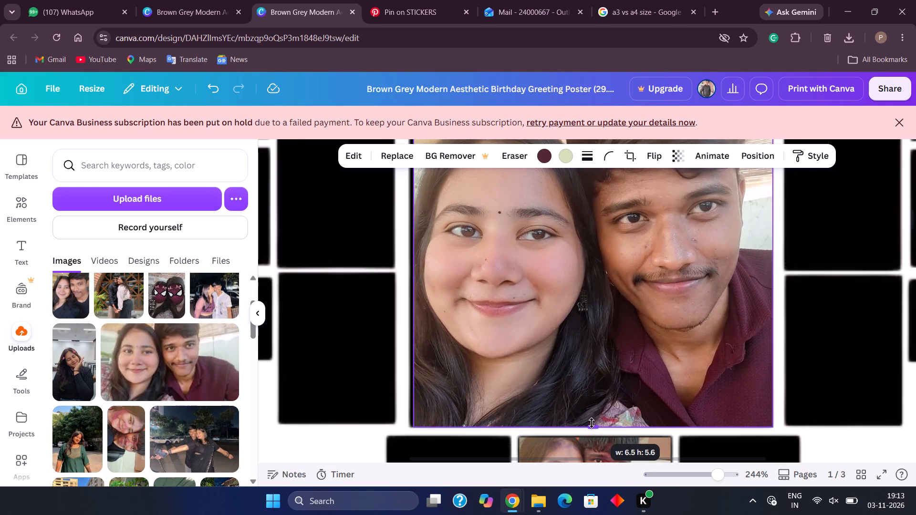
pyautogui.moveTo(416, 274); pyautogui.dragTo(411, 274)
pyautogui.scroll(2, 510, 247)
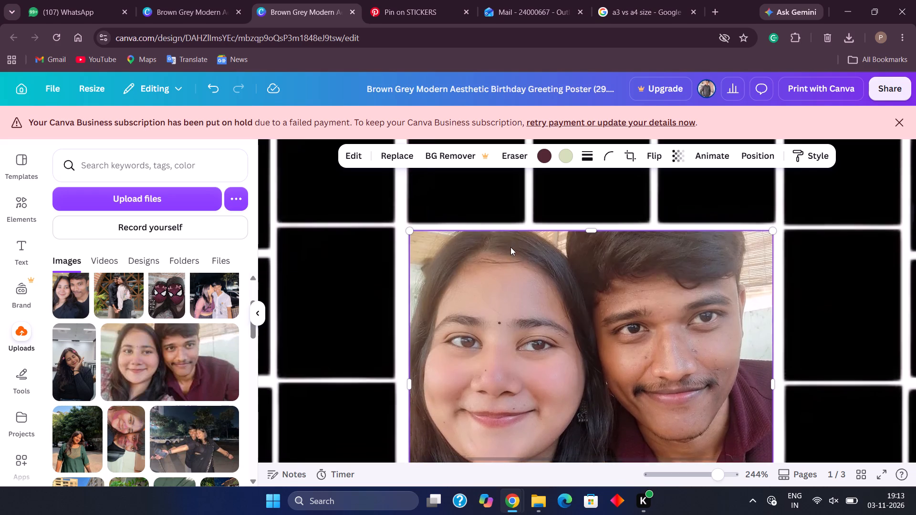
pyautogui.scroll(1, 510, 247)
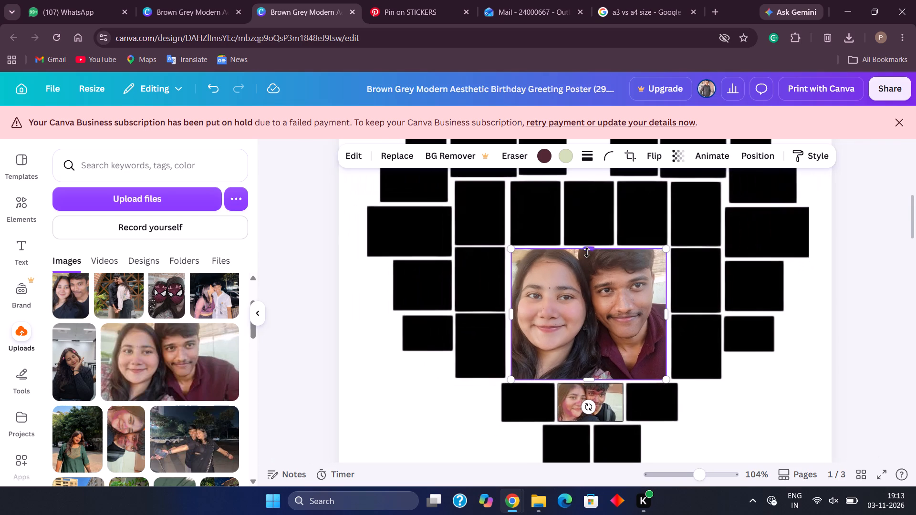
pyautogui.click(760, 394)
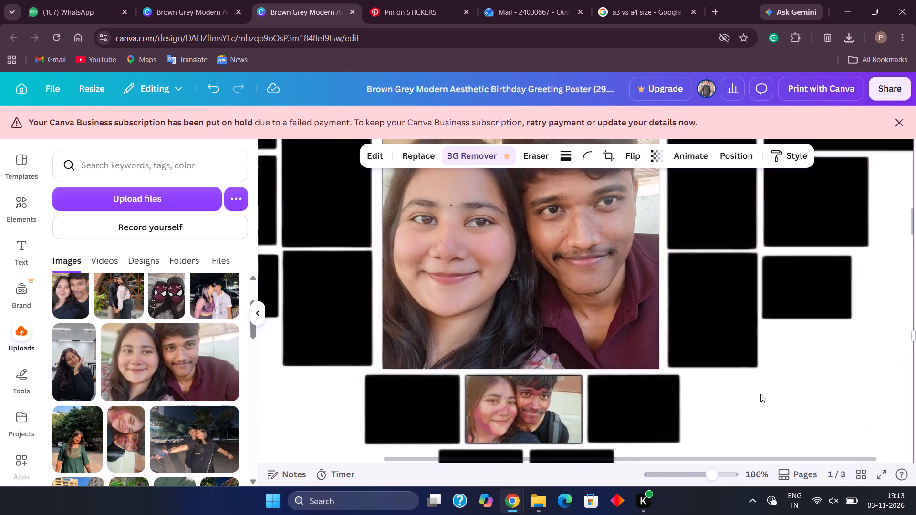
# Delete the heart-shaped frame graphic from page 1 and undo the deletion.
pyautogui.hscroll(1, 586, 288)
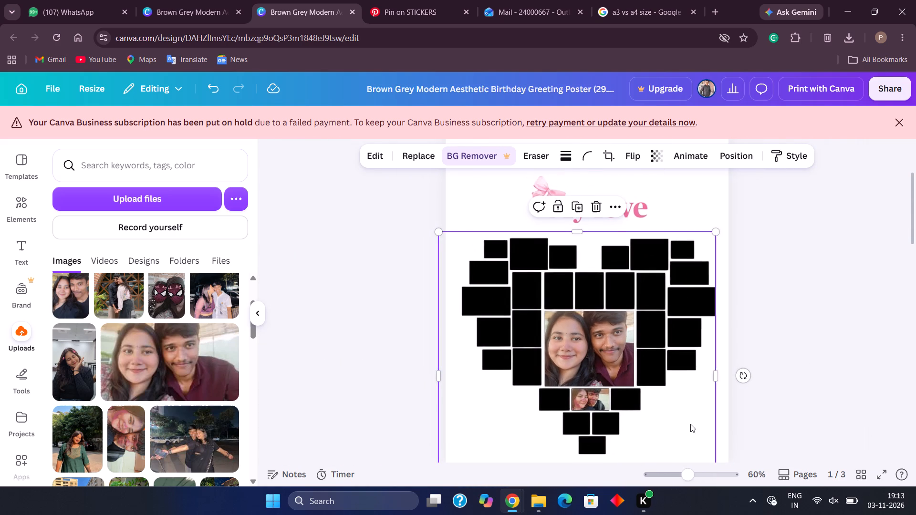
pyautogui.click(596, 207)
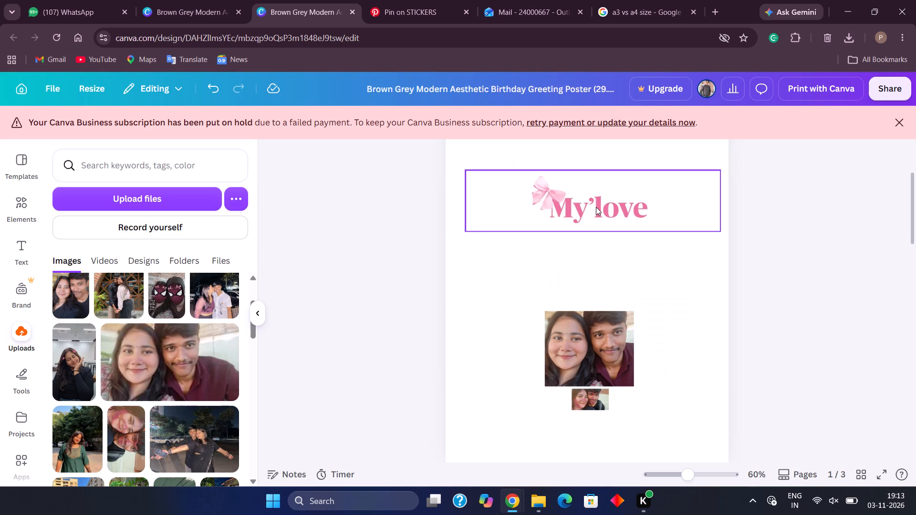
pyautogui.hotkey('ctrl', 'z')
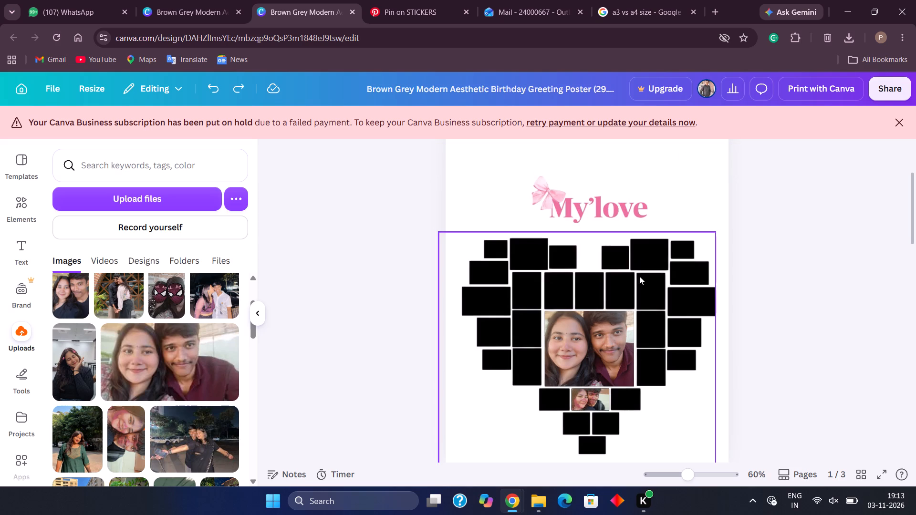
# Extend all four edges of the colour-powder selfie slightly so it covers the black border of its small frame.
pyautogui.scroll(-1, 638, 279)
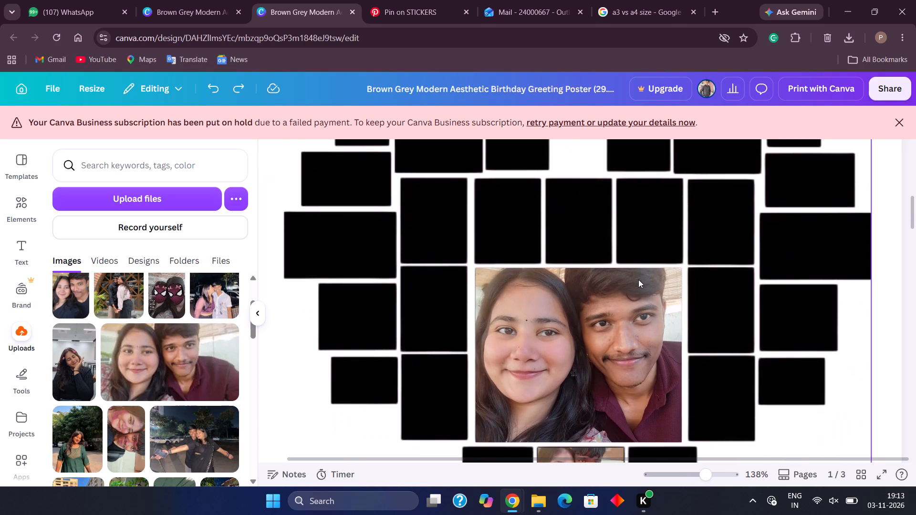
pyautogui.scroll(-3, 638, 279)
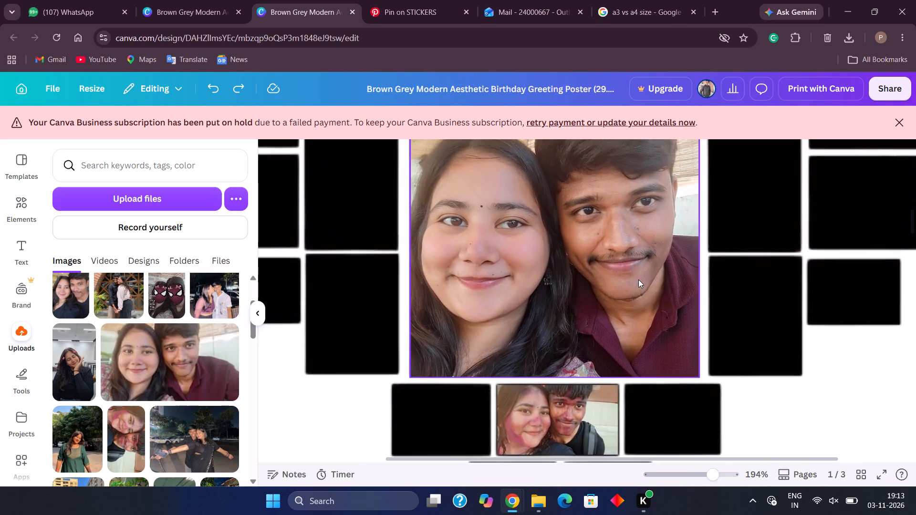
pyautogui.scroll(-1, 614, 370)
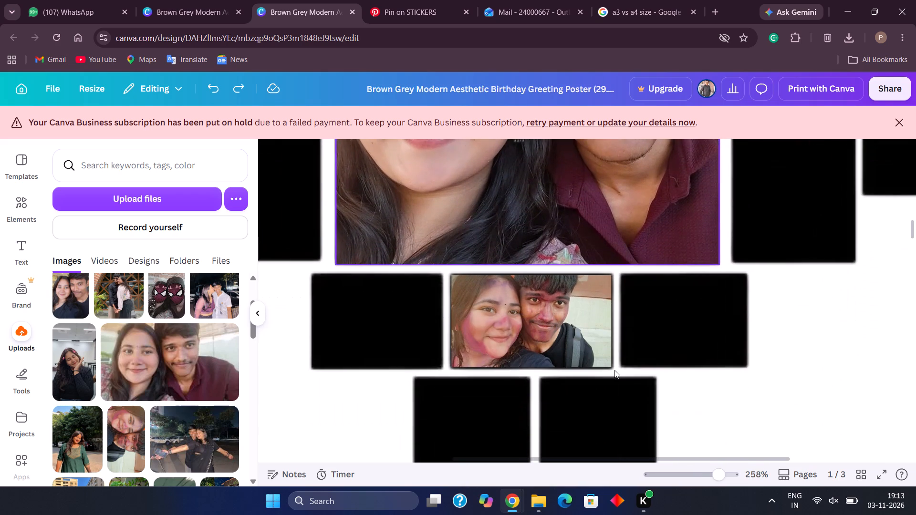
pyautogui.scroll(-1, 614, 370)
pyautogui.hscroll(1, 614, 370)
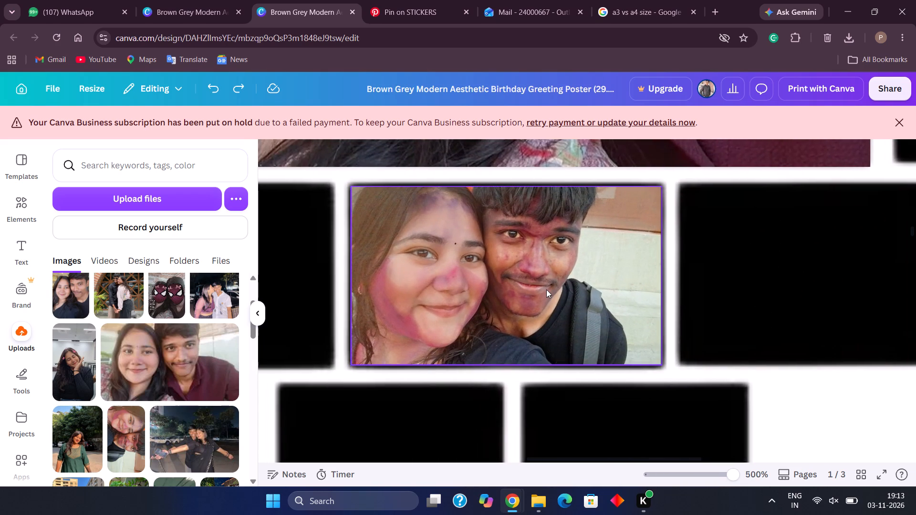
pyautogui.click(546, 289)
pyautogui.click(508, 363)
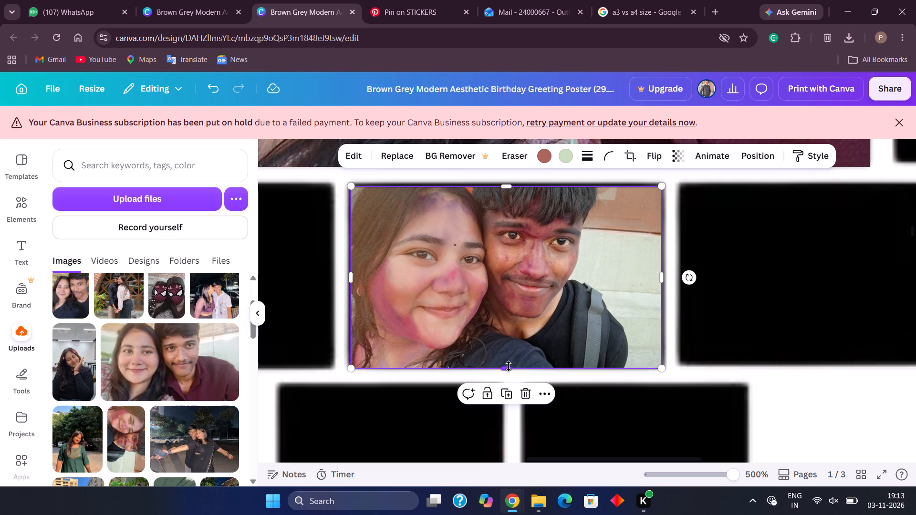
pyautogui.click(506, 188)
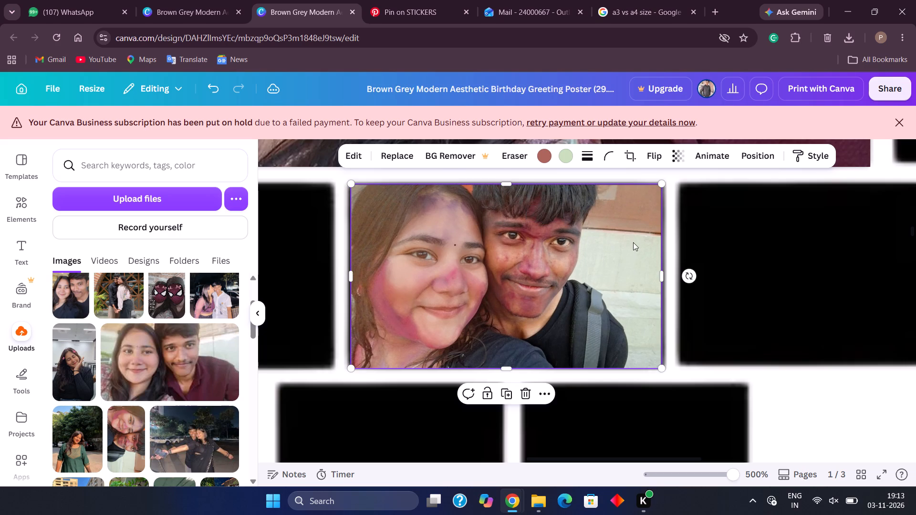
pyautogui.click(664, 277)
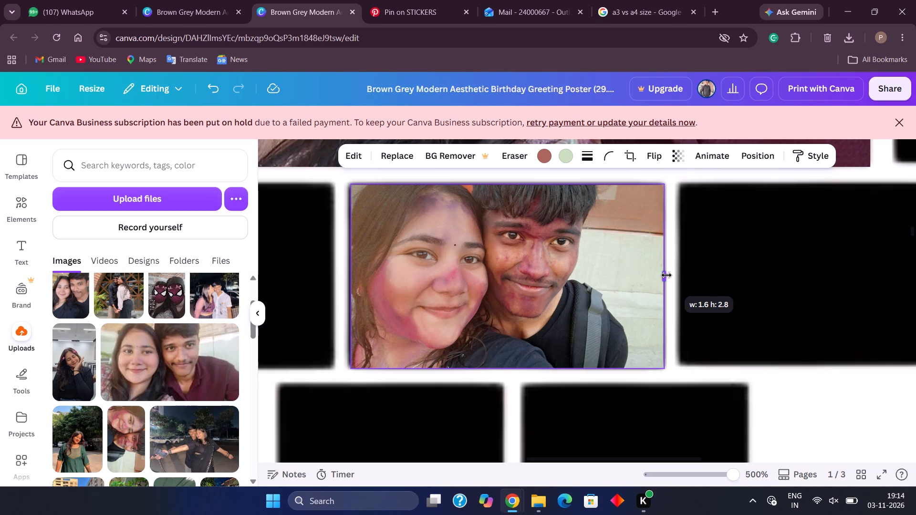
pyautogui.click(352, 278)
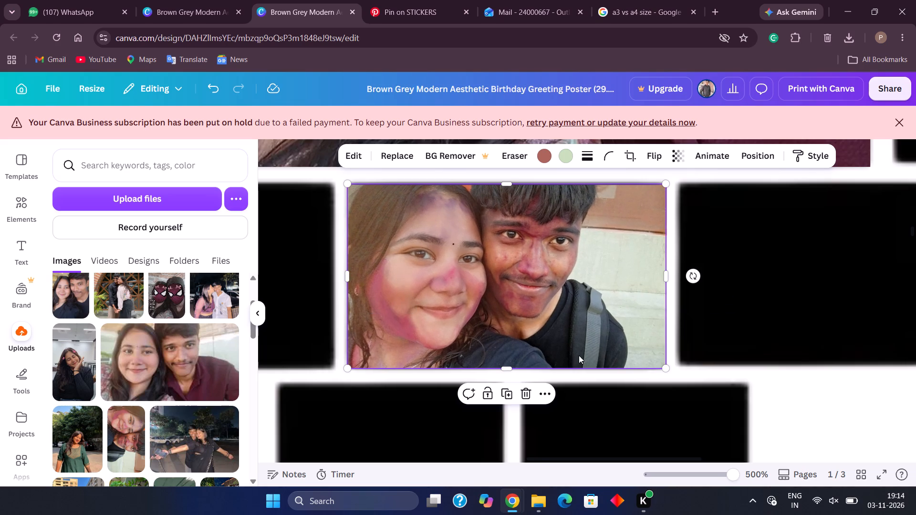
pyautogui.click(712, 391)
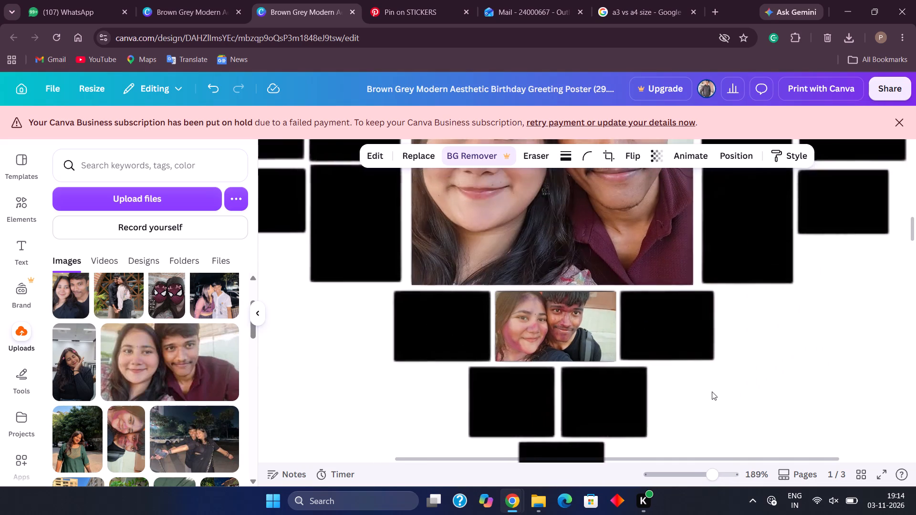
# Insert the night-time couple photo with outstretched arms on page 1 and shrink it to about 2.3 high.
pyautogui.scroll(2, 712, 391)
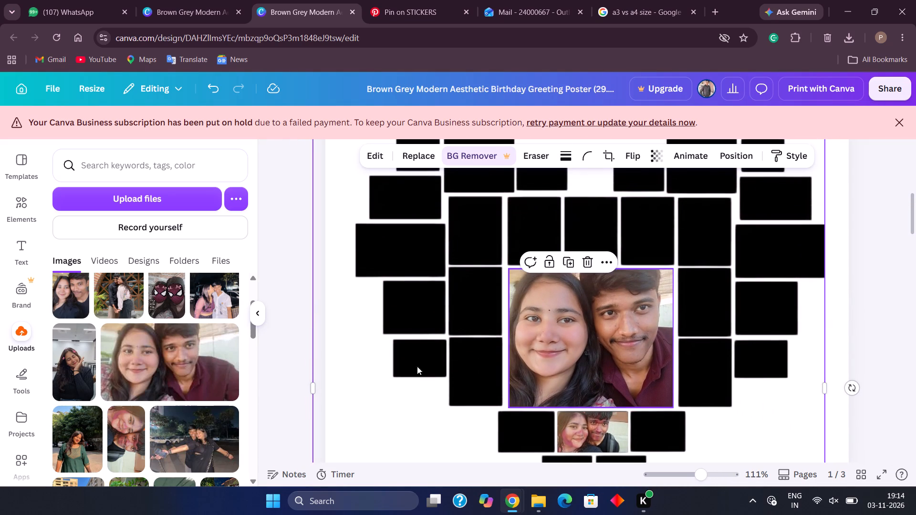
pyautogui.scroll(1, 342, 396)
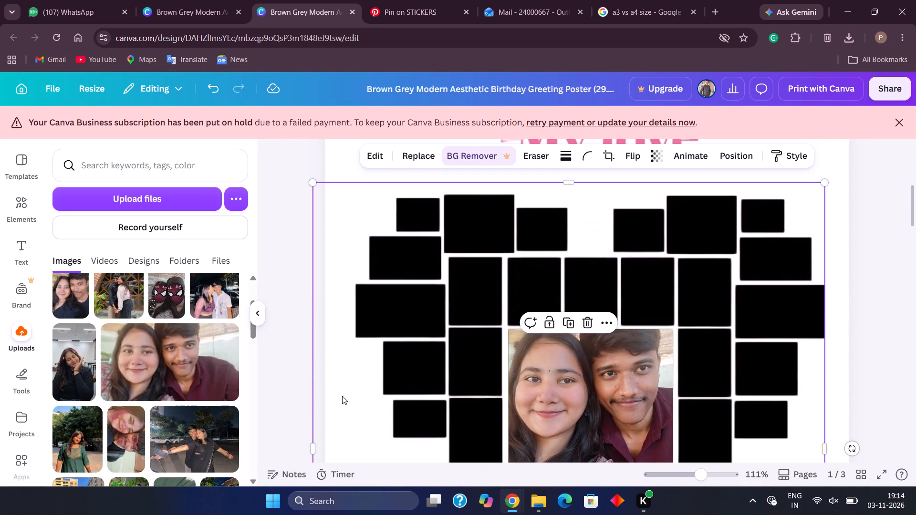
pyautogui.scroll(1, 342, 396)
pyautogui.click(198, 449)
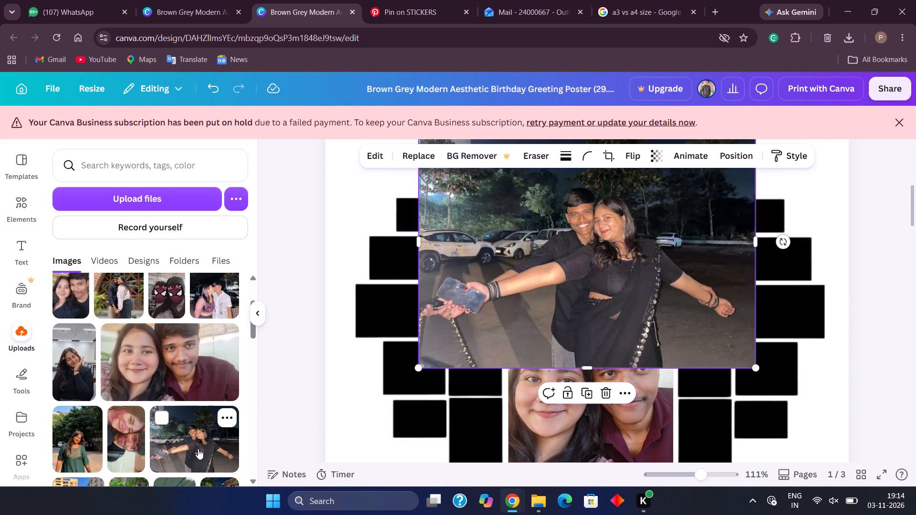
pyautogui.moveTo(579, 288); pyautogui.dragTo(452, 336)
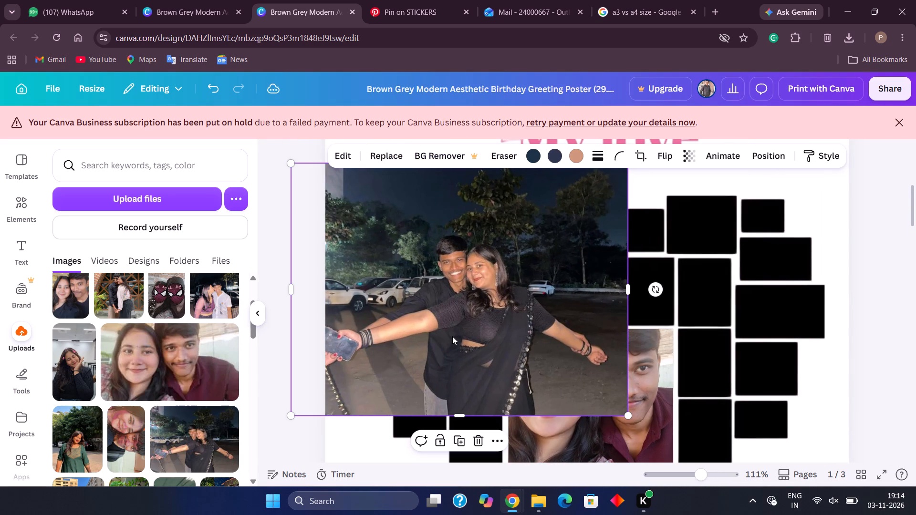
pyautogui.moveTo(631, 416); pyautogui.dragTo(477, 292)
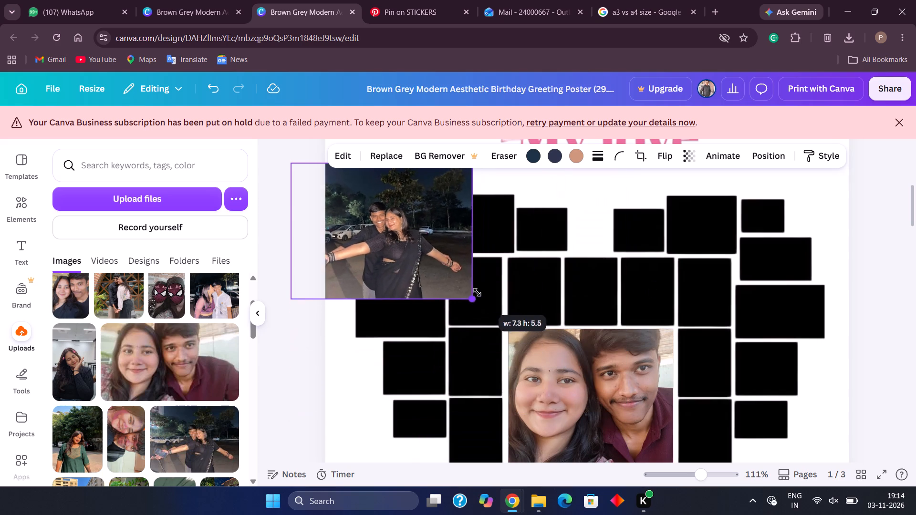
pyautogui.moveTo(477, 292); pyautogui.dragTo(444, 270)
pyautogui.moveTo(403, 243); pyautogui.dragTo(433, 322)
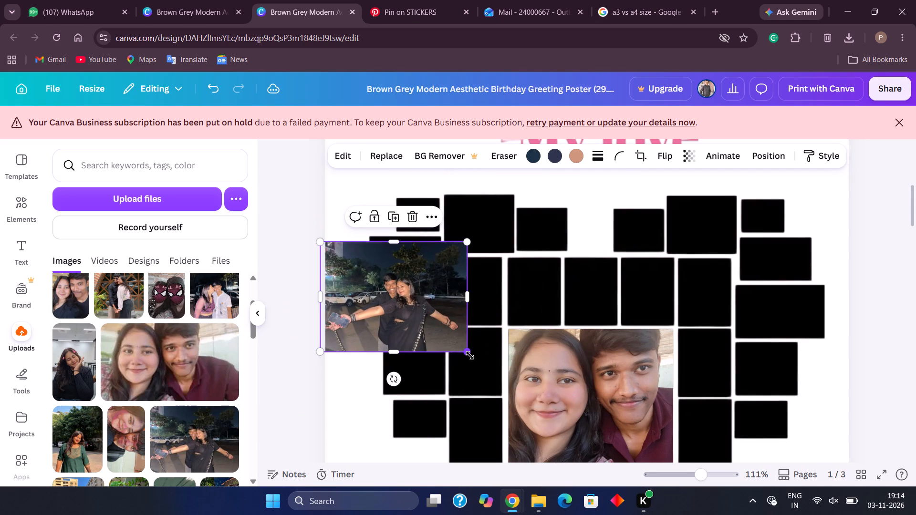
pyautogui.moveTo(470, 355); pyautogui.dragTo(406, 291)
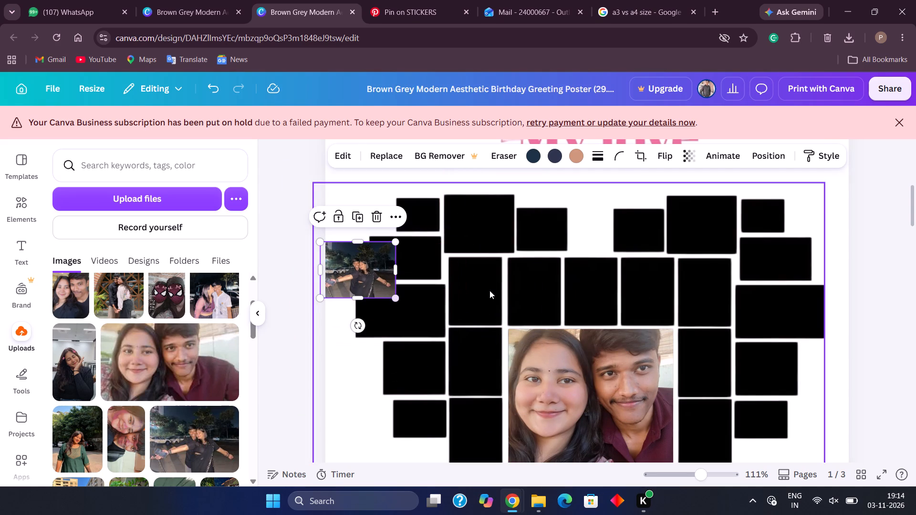
# Move the outstretched-arms photo onto the heart's leftmost wide frame and widen it to about 3.5.
pyautogui.hscroll(2, 489, 290)
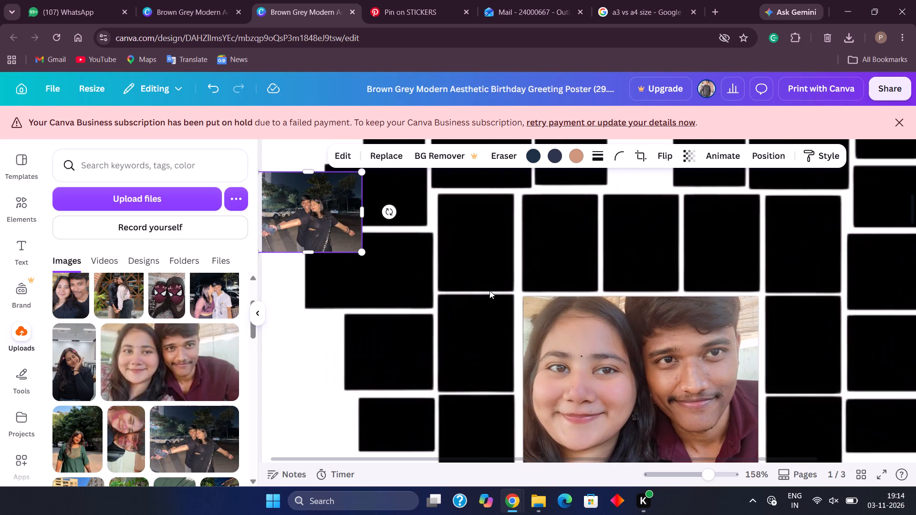
pyautogui.hscroll(1, 489, 290)
pyautogui.moveTo(324, 223); pyautogui.dragTo(387, 298)
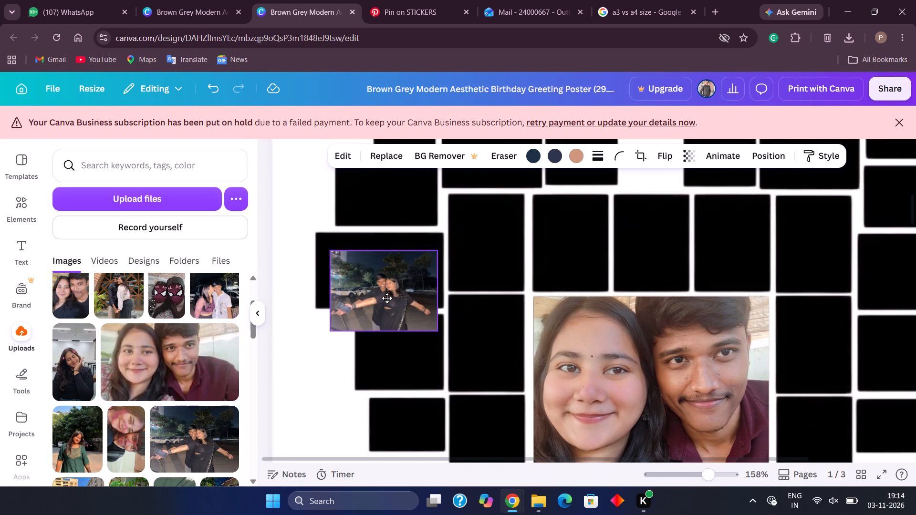
pyautogui.moveTo(387, 298); pyautogui.dragTo(376, 286)
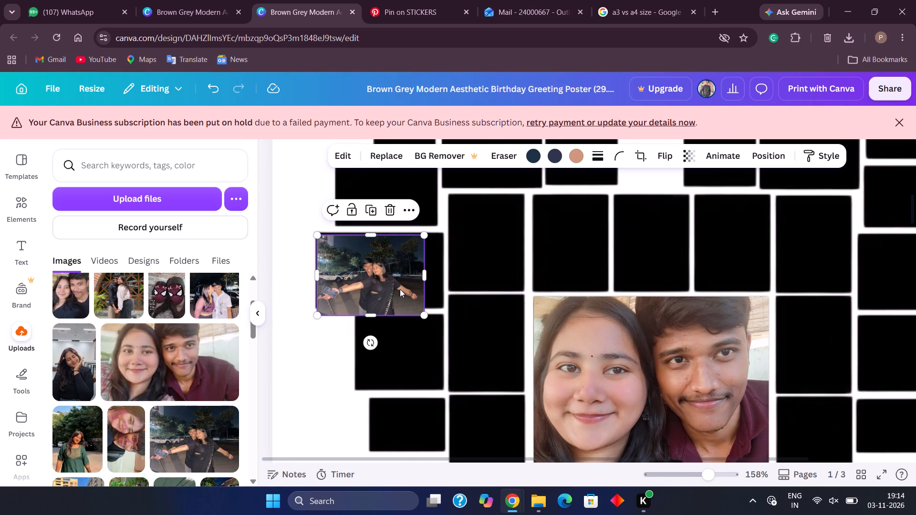
pyautogui.moveTo(420, 279); pyautogui.dragTo(436, 278)
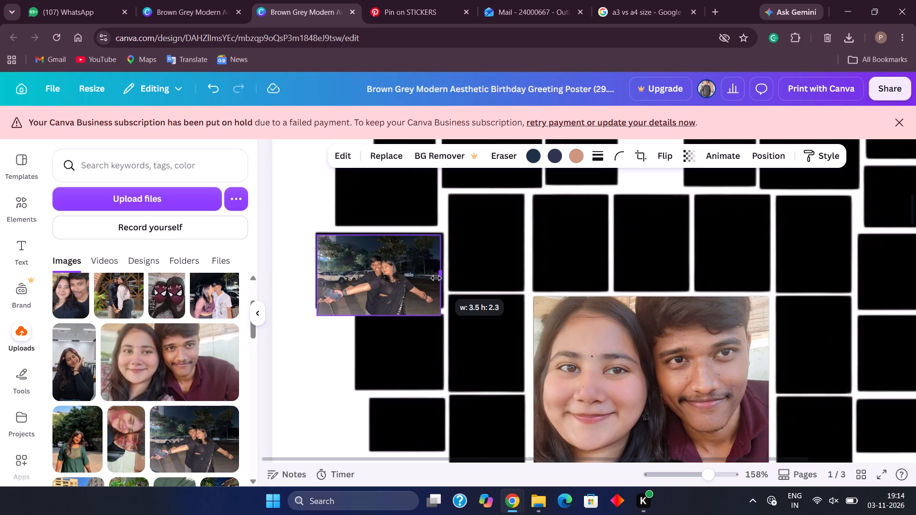
pyautogui.moveTo(436, 278); pyautogui.dragTo(438, 277)
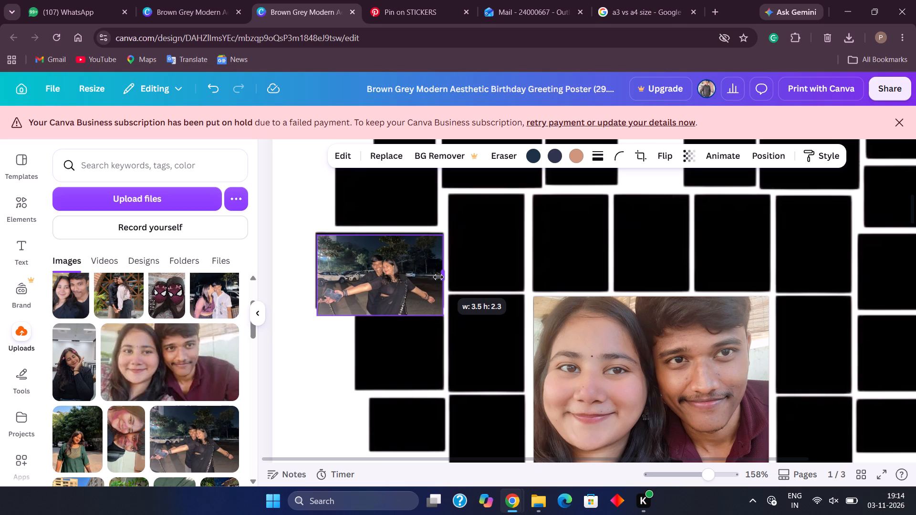
pyautogui.moveTo(438, 277); pyautogui.dragTo(438, 278)
# Adjust the outstretched-arms photo's left, top and bottom edges to the leftmost frame, about 3.6 wide and 2.1 high.
pyautogui.hscroll(2, 438, 278)
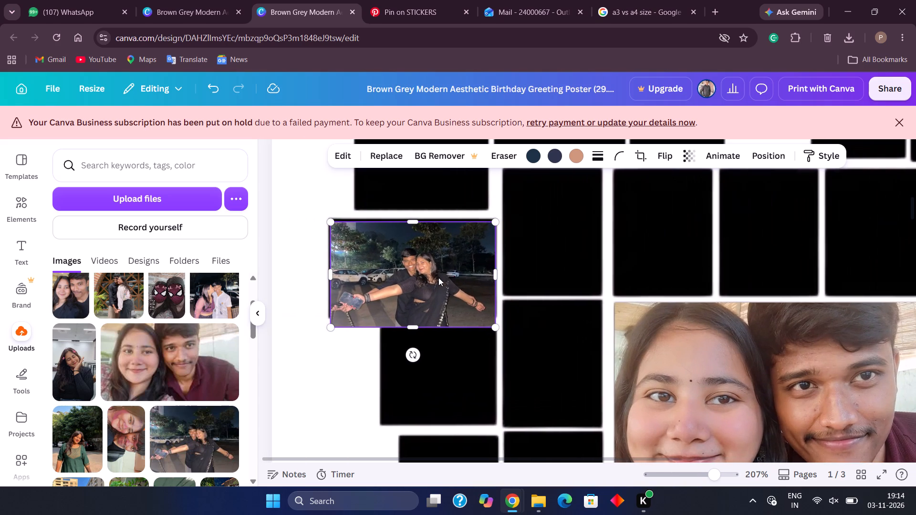
pyautogui.hscroll(1, 438, 278)
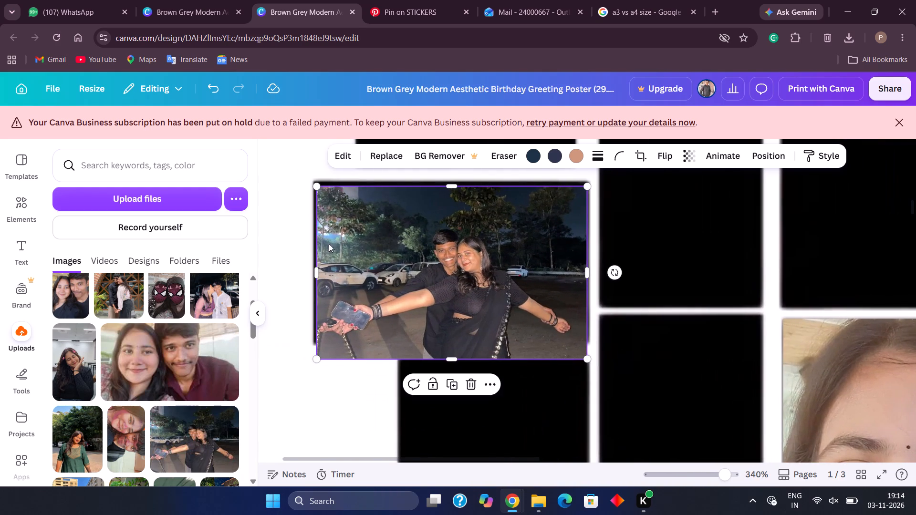
pyautogui.click(318, 272)
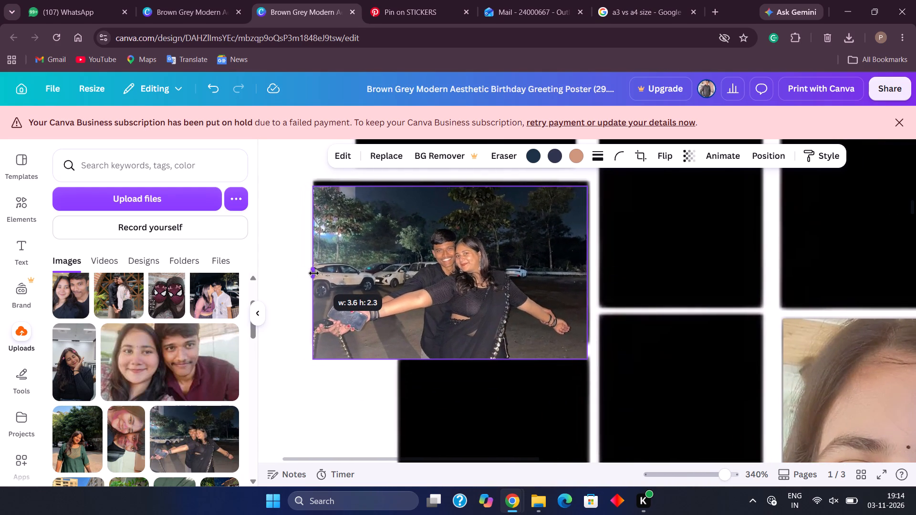
pyautogui.moveTo(453, 184); pyautogui.dragTo(461, 180)
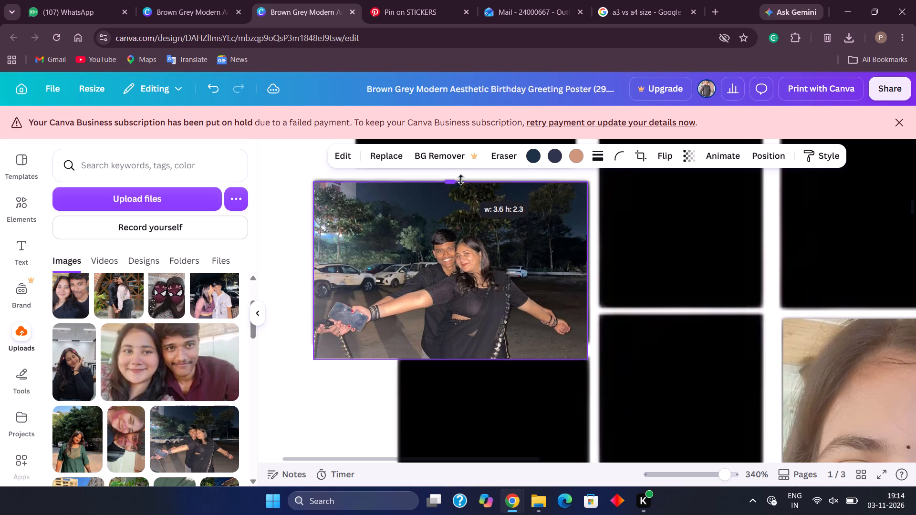
pyautogui.moveTo(461, 180); pyautogui.dragTo(461, 180)
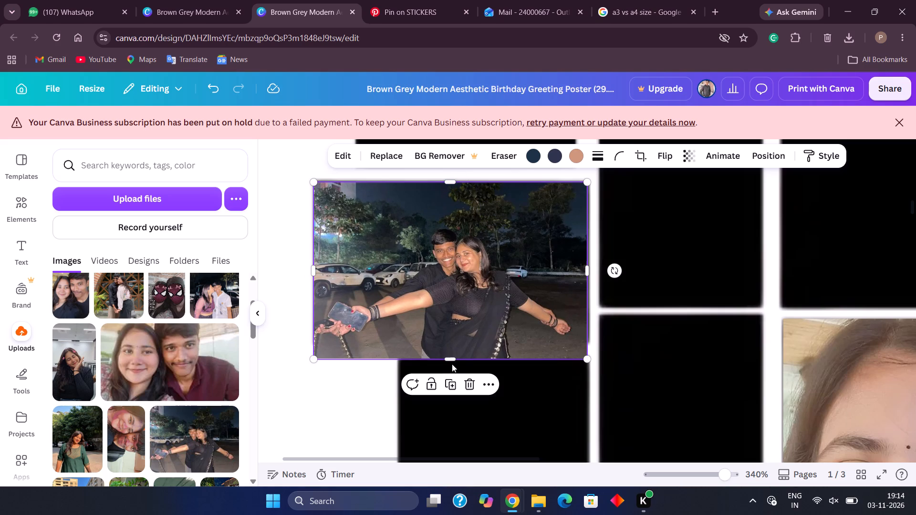
pyautogui.moveTo(452, 360); pyautogui.dragTo(459, 337)
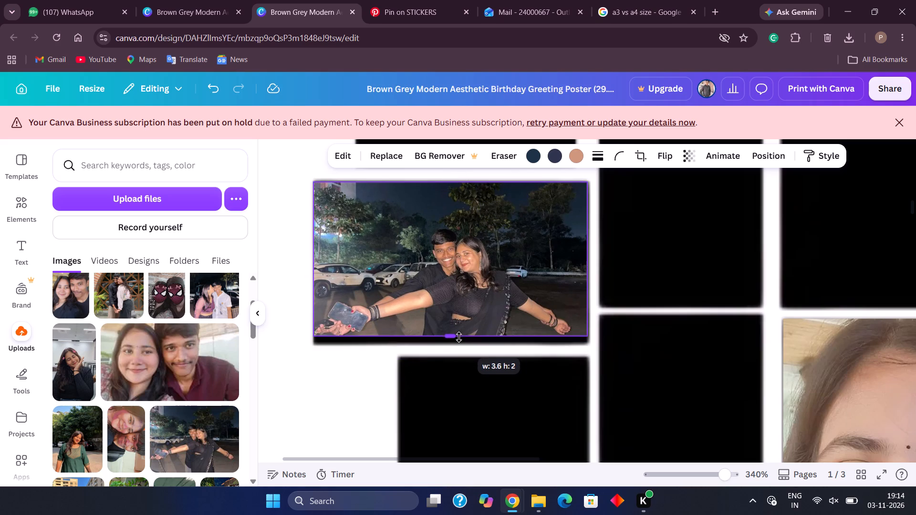
pyautogui.moveTo(459, 337); pyautogui.dragTo(460, 342)
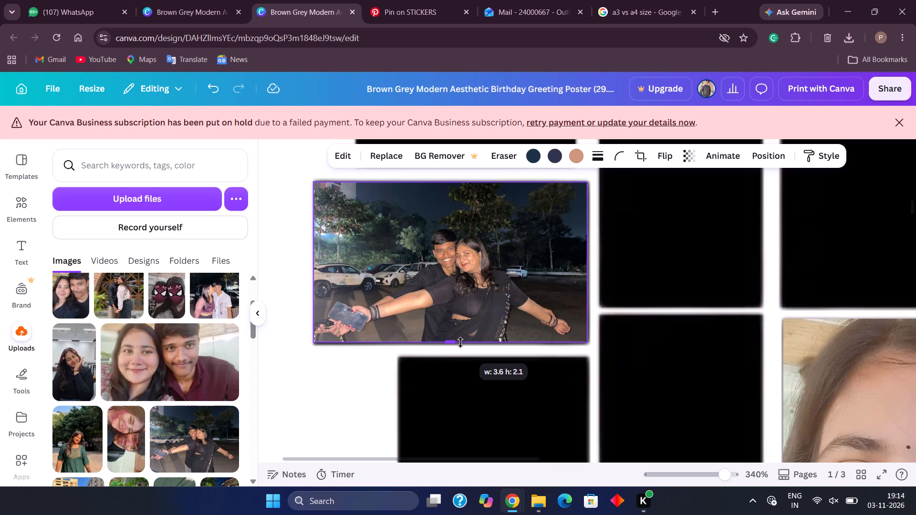
pyautogui.moveTo(460, 342); pyautogui.dragTo(462, 344)
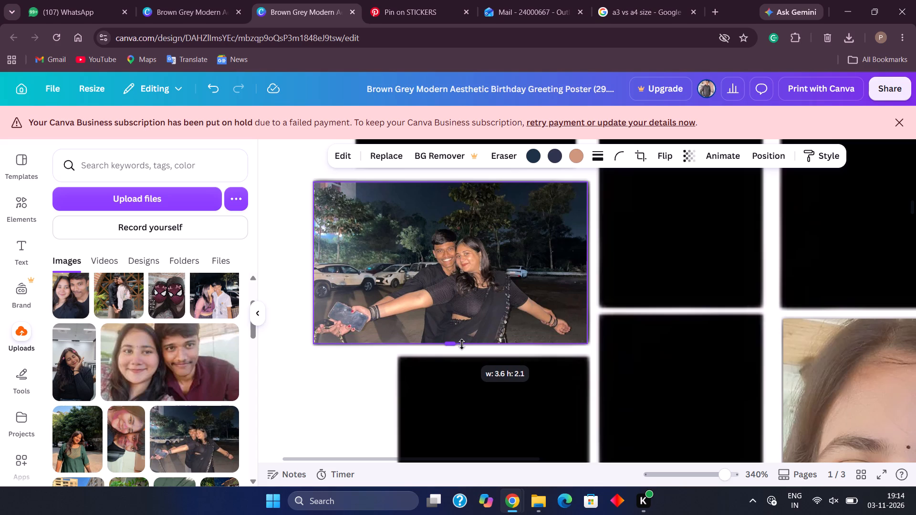
pyautogui.moveTo(462, 344); pyautogui.dragTo(462, 343)
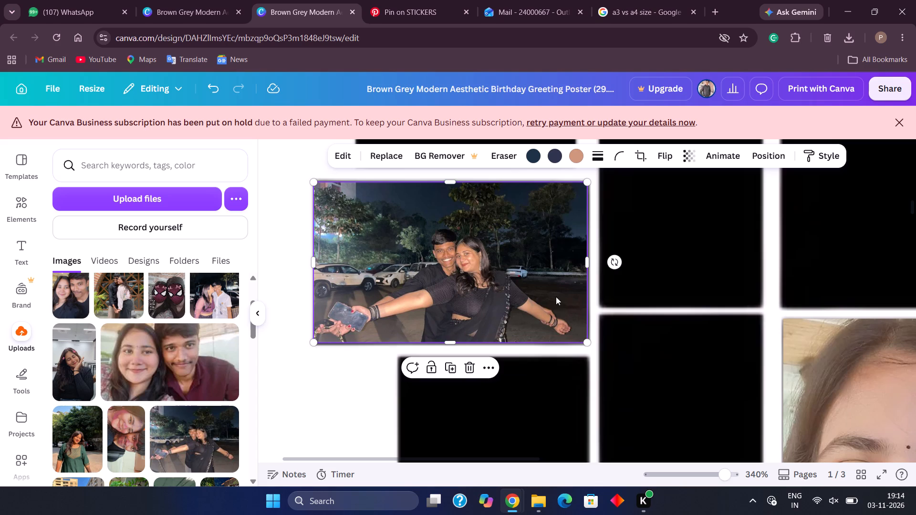
# Fine-tune all four edges of the outstretched-arms photo so it covers the black border of the leftmost frame.
pyautogui.moveTo(583, 268); pyautogui.dragTo(583, 270)
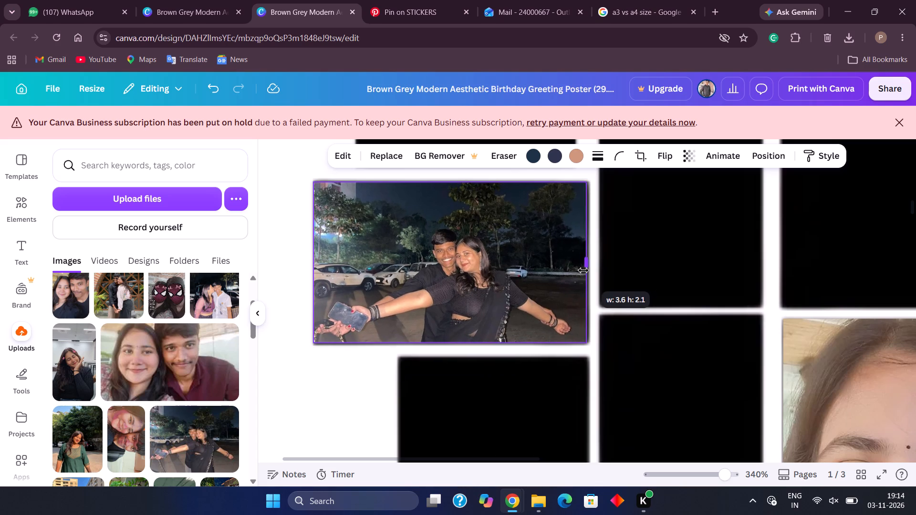
pyautogui.moveTo(583, 270); pyautogui.dragTo(585, 271)
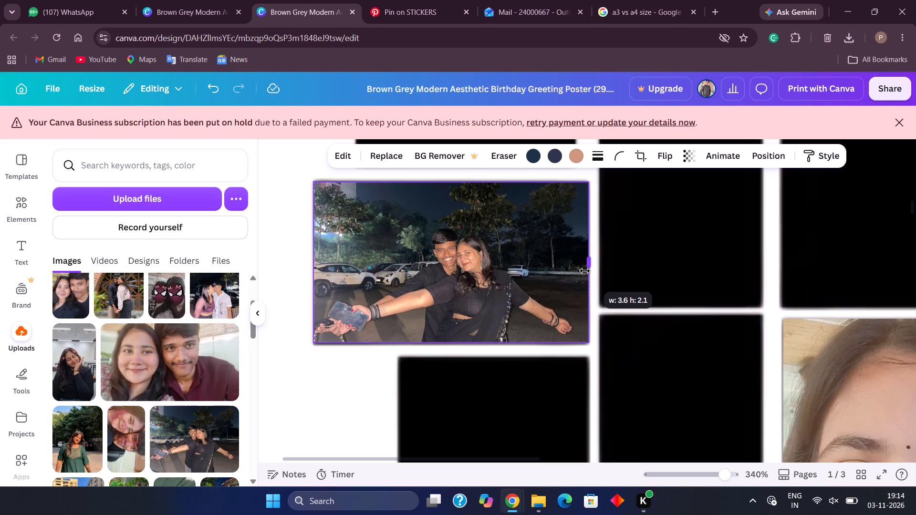
pyautogui.moveTo(585, 271); pyautogui.dragTo(586, 272)
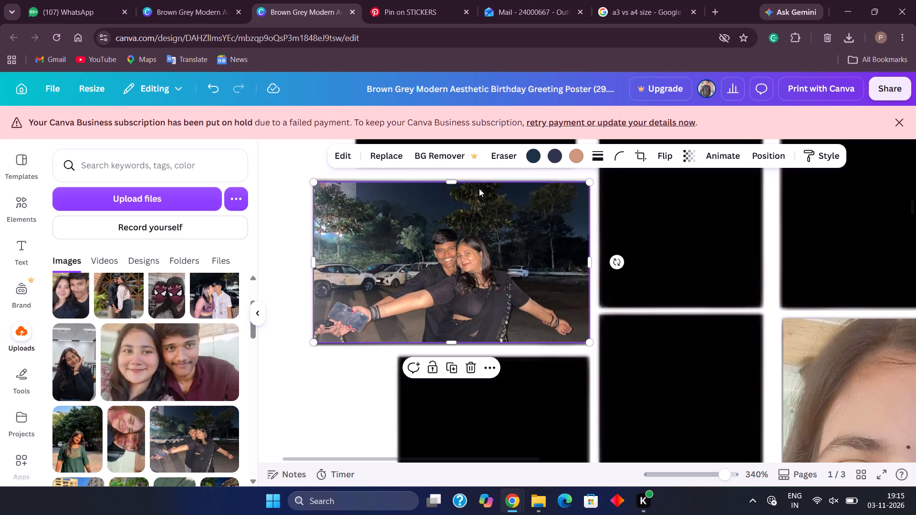
pyautogui.click(457, 181)
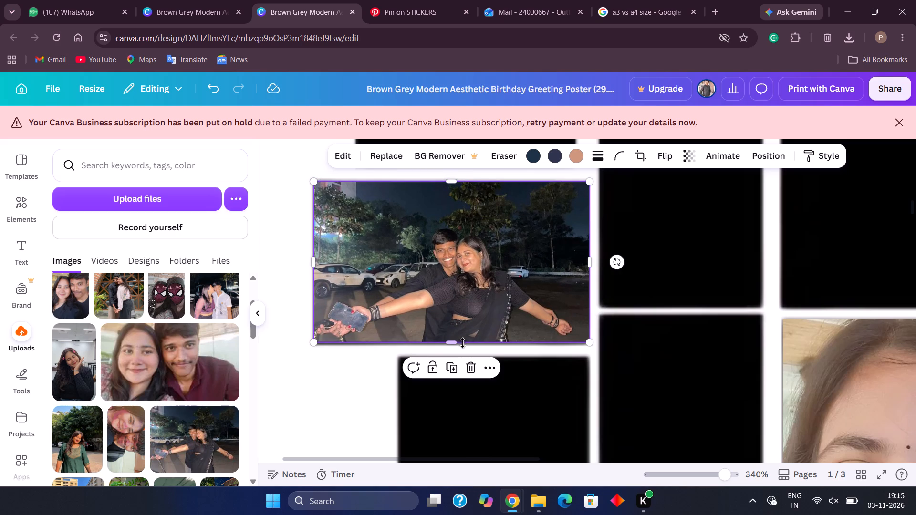
pyautogui.click(452, 347)
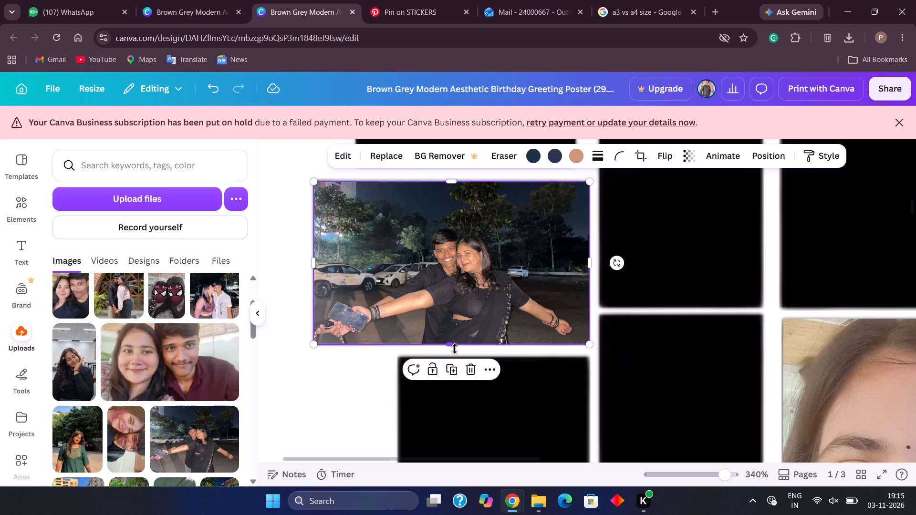
pyautogui.click(313, 260)
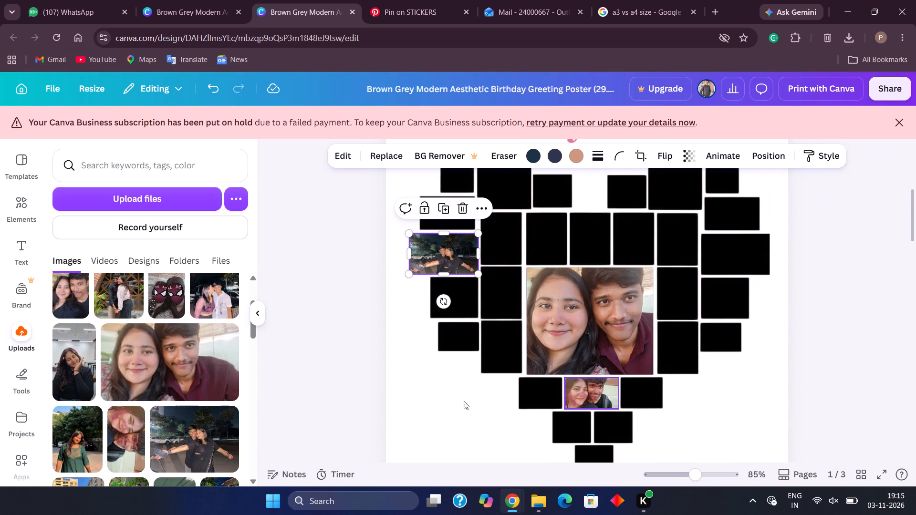
pyautogui.click(464, 401)
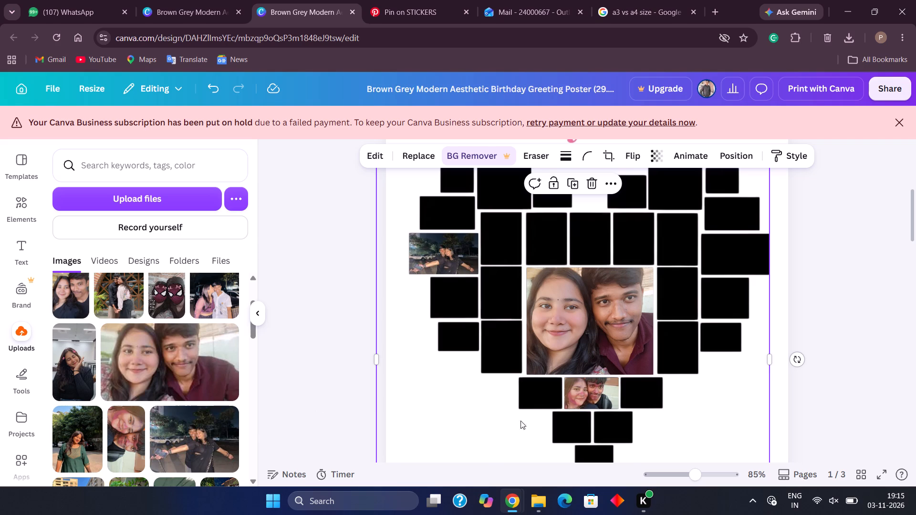
# Insert the couple selfie in black tops against green leaves on page 1 and scale it down.
pyautogui.scroll(1, 531, 419)
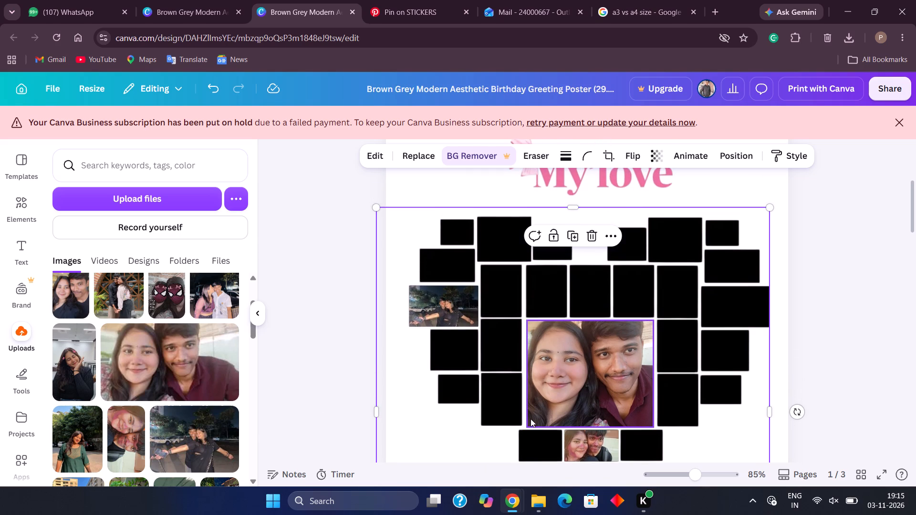
pyautogui.scroll(1, 283, 429)
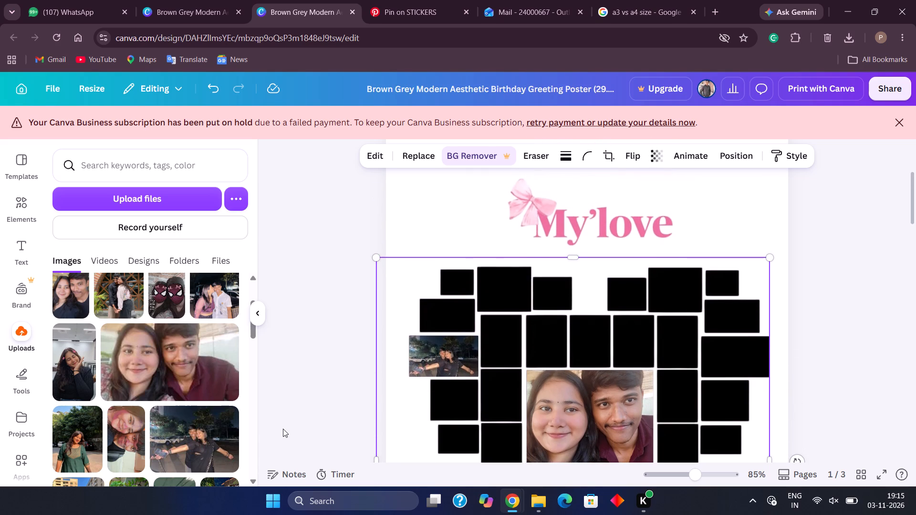
pyautogui.scroll(1, 283, 429)
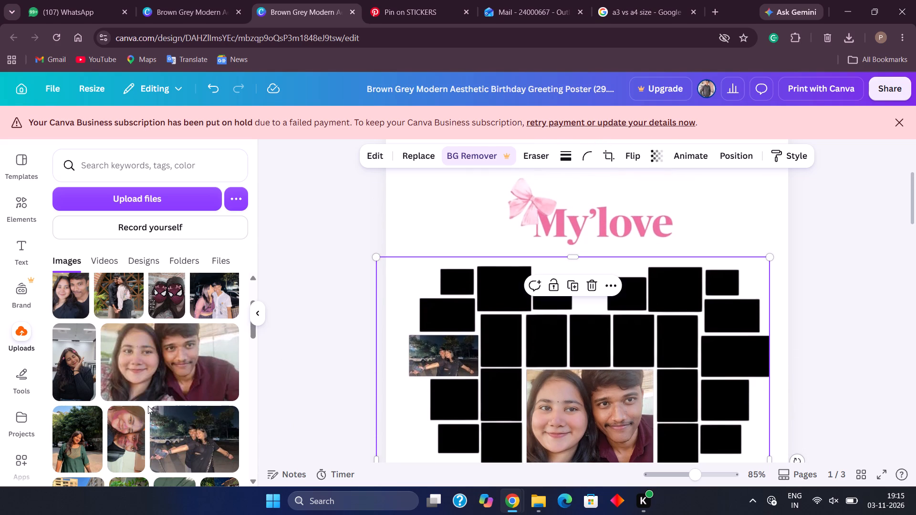
pyautogui.scroll(-3, 148, 406)
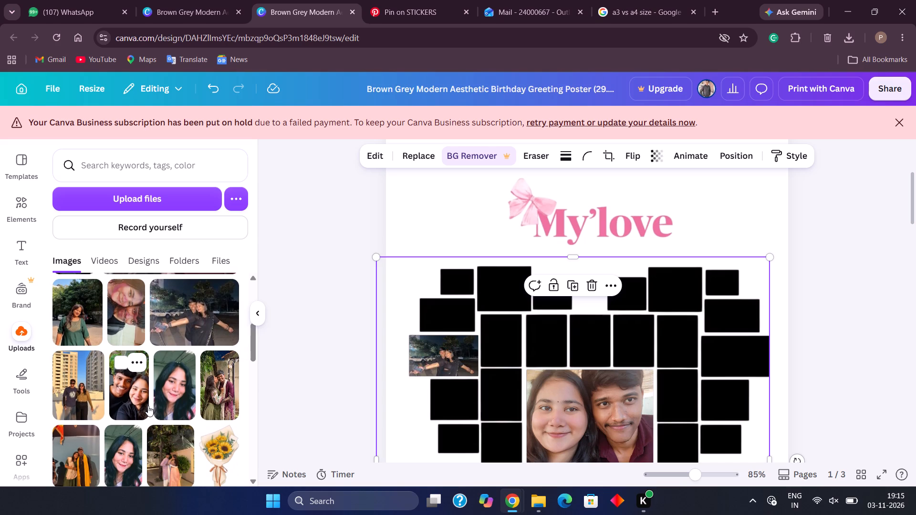
pyautogui.scroll(-1, 148, 406)
pyautogui.click(126, 394)
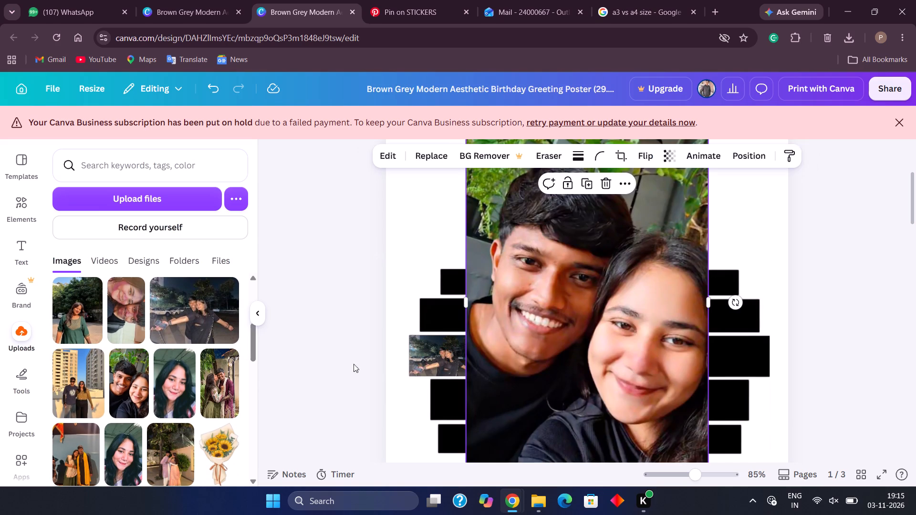
pyautogui.scroll(-2, 381, 372)
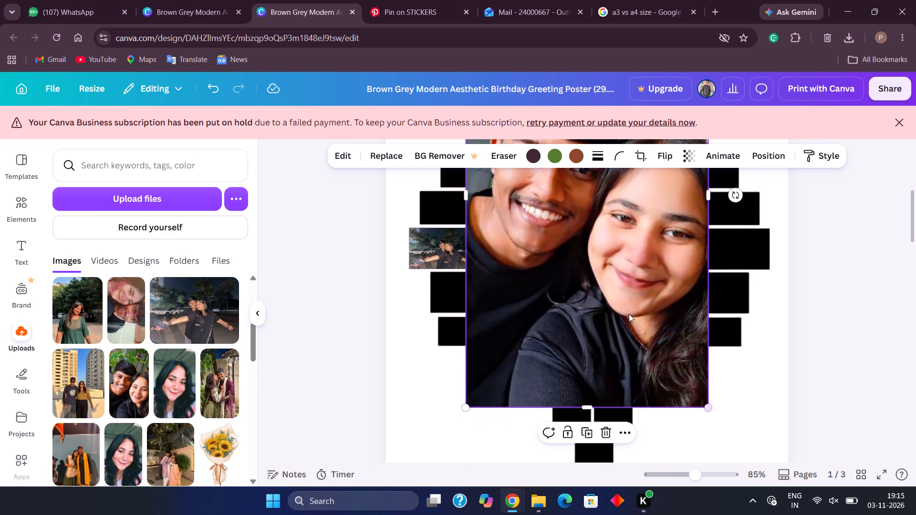
pyautogui.moveTo(711, 408); pyautogui.dragTo(604, 275)
pyautogui.scroll(2, 604, 275)
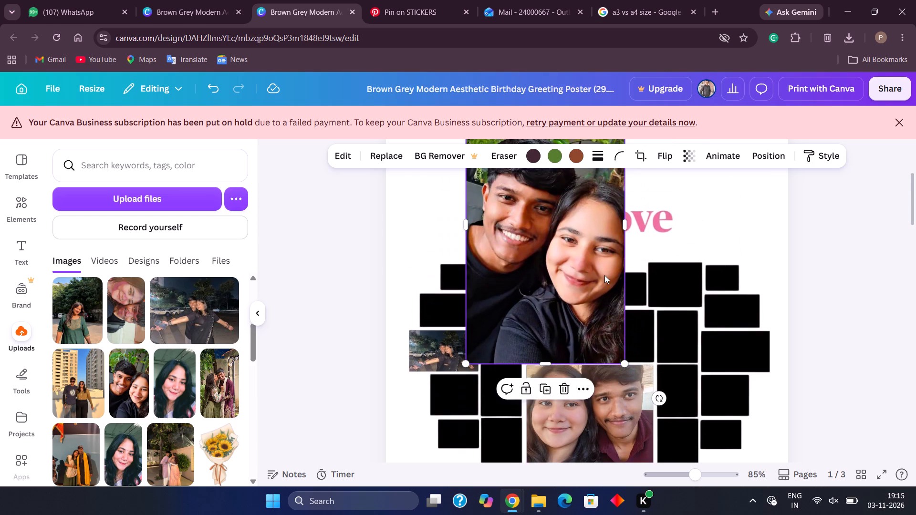
pyautogui.scroll(-2, 604, 275)
pyautogui.moveTo(550, 213); pyautogui.dragTo(670, 291)
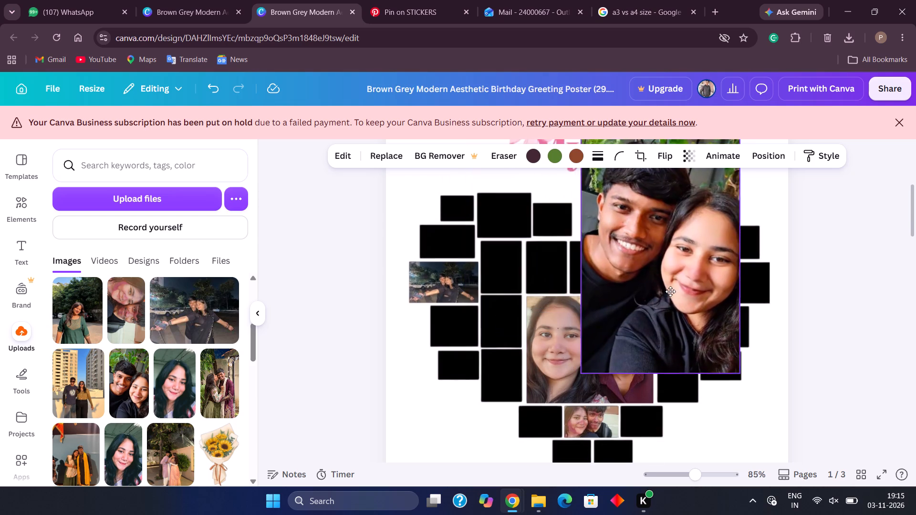
pyautogui.moveTo(670, 291); pyautogui.dragTo(576, 240)
pyautogui.moveTo(651, 322); pyautogui.dragTo(562, 207)
# Move the leafy-background selfie toward the frames right of the central photo and shrink it to about 2.8 wide.
pyautogui.scroll(1, 562, 207)
pyautogui.moveTo(551, 207); pyautogui.dragTo(676, 357)
pyautogui.scroll(-2, 676, 357)
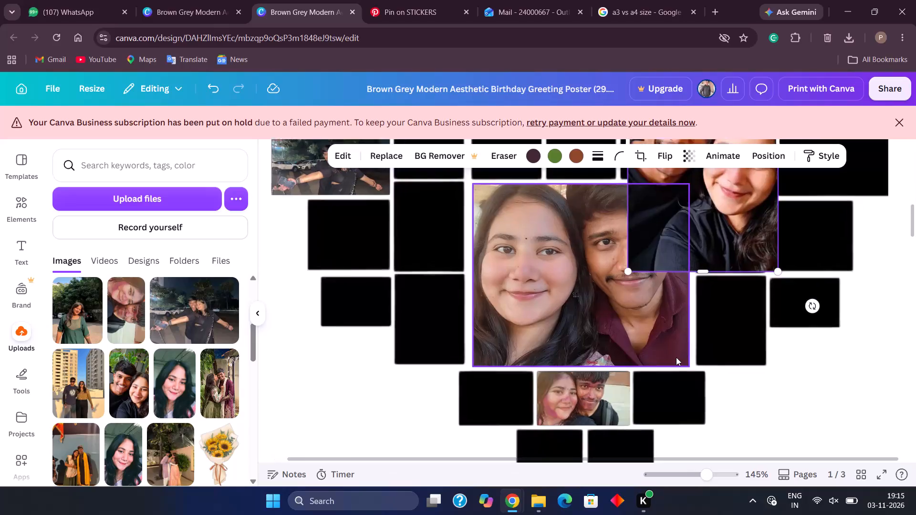
pyautogui.moveTo(683, 201); pyautogui.dragTo(645, 343)
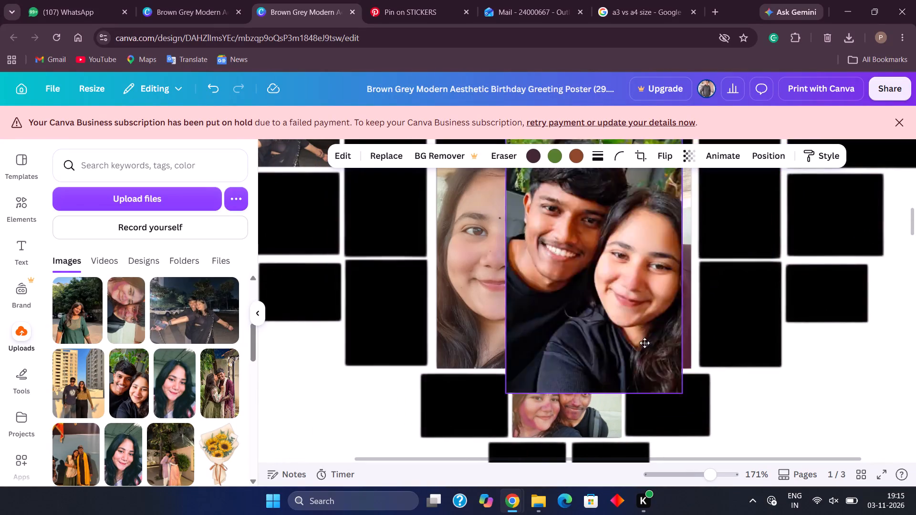
pyautogui.moveTo(645, 343); pyautogui.dragTo(717, 346)
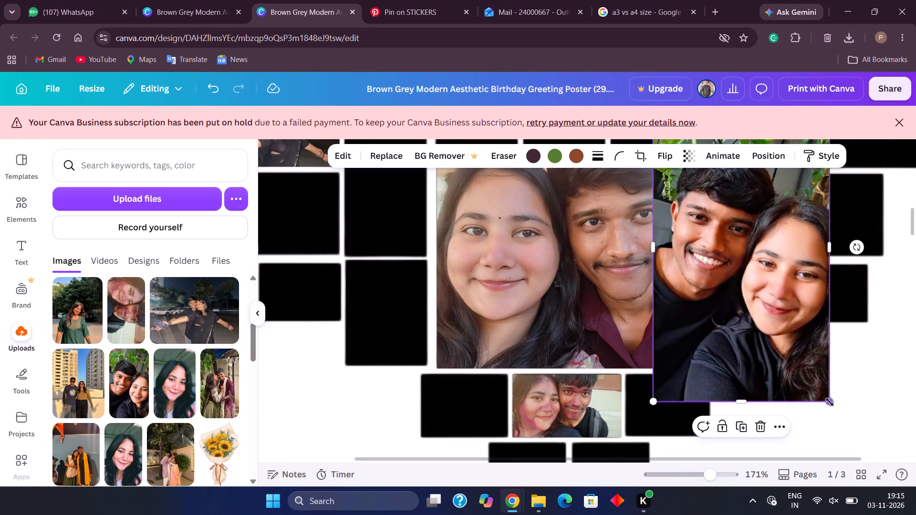
pyautogui.moveTo(795, 356); pyautogui.dragTo(776, 371)
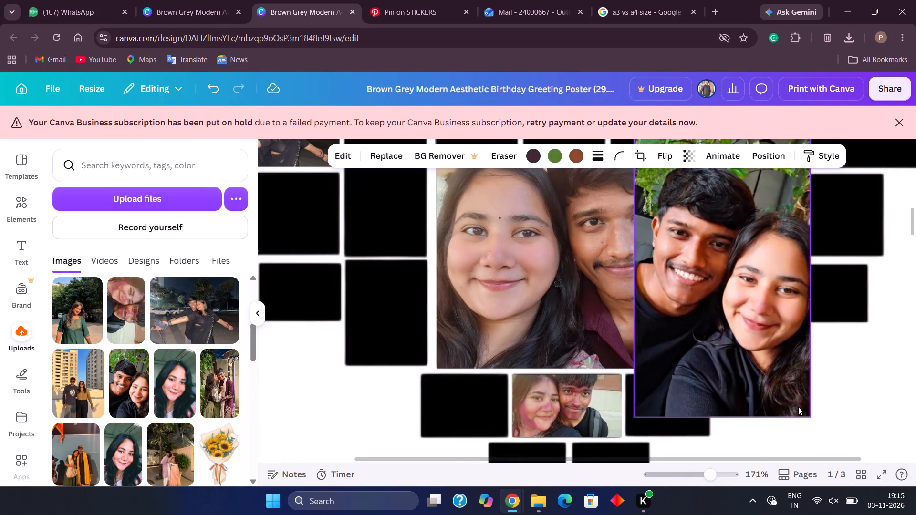
pyautogui.moveTo(810, 420); pyautogui.dragTo(718, 317)
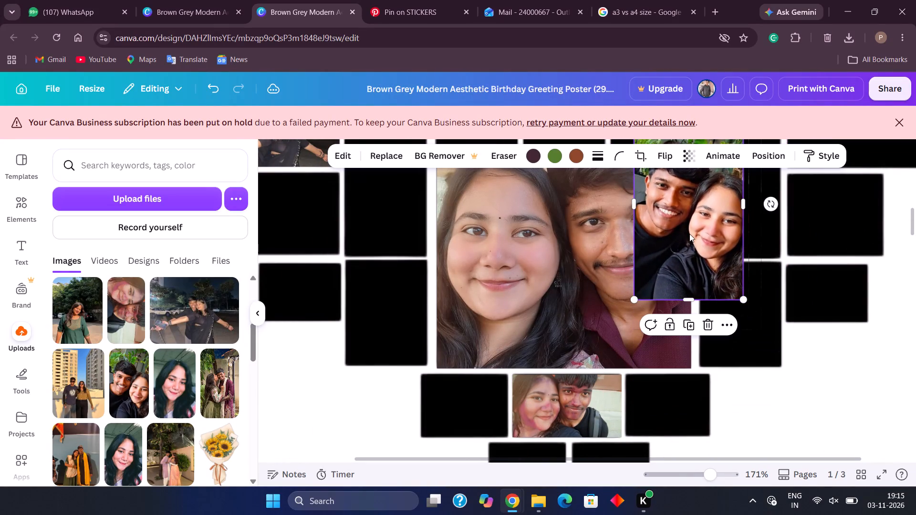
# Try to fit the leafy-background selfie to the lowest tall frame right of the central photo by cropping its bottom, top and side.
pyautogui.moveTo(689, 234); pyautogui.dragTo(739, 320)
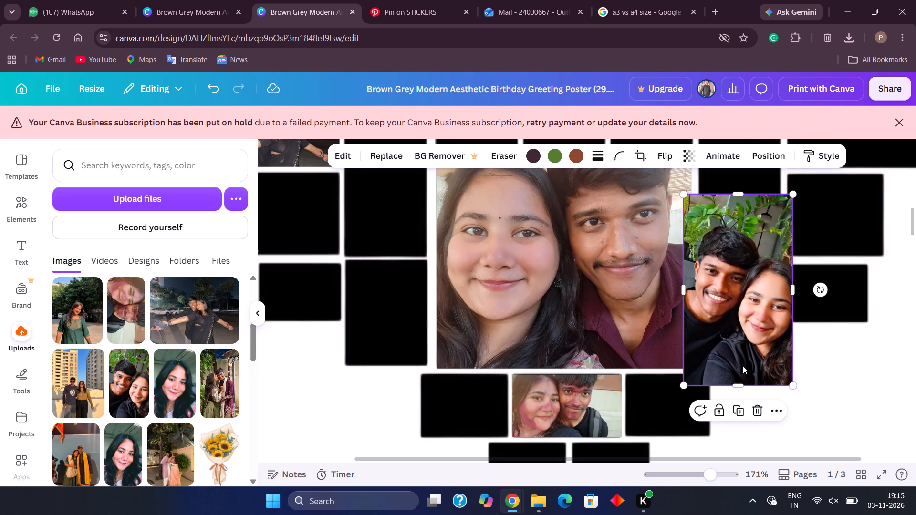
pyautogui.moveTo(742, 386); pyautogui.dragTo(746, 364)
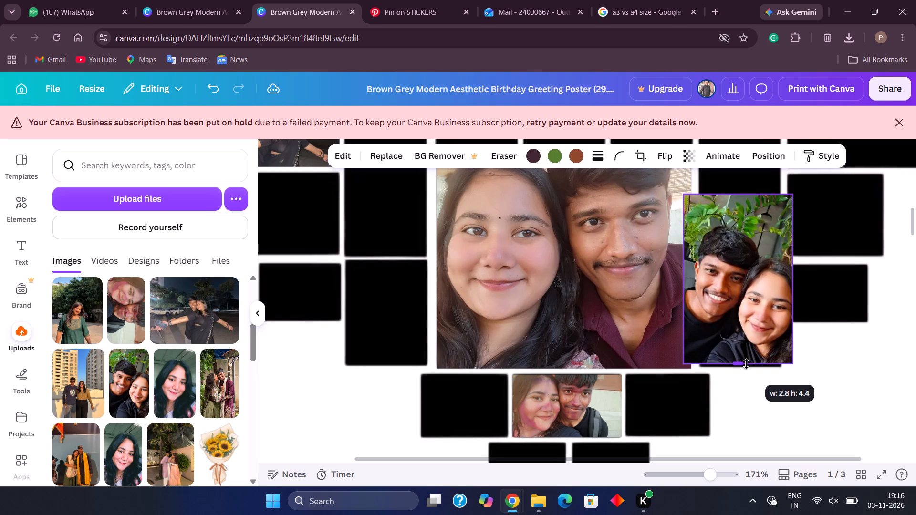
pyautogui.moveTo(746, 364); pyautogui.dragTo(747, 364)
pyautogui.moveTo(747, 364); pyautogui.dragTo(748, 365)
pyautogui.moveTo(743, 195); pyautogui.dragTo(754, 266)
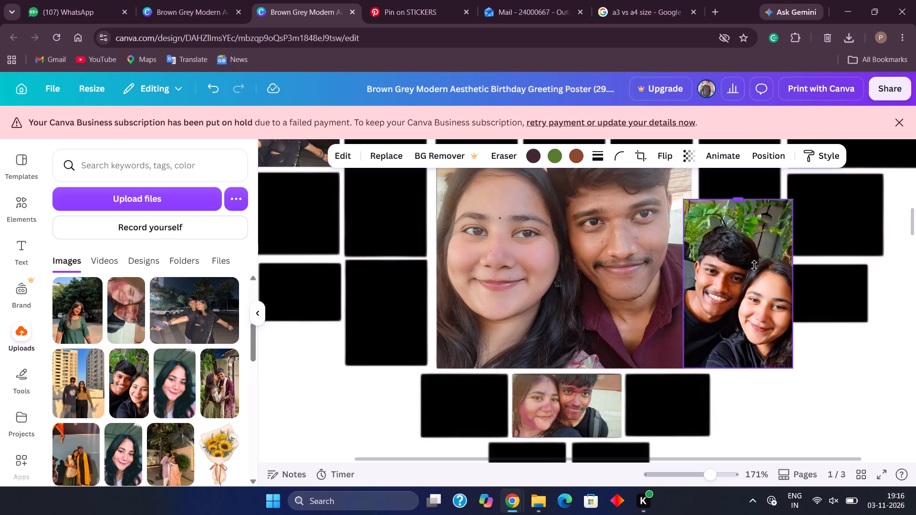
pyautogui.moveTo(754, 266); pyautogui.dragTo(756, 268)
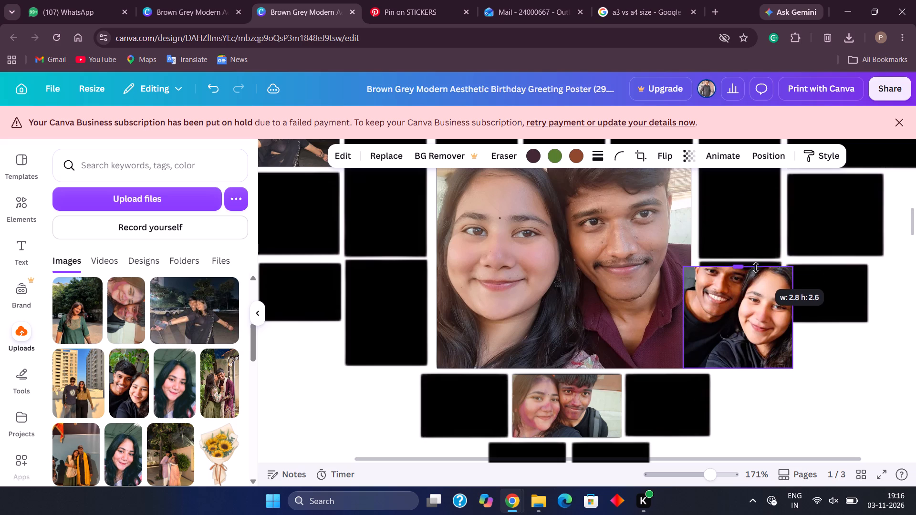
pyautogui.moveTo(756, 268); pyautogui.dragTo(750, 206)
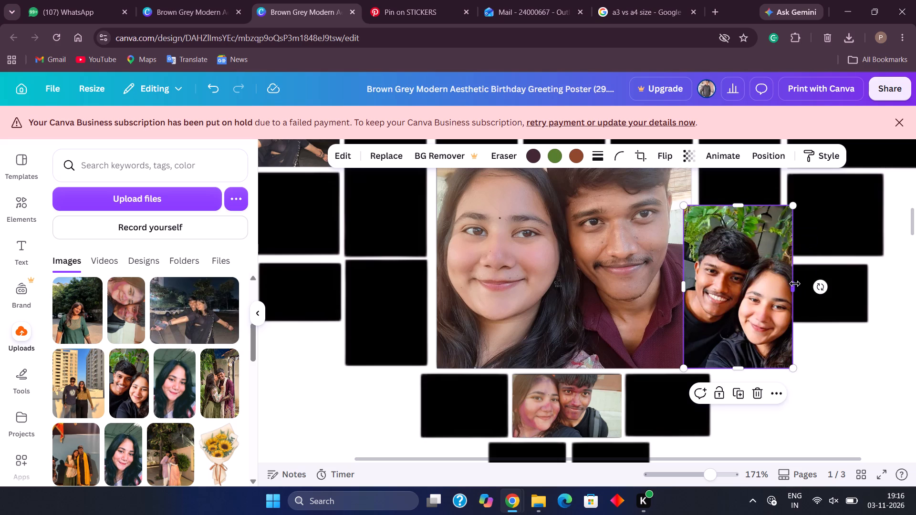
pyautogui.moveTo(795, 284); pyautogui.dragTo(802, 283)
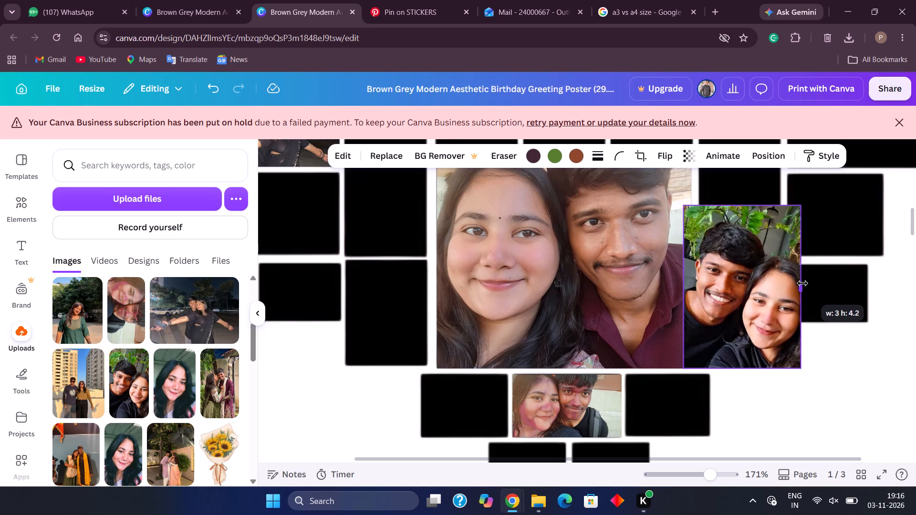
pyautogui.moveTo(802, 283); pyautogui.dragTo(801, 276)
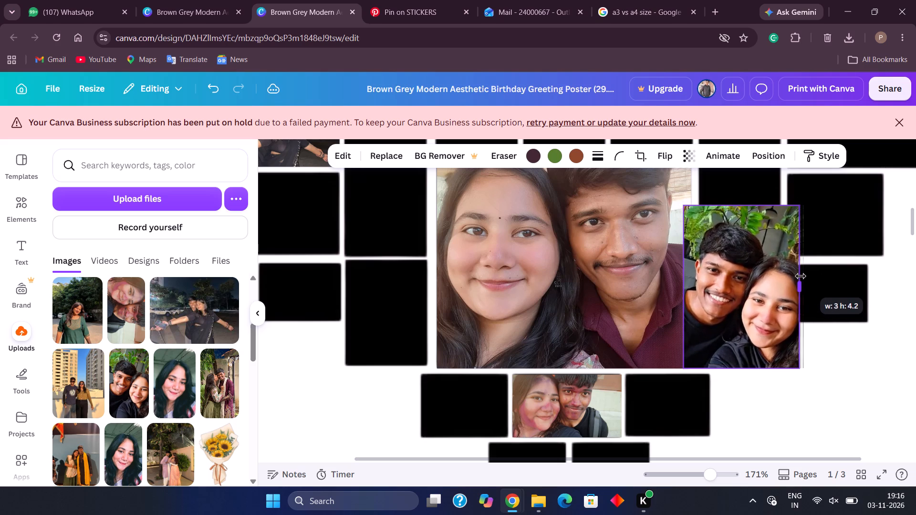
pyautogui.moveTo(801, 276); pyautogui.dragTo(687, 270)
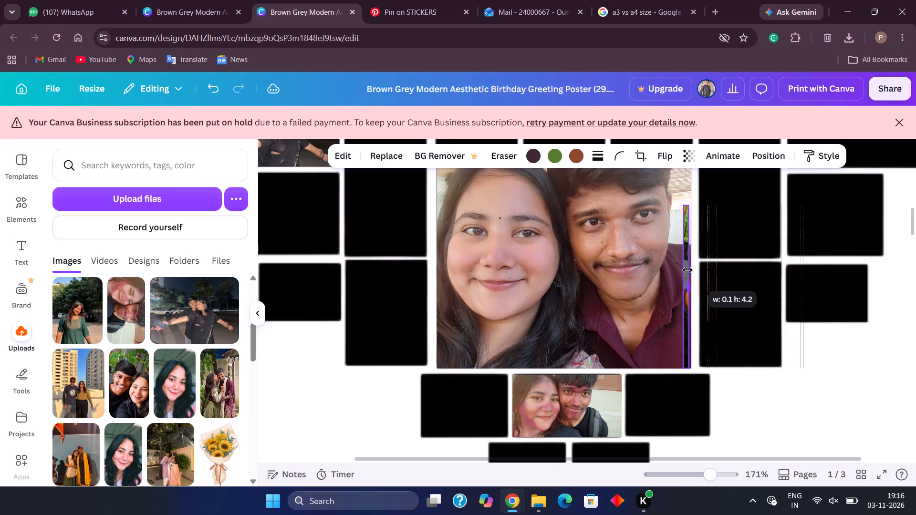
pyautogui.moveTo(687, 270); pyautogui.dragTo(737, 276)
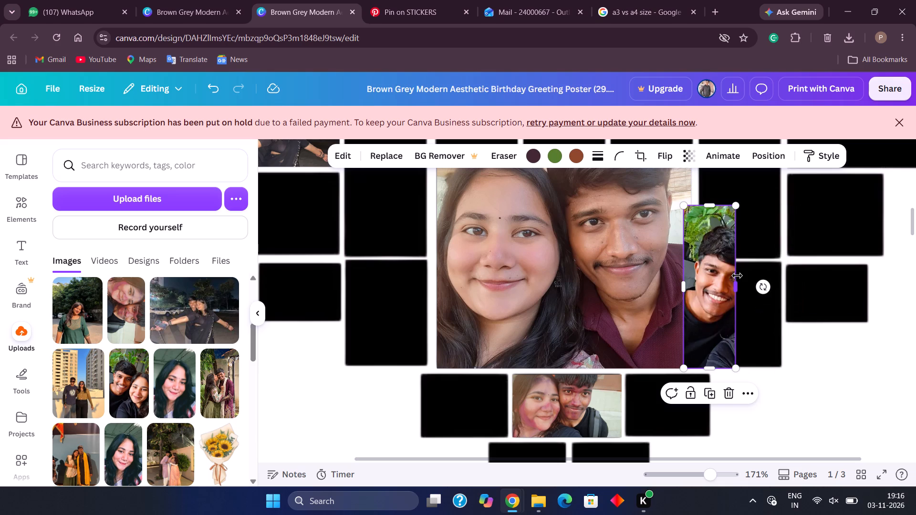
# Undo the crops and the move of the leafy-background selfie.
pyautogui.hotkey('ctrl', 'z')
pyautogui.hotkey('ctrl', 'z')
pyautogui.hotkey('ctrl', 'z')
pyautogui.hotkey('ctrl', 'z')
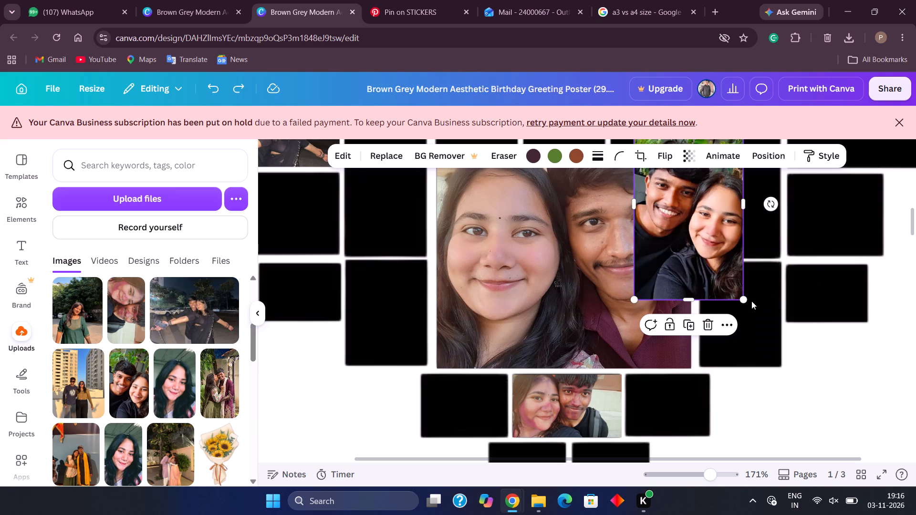
# Place the leafy-background selfie on the lowest tall frame right of the central photo, sized about 2 wide and 3.5 high.
pyautogui.moveTo(744, 301); pyautogui.dragTo(675, 244)
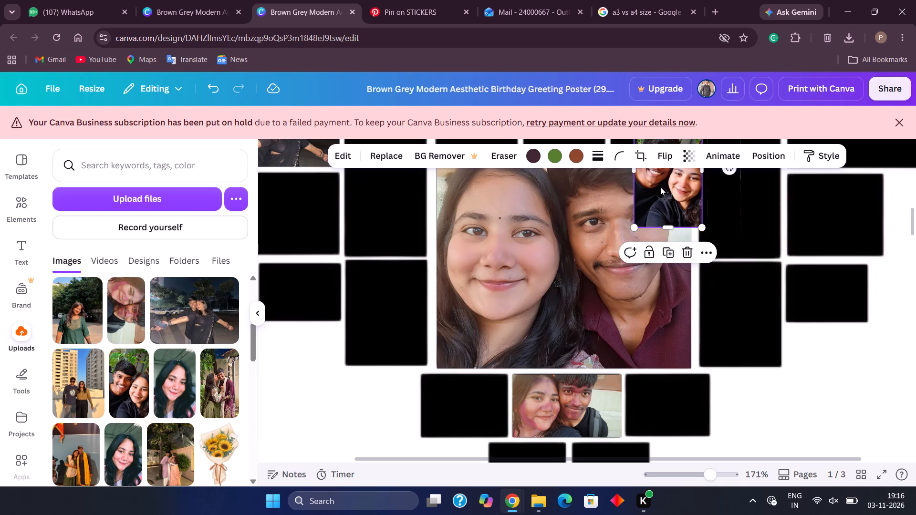
pyautogui.moveTo(660, 187); pyautogui.dragTo(733, 313)
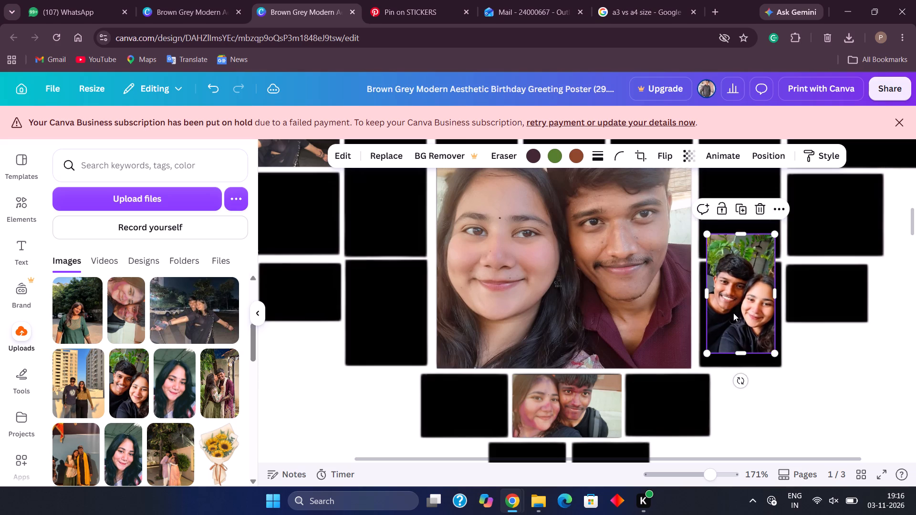
pyautogui.hscroll(-1, 733, 313)
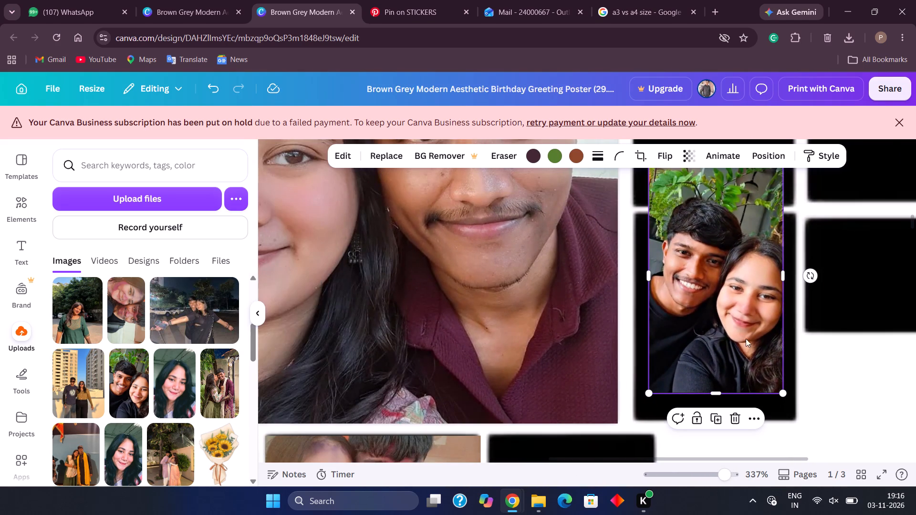
pyautogui.moveTo(739, 335); pyautogui.dragTo(724, 330)
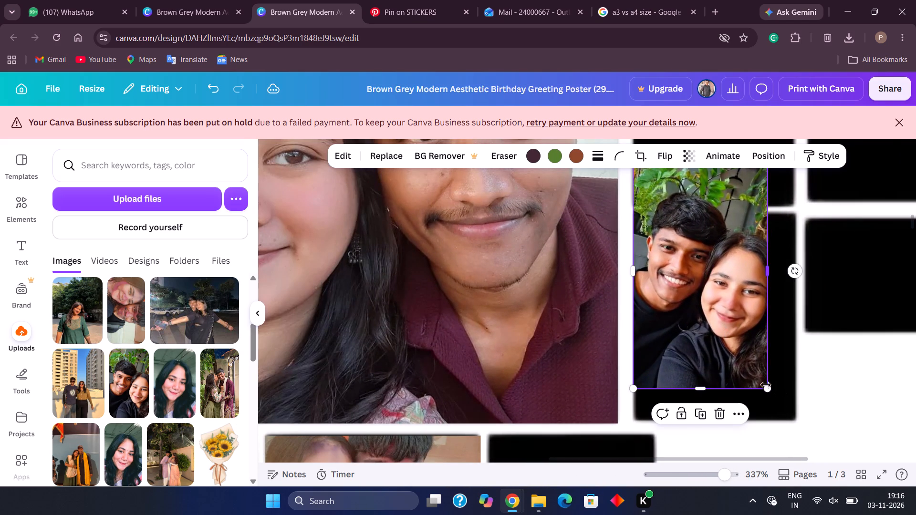
pyautogui.moveTo(767, 388); pyautogui.dragTo(802, 408)
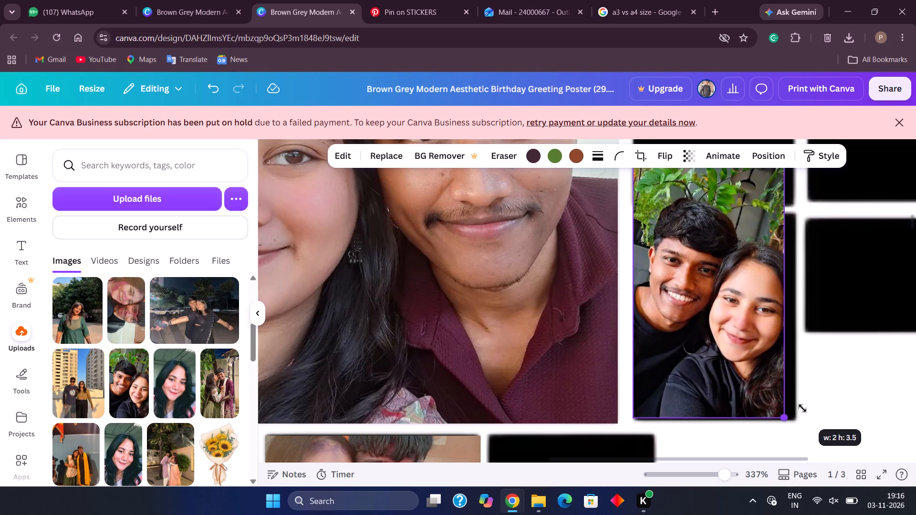
pyautogui.moveTo(802, 408); pyautogui.dragTo(811, 400)
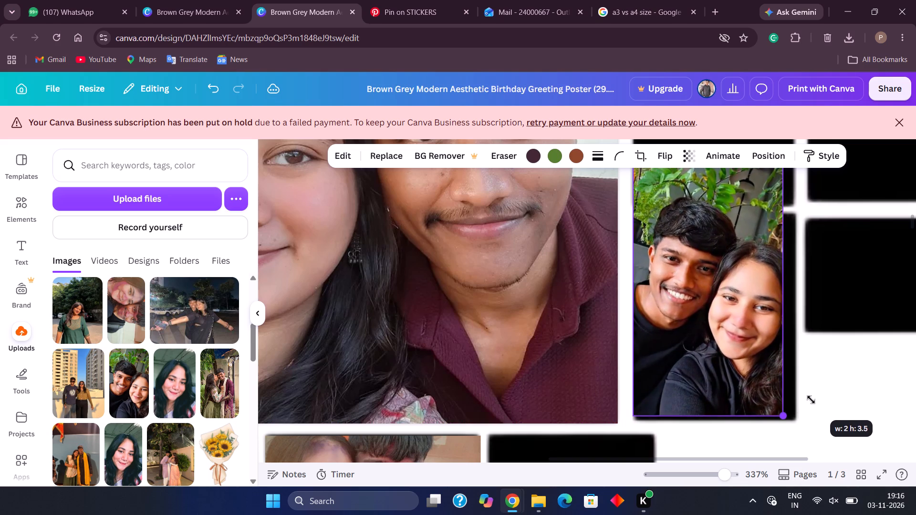
pyautogui.moveTo(811, 400); pyautogui.dragTo(813, 402)
# Enlarge the leafy-background selfie to about 2.1 wide and 3.7 high and align it across the lowest tall frame right of the central photo.
pyautogui.moveTo(726, 384); pyautogui.dragTo(735, 365)
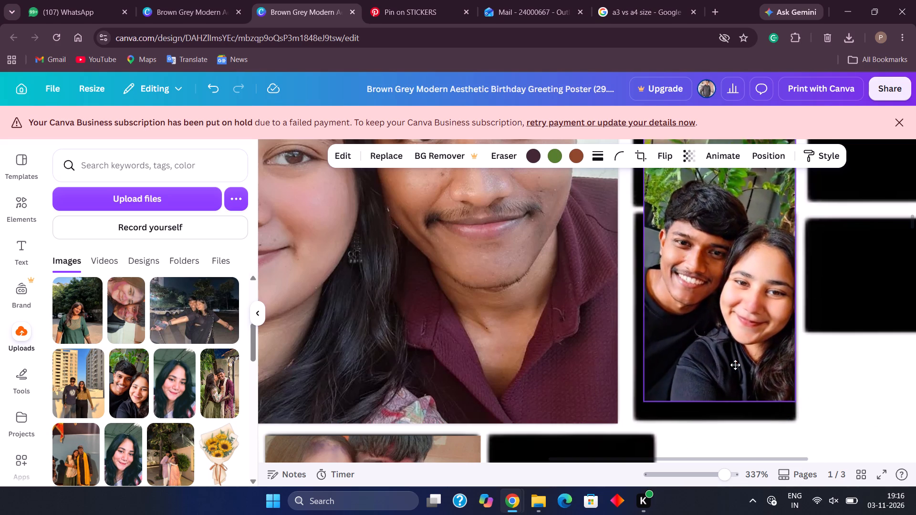
pyautogui.moveTo(735, 365); pyautogui.dragTo(705, 338)
pyautogui.moveTo(764, 372); pyautogui.dragTo(783, 381)
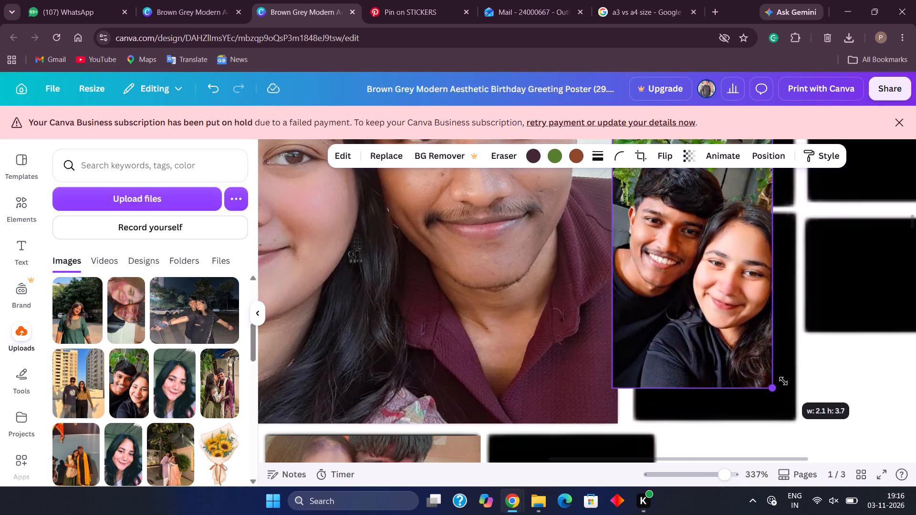
pyautogui.moveTo(783, 381); pyautogui.dragTo(783, 381)
pyautogui.moveTo(746, 360); pyautogui.dragTo(768, 385)
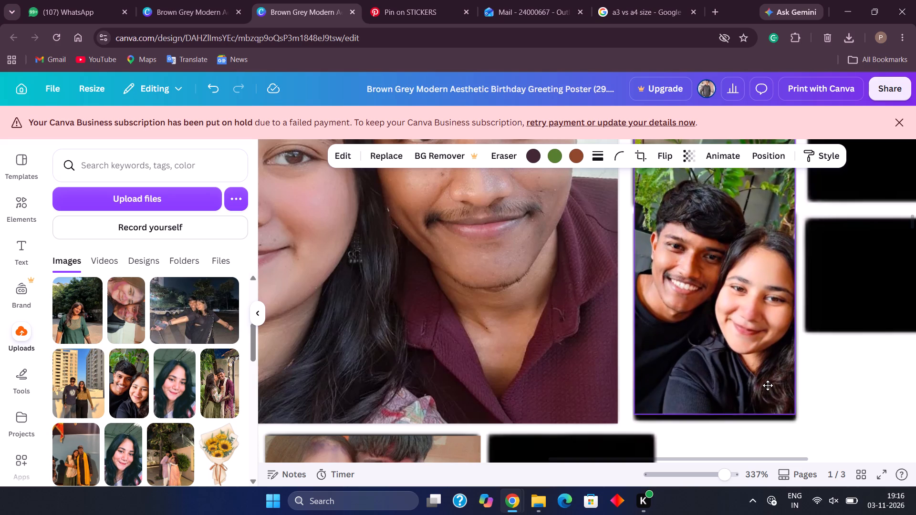
pyautogui.moveTo(768, 385); pyautogui.dragTo(769, 391)
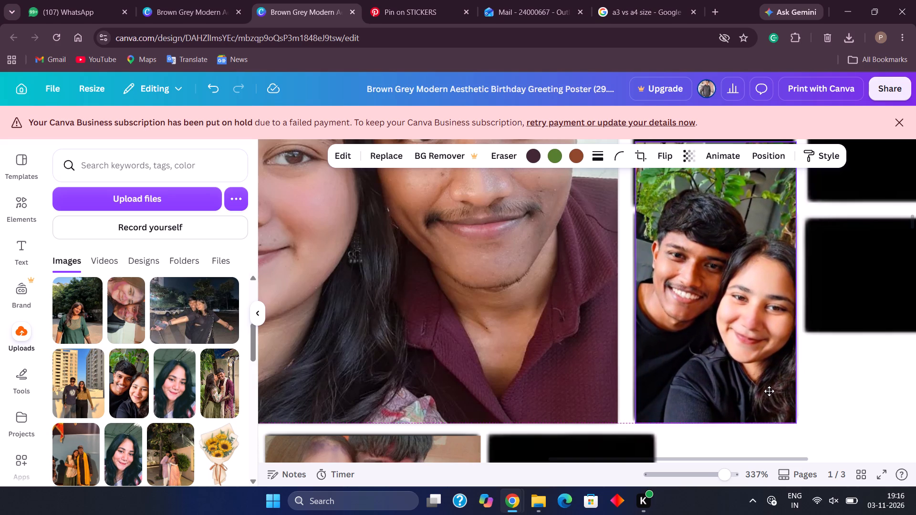
pyautogui.moveTo(769, 391); pyautogui.dragTo(768, 388)
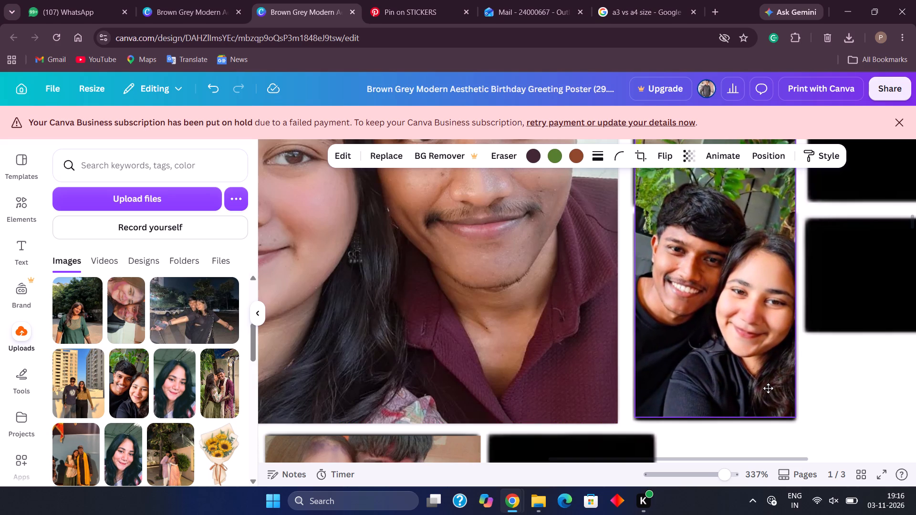
pyautogui.moveTo(768, 388); pyautogui.dragTo(768, 397)
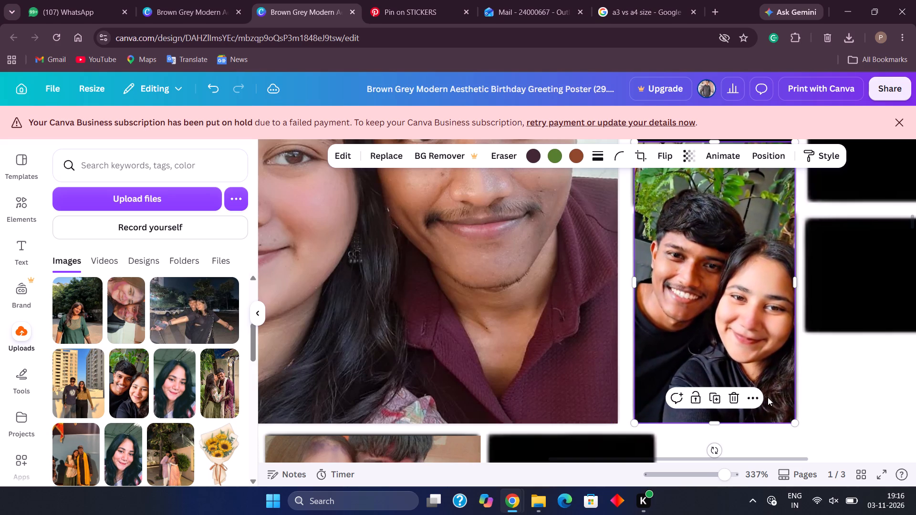
pyautogui.moveTo(733, 300); pyautogui.dragTo(733, 322)
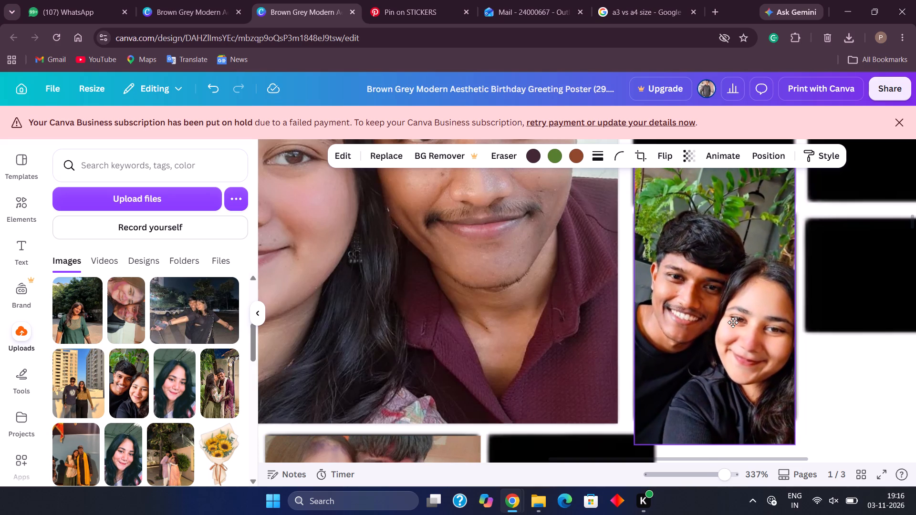
pyautogui.moveTo(733, 322); pyautogui.dragTo(731, 327)
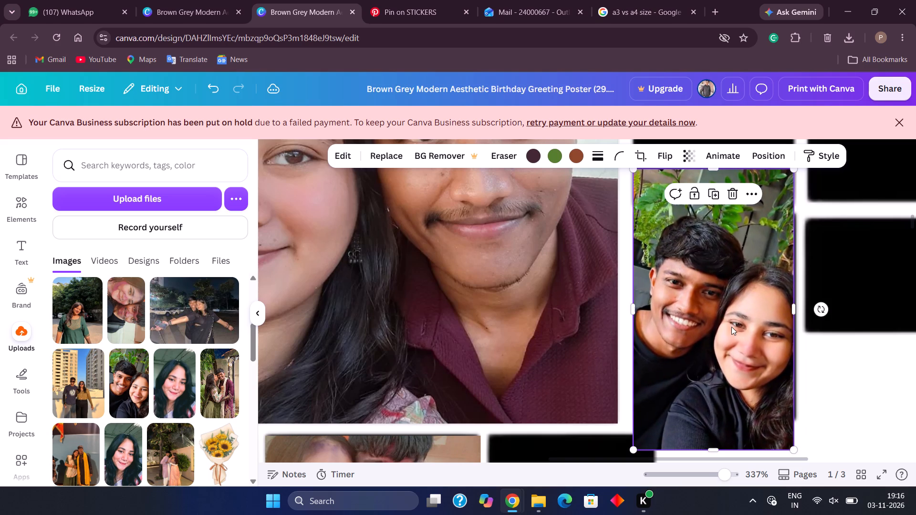
# Crop the selfie's bottom and top to about 2.7 high and adjust its right and bottom edges so it covers the frame.
pyautogui.moveTo(715, 448); pyautogui.dragTo(714, 416)
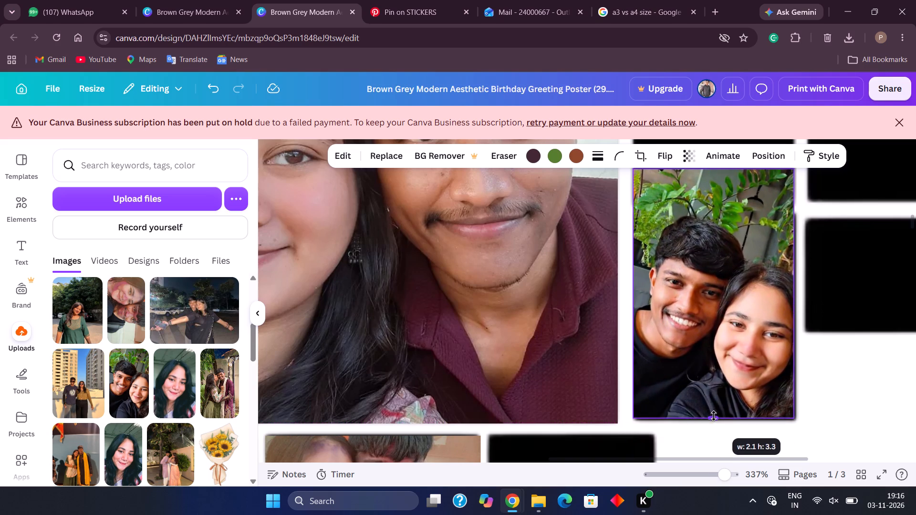
pyautogui.moveTo(714, 416); pyautogui.dragTo(720, 418)
pyautogui.scroll(1, 715, 241)
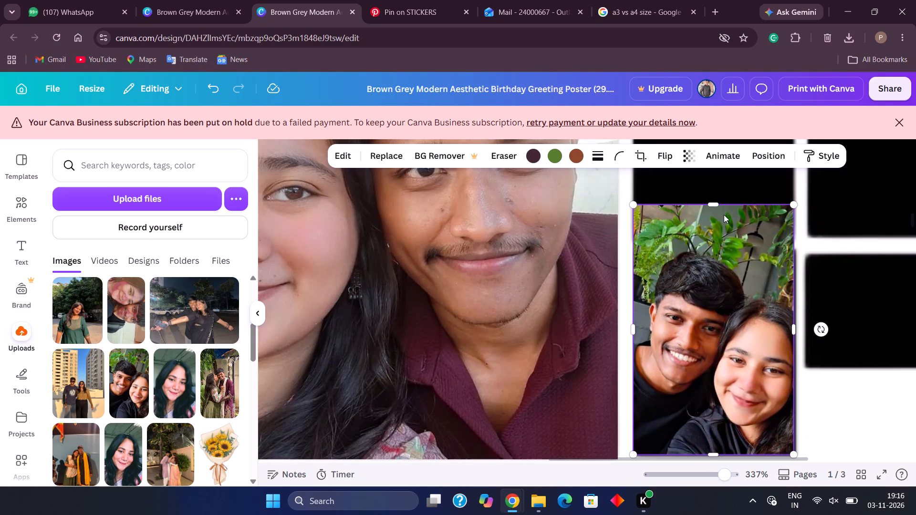
pyautogui.moveTo(716, 206); pyautogui.dragTo(729, 290)
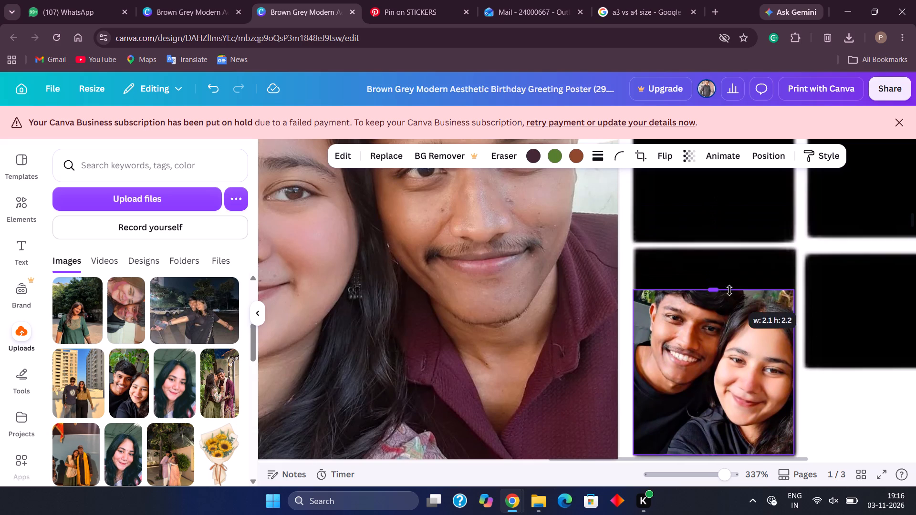
pyautogui.moveTo(729, 290); pyautogui.dragTo(734, 253)
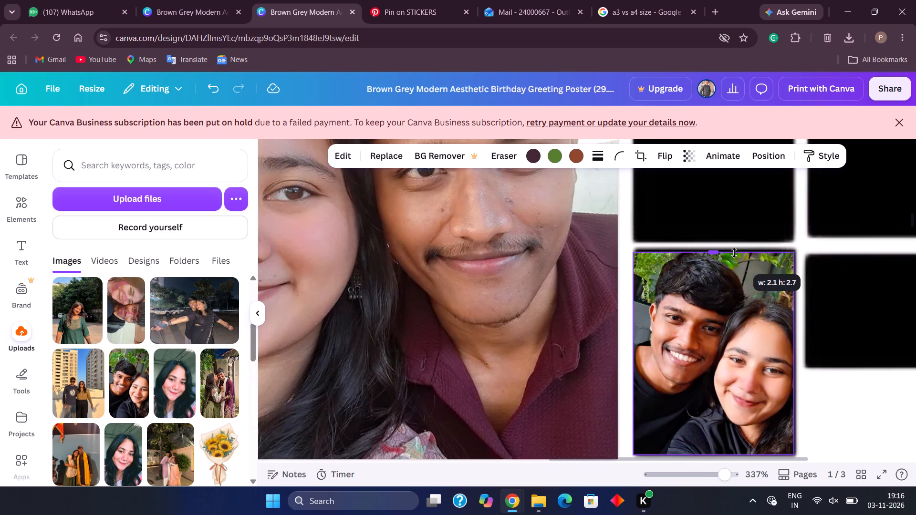
pyautogui.moveTo(734, 253); pyautogui.dragTo(734, 251)
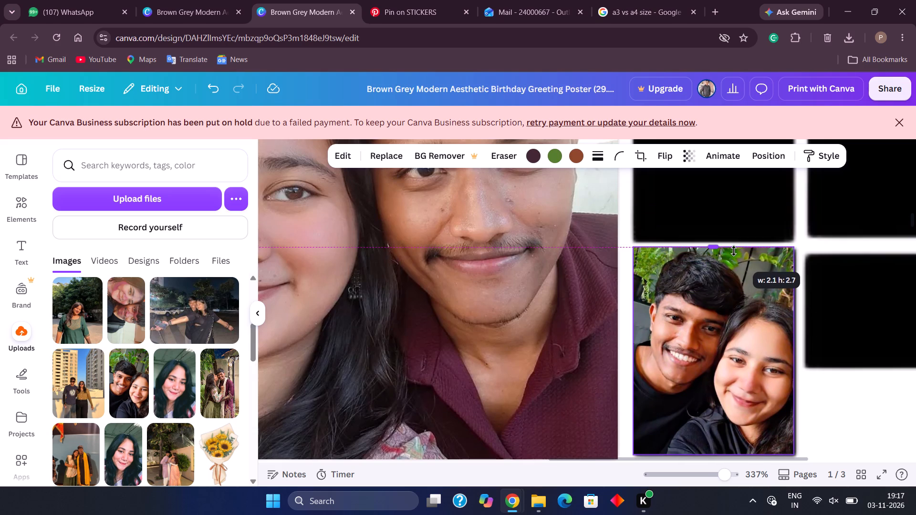
pyautogui.moveTo(734, 251); pyautogui.dragTo(733, 250)
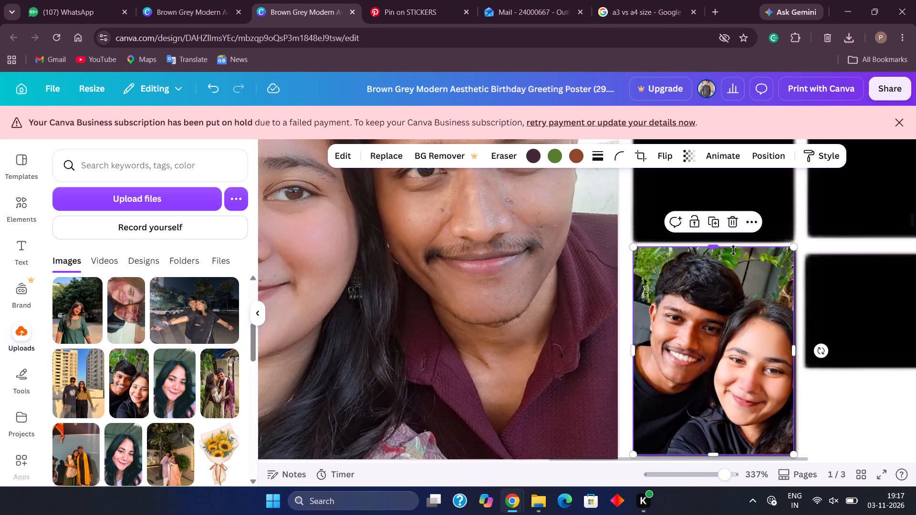
pyautogui.moveTo(794, 350); pyautogui.dragTo(799, 347)
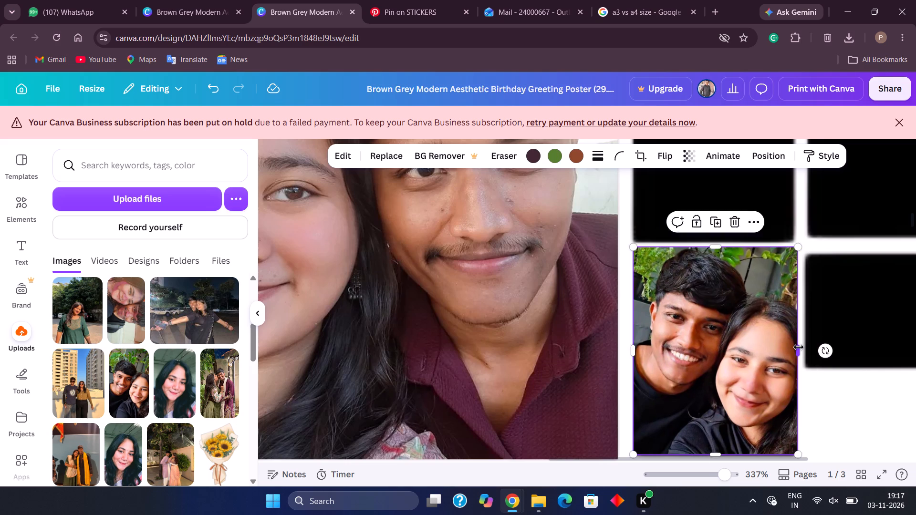
pyautogui.scroll(-3, 799, 347)
pyautogui.scroll(1, 799, 347)
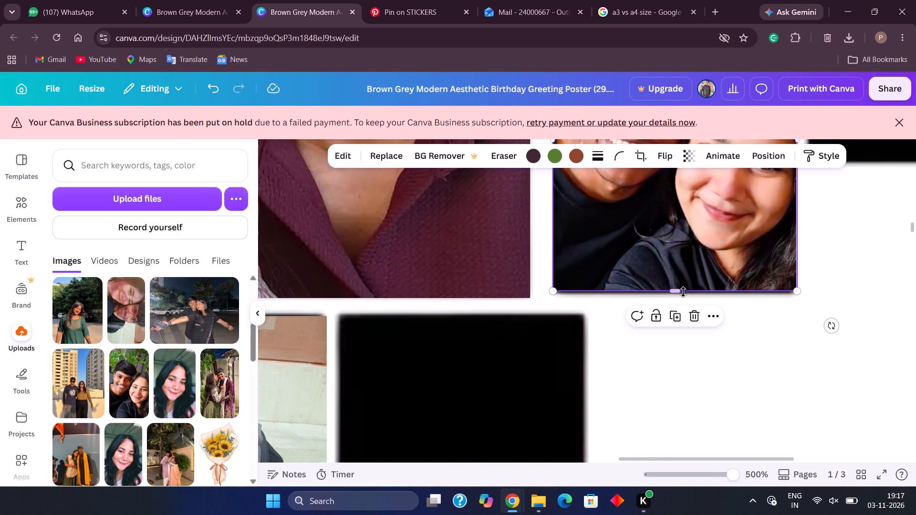
pyautogui.click(680, 290)
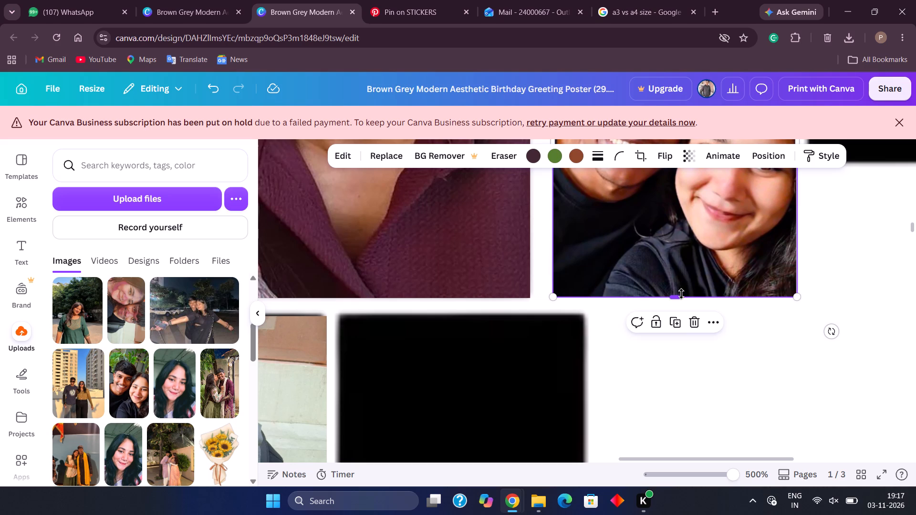
pyautogui.click(692, 376)
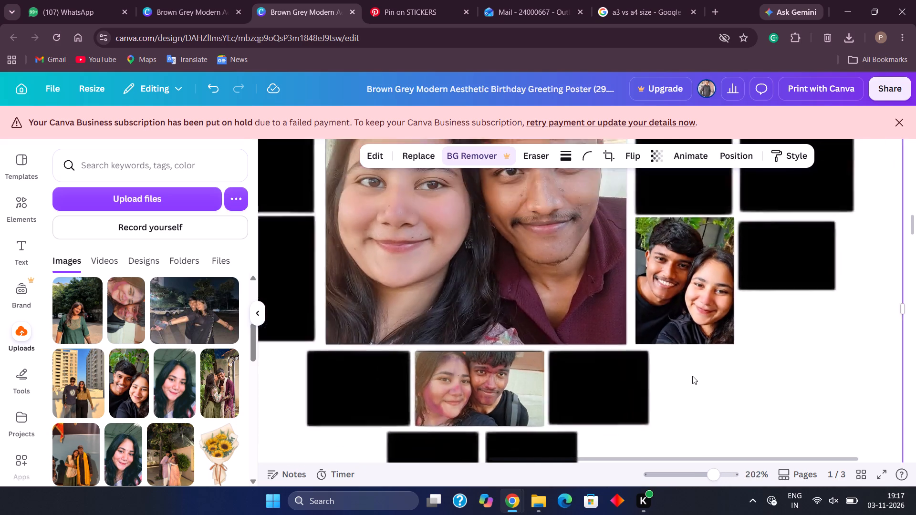
# Add the uploaded cheek-kiss photo in green and maroon outfits, shrink it, and move it over the tall frames left of the central photo.
pyautogui.scroll(2, 692, 376)
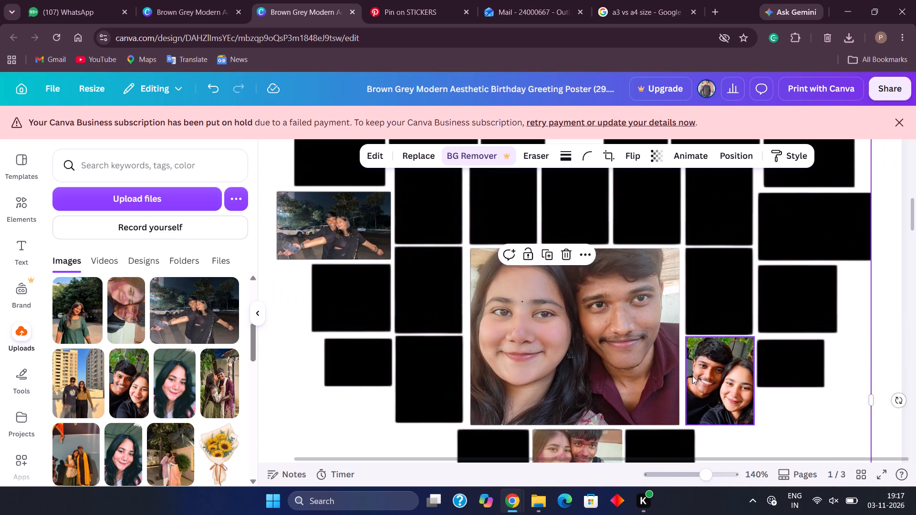
pyautogui.scroll(1, 692, 376)
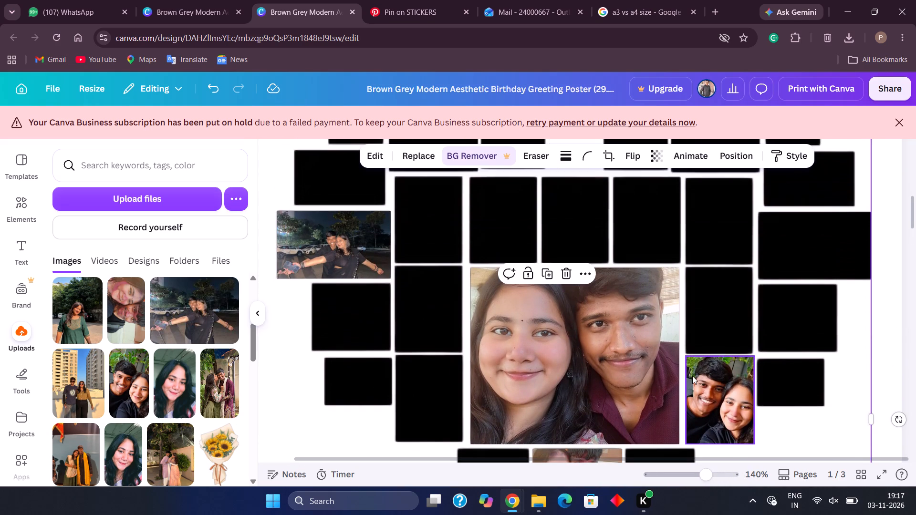
pyautogui.click(218, 390)
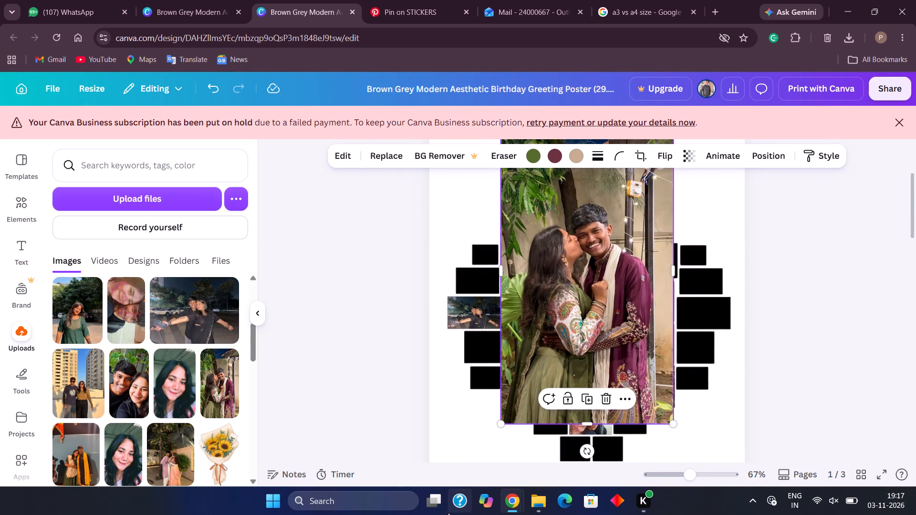
pyautogui.moveTo(502, 425); pyautogui.dragTo(588, 241)
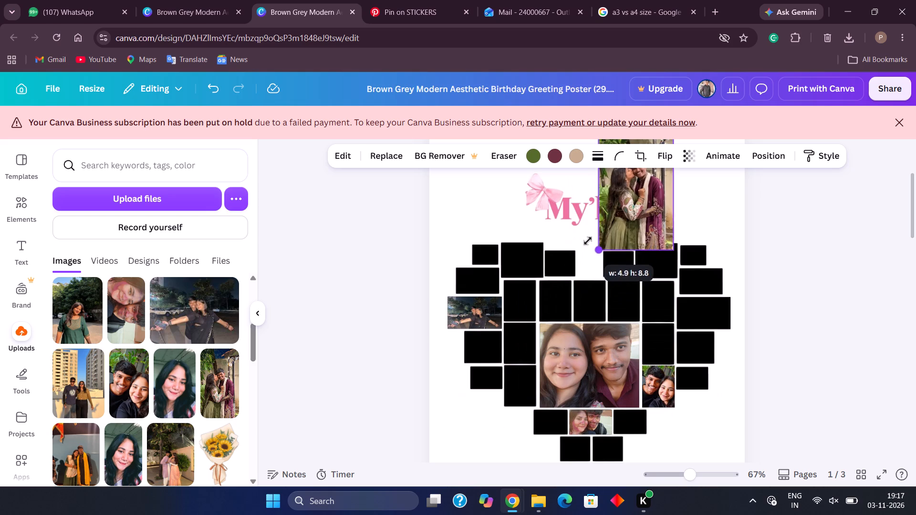
pyautogui.moveTo(588, 241); pyautogui.dragTo(607, 223)
pyautogui.moveTo(643, 192); pyautogui.dragTo(534, 362)
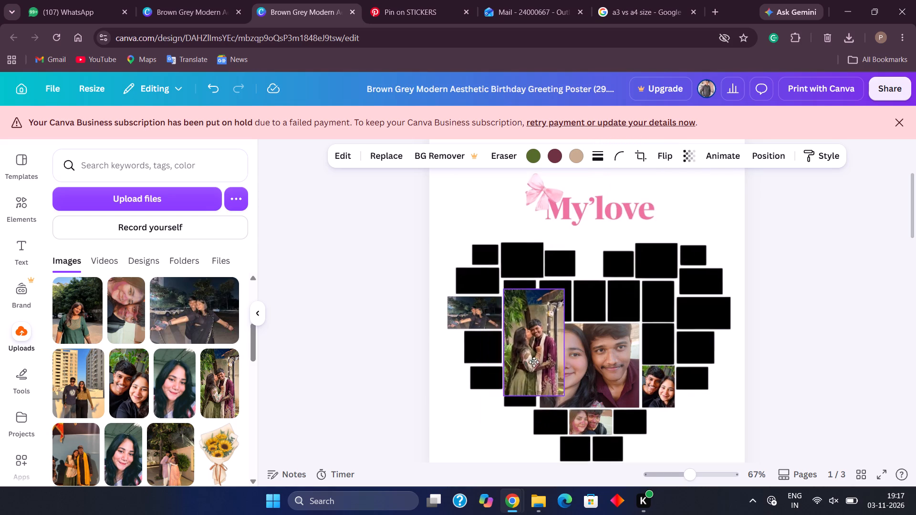
pyautogui.moveTo(534, 362); pyautogui.dragTo(534, 361)
# Shrink the cheek-kiss photo to about 2.1 wide and 3.6 high and align it across the lowest tall frame left of the central photo.
pyautogui.scroll(-1, 534, 361)
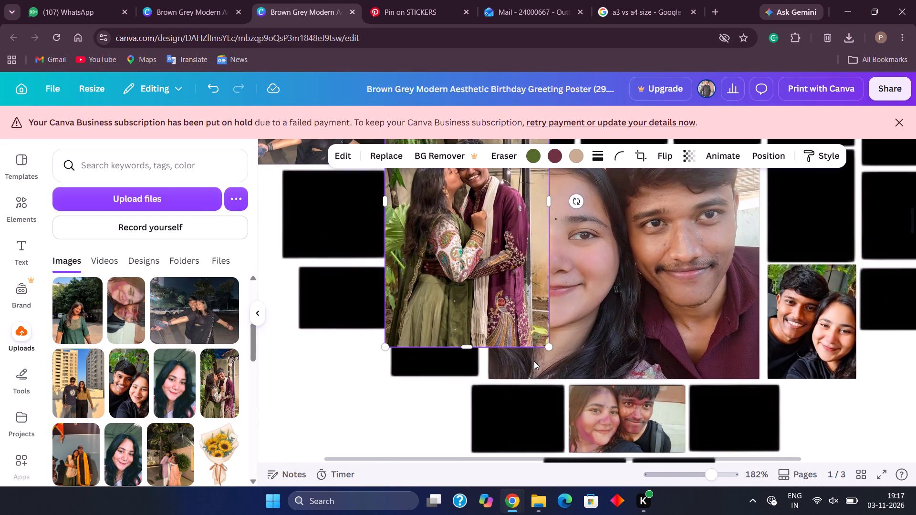
pyautogui.scroll(-1, 534, 361)
pyautogui.moveTo(439, 322); pyautogui.dragTo(427, 364)
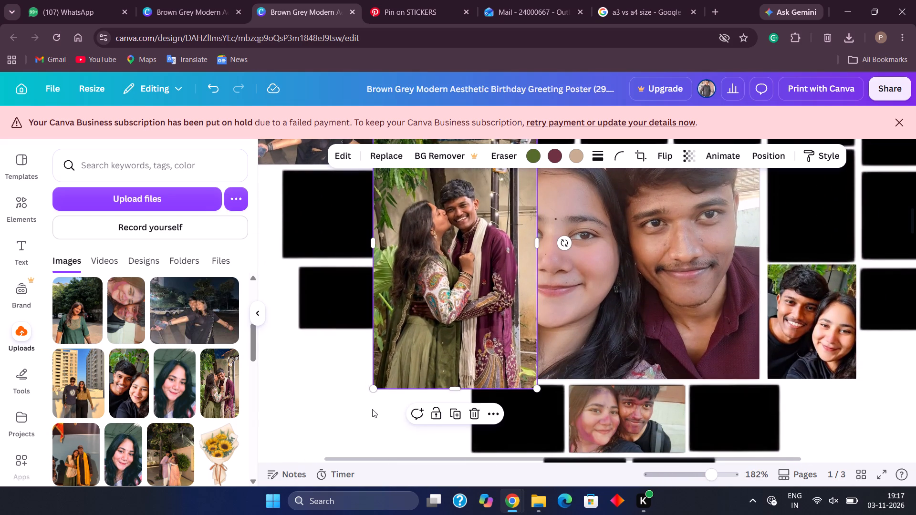
pyautogui.moveTo(372, 387); pyautogui.dragTo(453, 242)
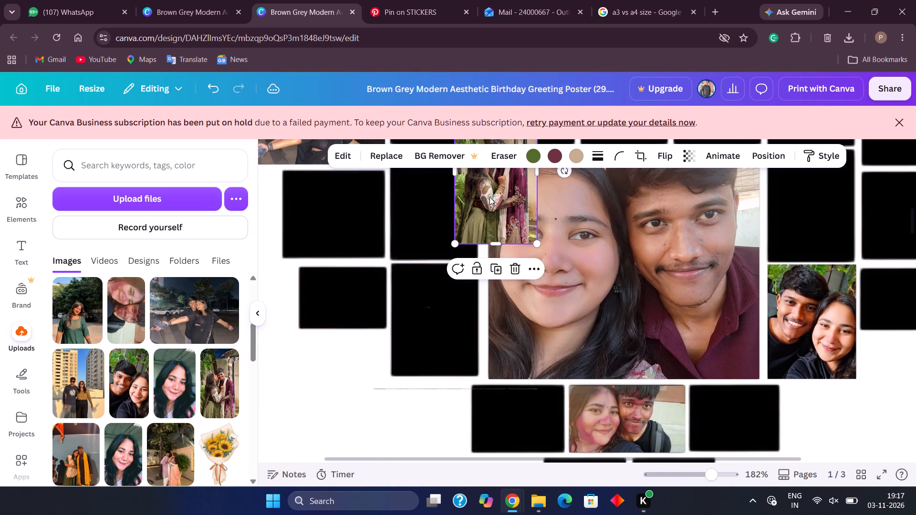
pyautogui.moveTo(489, 197); pyautogui.dragTo(425, 323)
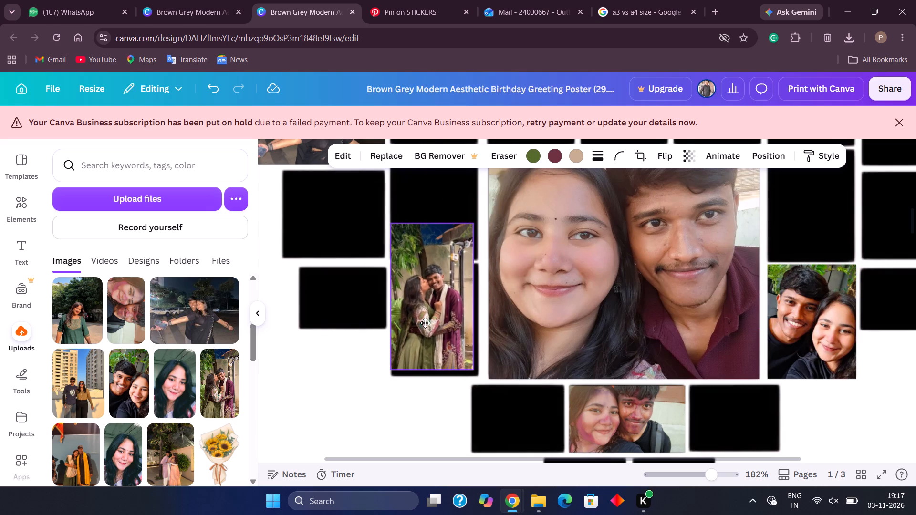
pyautogui.moveTo(425, 323); pyautogui.dragTo(428, 323)
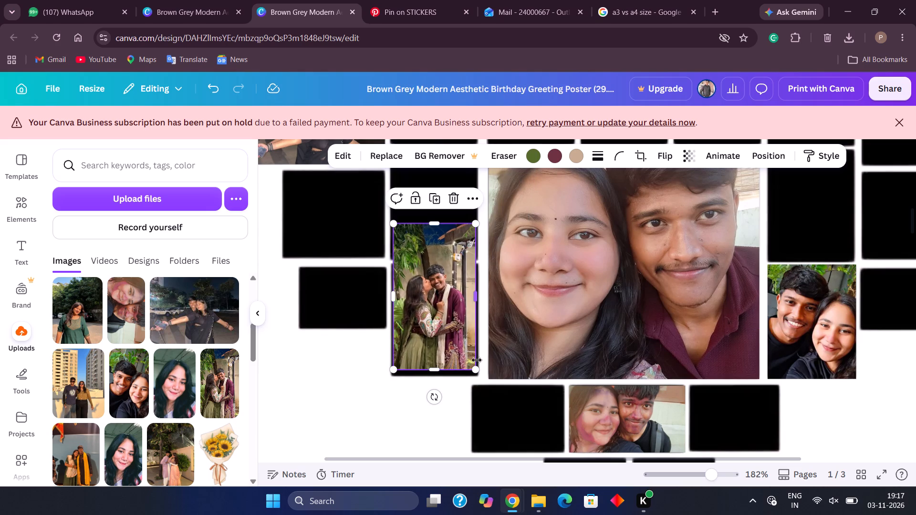
pyautogui.click(476, 370)
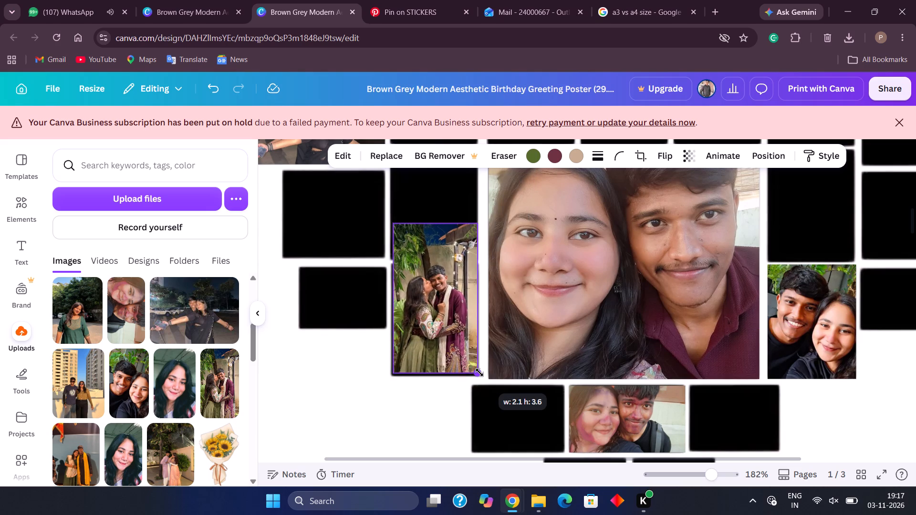
pyautogui.moveTo(453, 339); pyautogui.dragTo(454, 357)
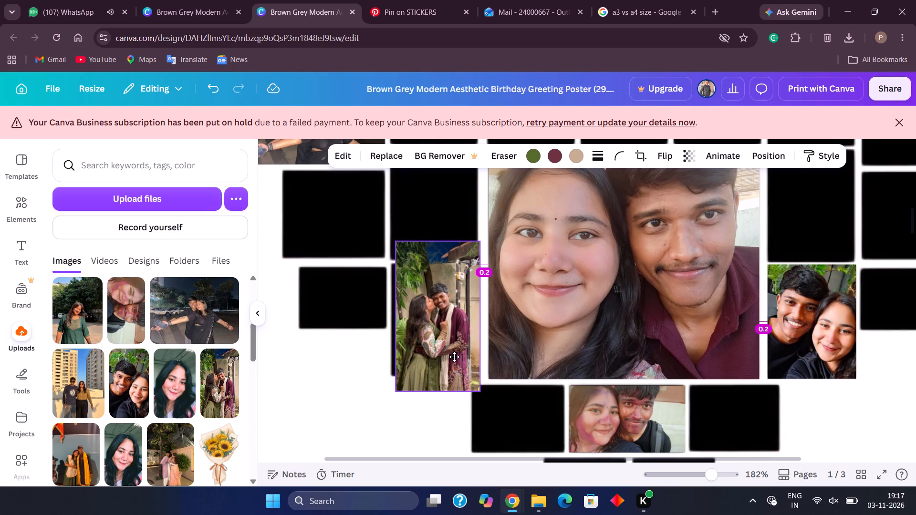
pyautogui.moveTo(454, 357); pyautogui.dragTo(450, 357)
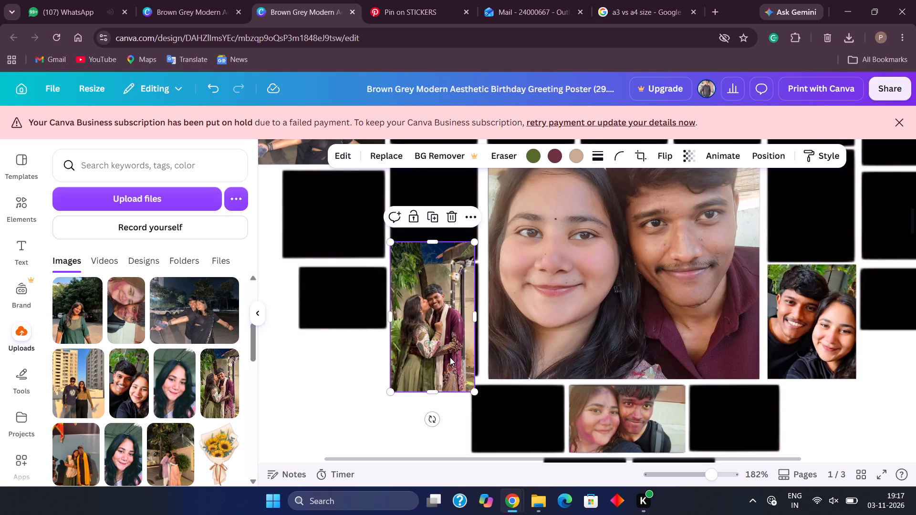
pyautogui.click(442, 340)
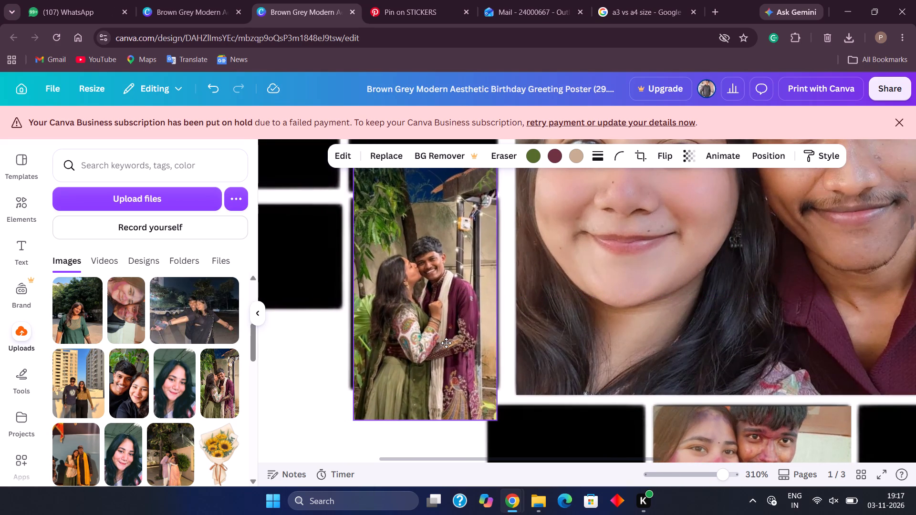
pyautogui.click(498, 422)
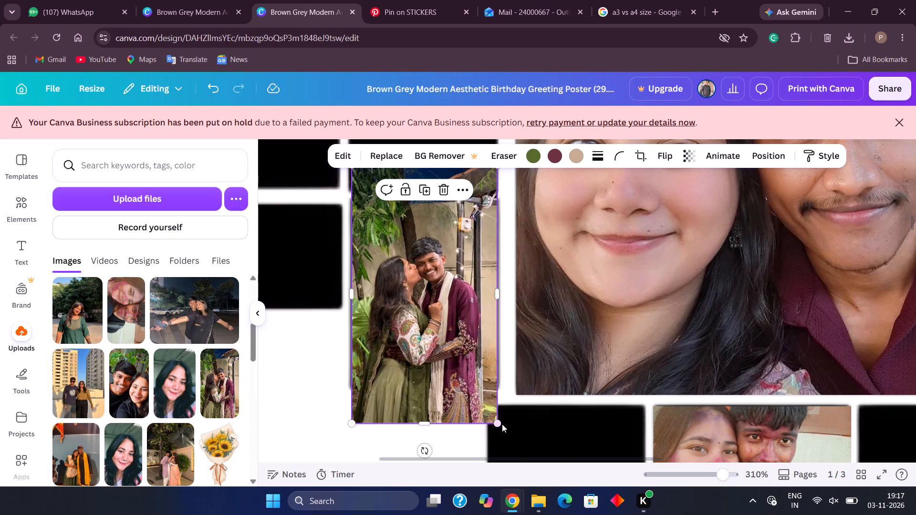
pyautogui.click(449, 353)
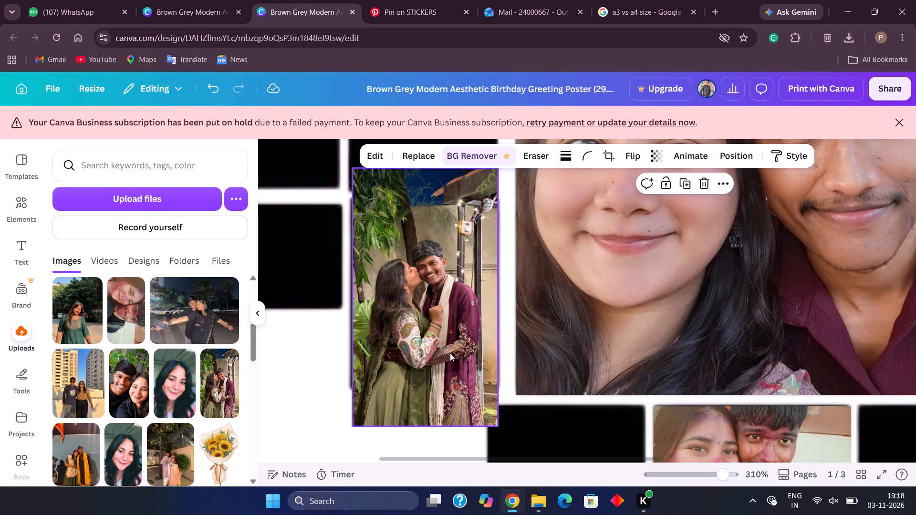
# Crop the cheek-kiss photo's bottom edge to the frame's lower edge, leaving it about 3.2 high.
pyautogui.click(438, 419)
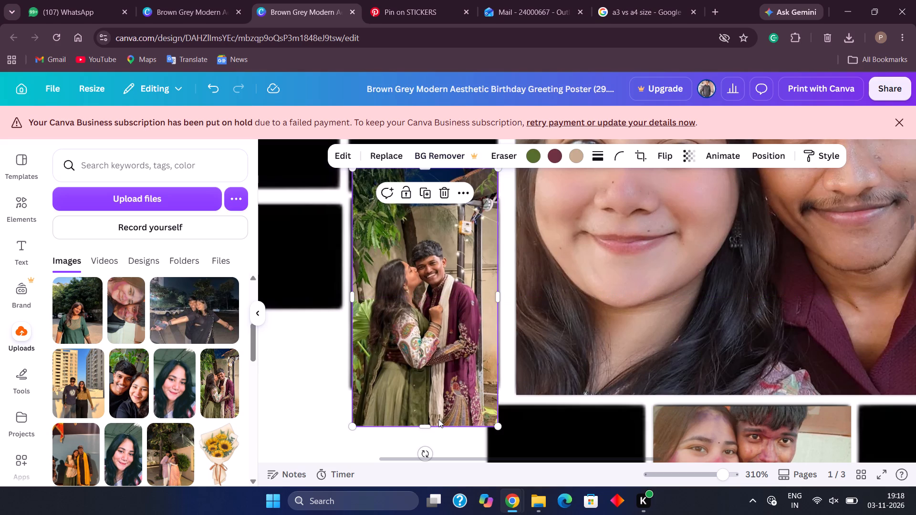
pyautogui.moveTo(427, 424); pyautogui.dragTo(427, 383)
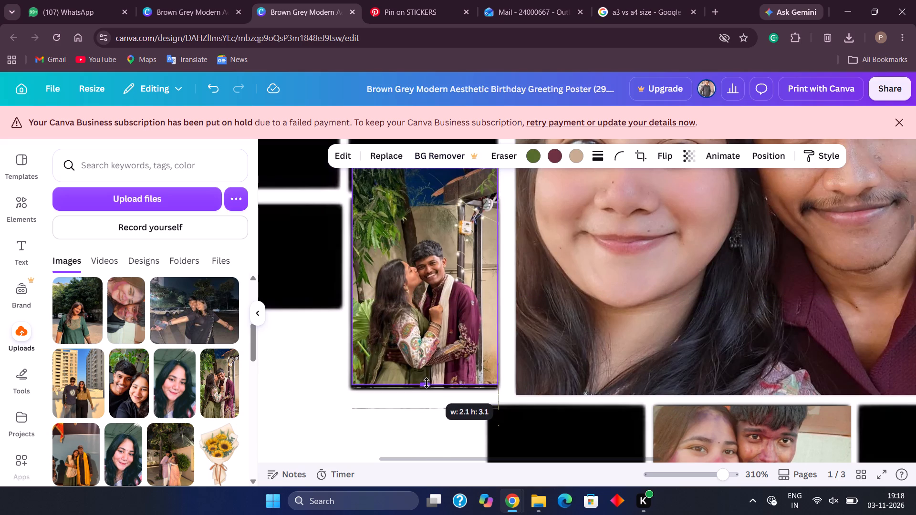
pyautogui.moveTo(427, 383); pyautogui.dragTo(427, 386)
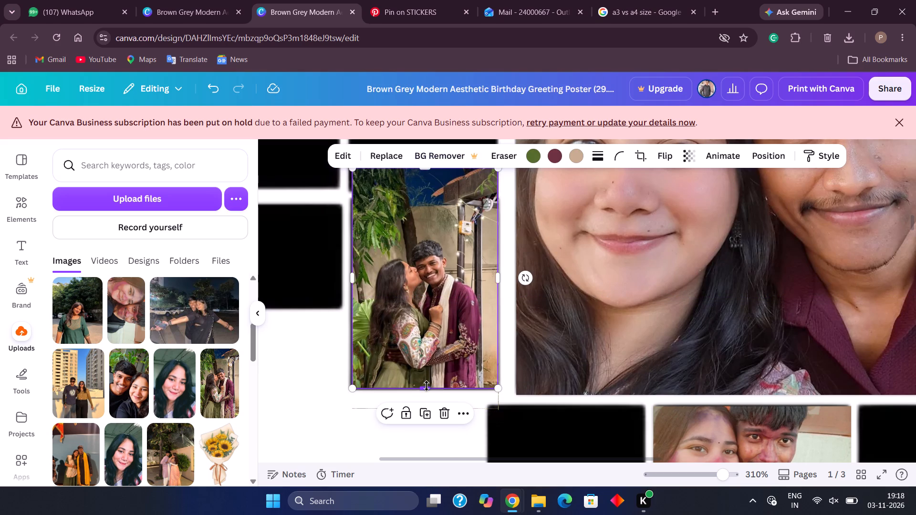
pyautogui.click(392, 442)
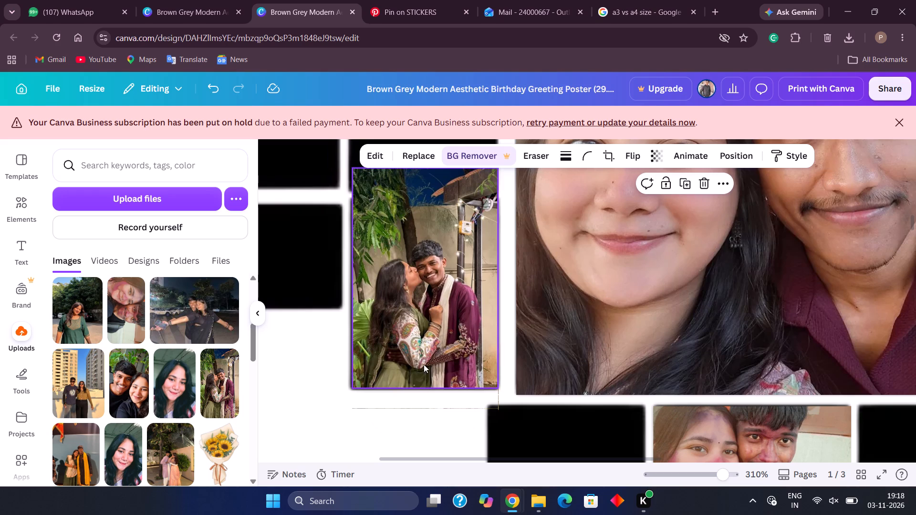
pyautogui.click(423, 364)
pyautogui.click(422, 393)
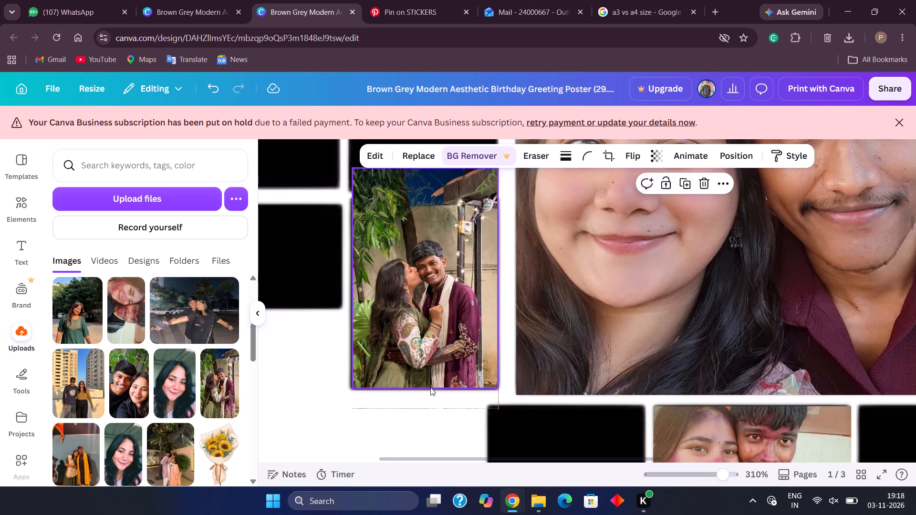
pyautogui.click(430, 387)
pyautogui.click(430, 387)
pyautogui.moveTo(430, 387); pyautogui.dragTo(437, 386)
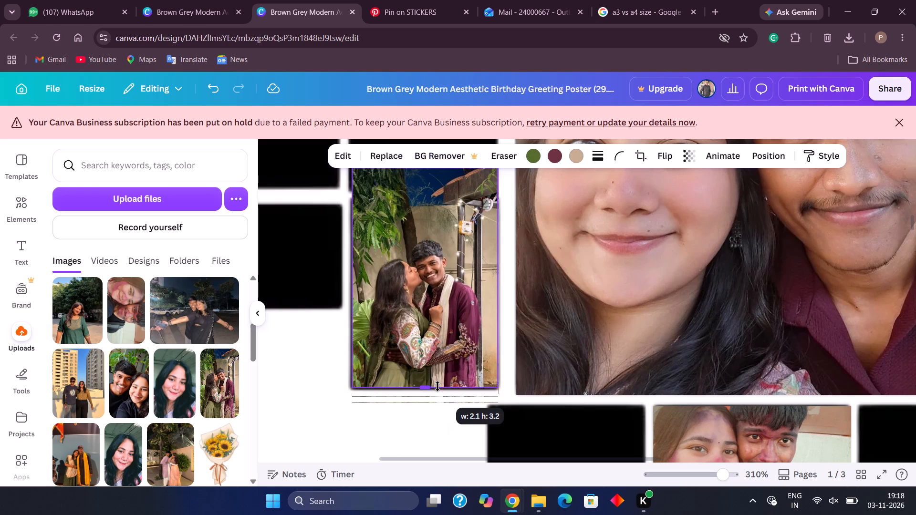
pyautogui.moveTo(437, 386); pyautogui.dragTo(444, 387)
pyautogui.doubleClick(371, 411)
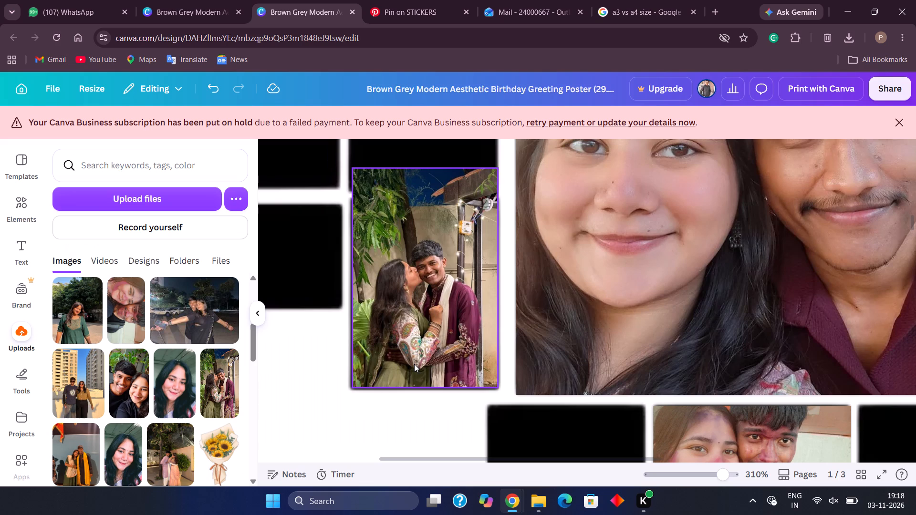
# Crop the cheek-kiss photo's top edge down to the frame's upper edge, leaving it about 2.7 high.
pyautogui.scroll(1, 414, 364)
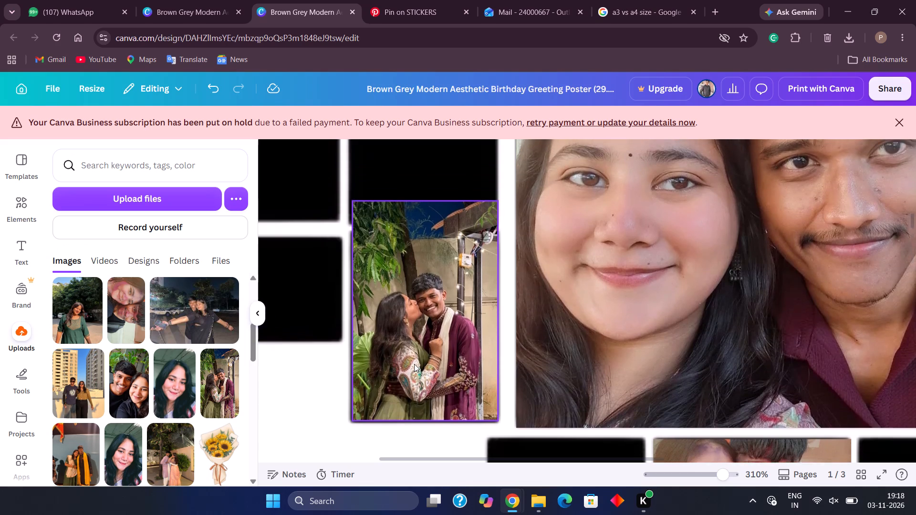
pyautogui.scroll(1, 414, 364)
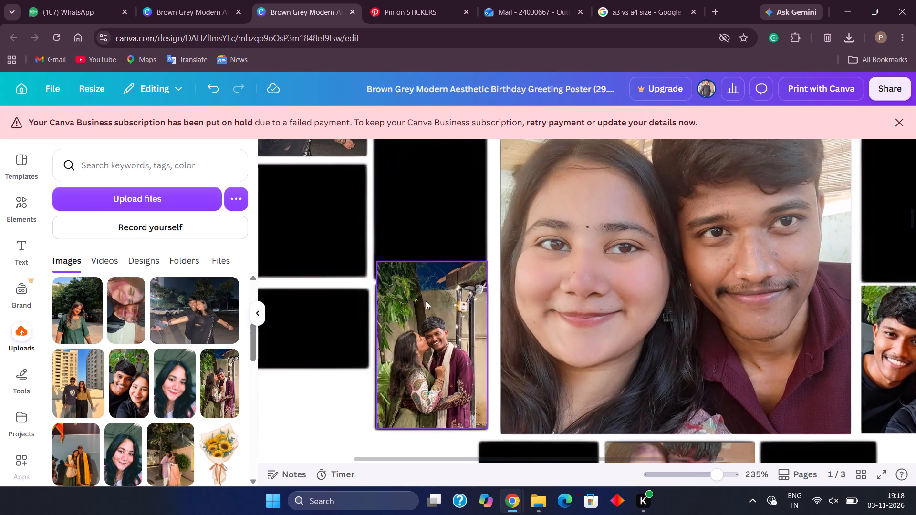
pyautogui.click(426, 270)
pyautogui.click(436, 258)
pyautogui.moveTo(436, 258); pyautogui.dragTo(441, 282)
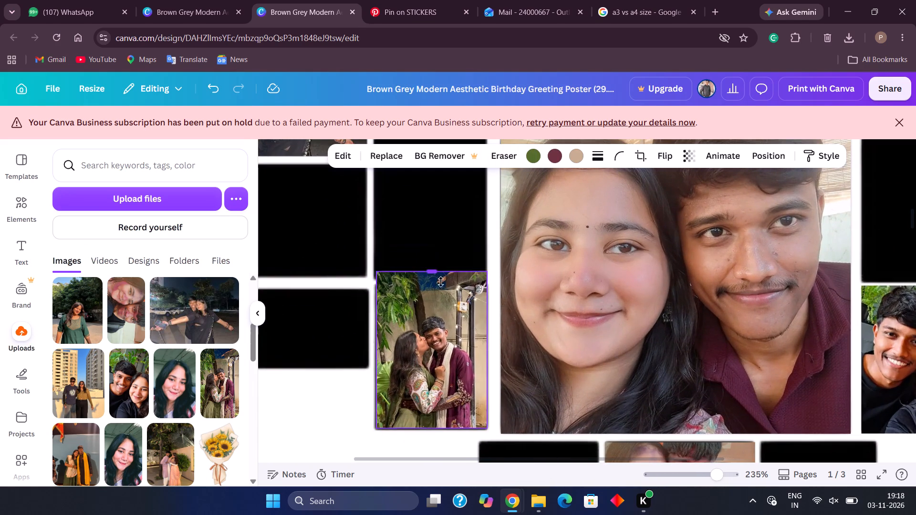
pyautogui.moveTo(441, 282); pyautogui.dragTo(440, 285)
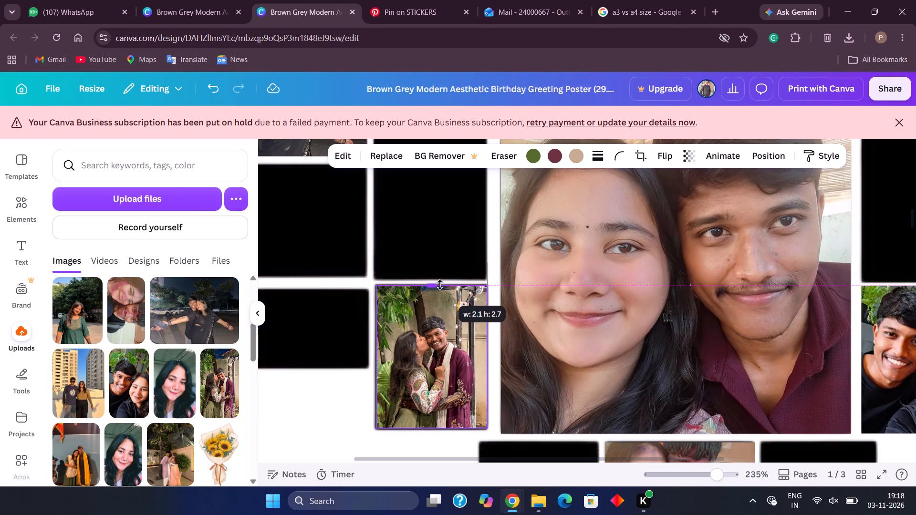
pyautogui.moveTo(440, 285); pyautogui.dragTo(437, 254)
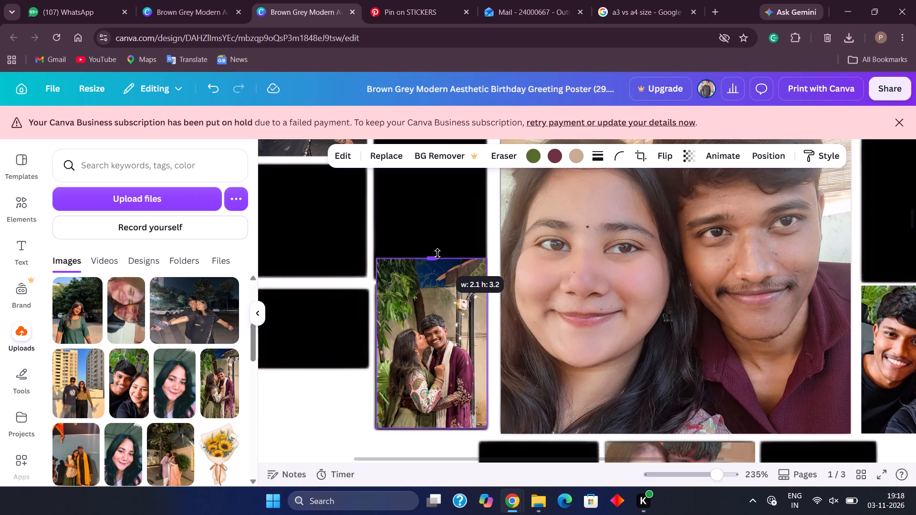
pyautogui.moveTo(437, 254); pyautogui.dragTo(433, 286)
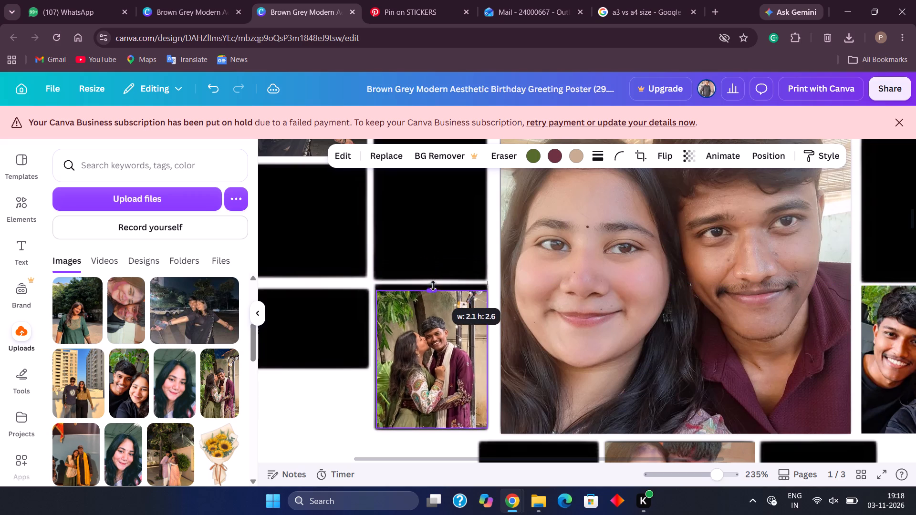
pyautogui.moveTo(433, 286); pyautogui.dragTo(435, 280)
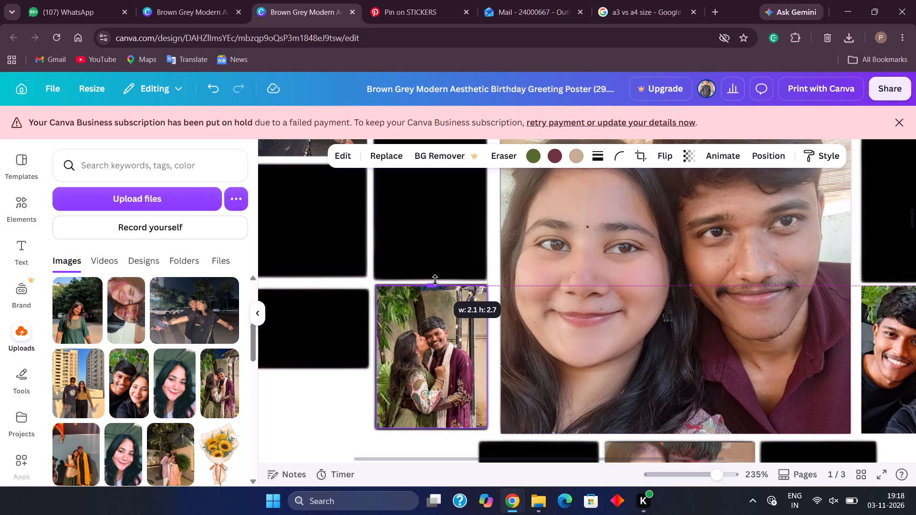
pyautogui.moveTo(435, 280); pyautogui.dragTo(436, 281)
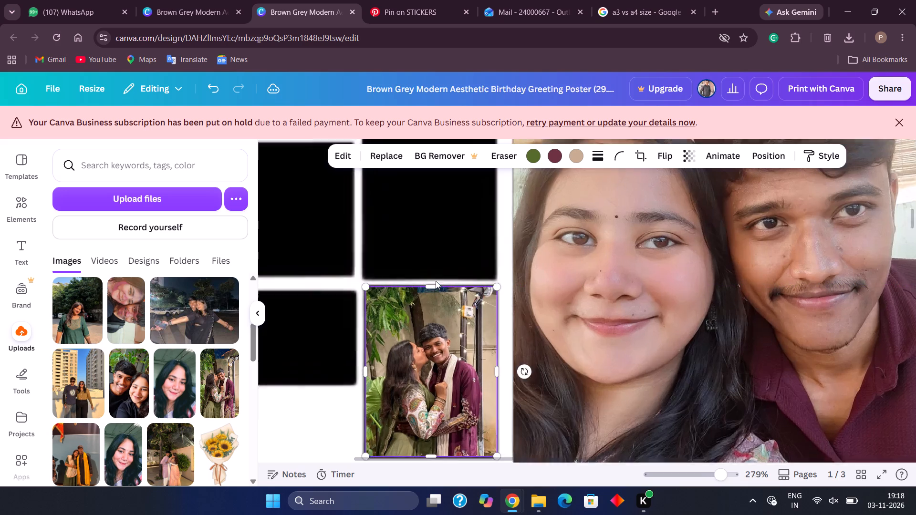
pyautogui.click(430, 289)
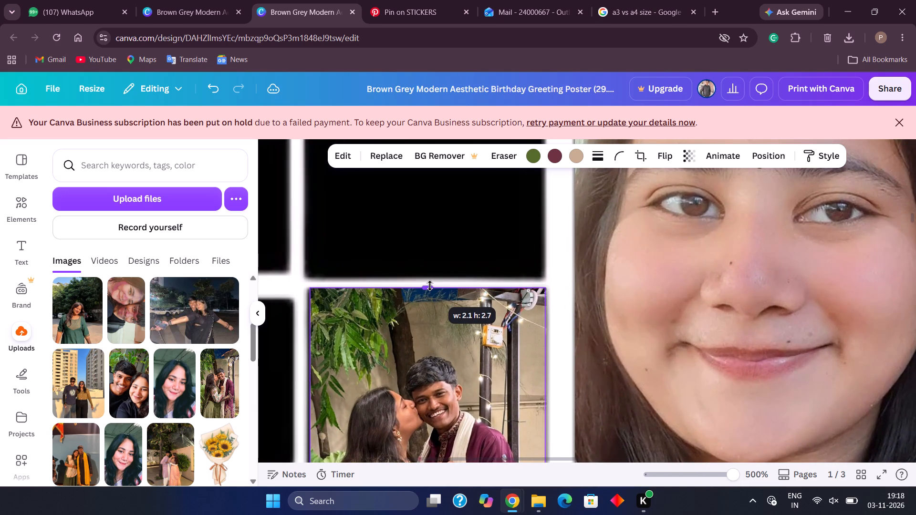
pyautogui.click(432, 296)
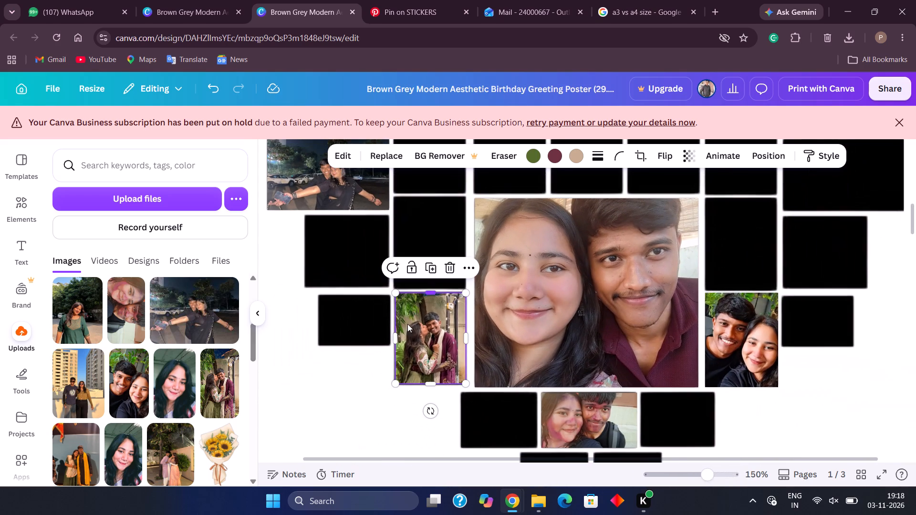
pyautogui.click(354, 395)
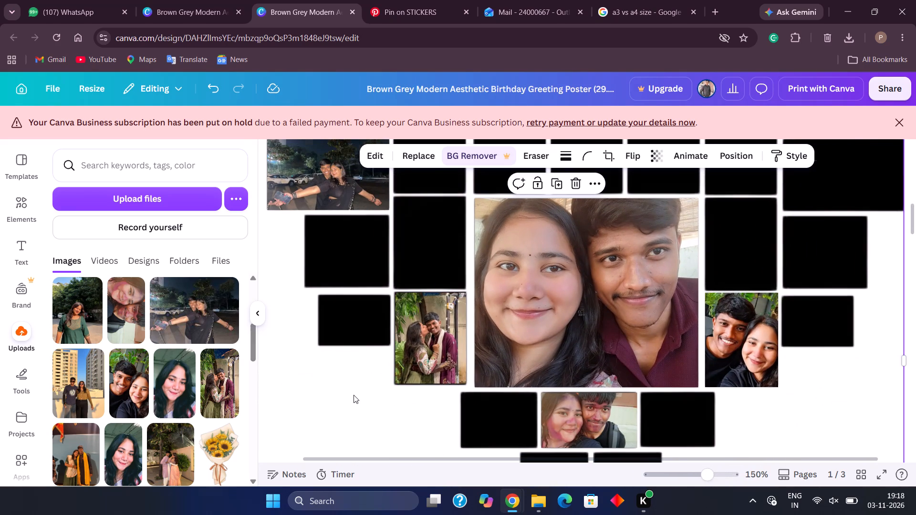
# Enlarge the cheek-kiss photo slightly, shift it down over the frame's bottom edge, and extend its top edge to about 2.8 high.
pyautogui.scroll(1, 510, 288)
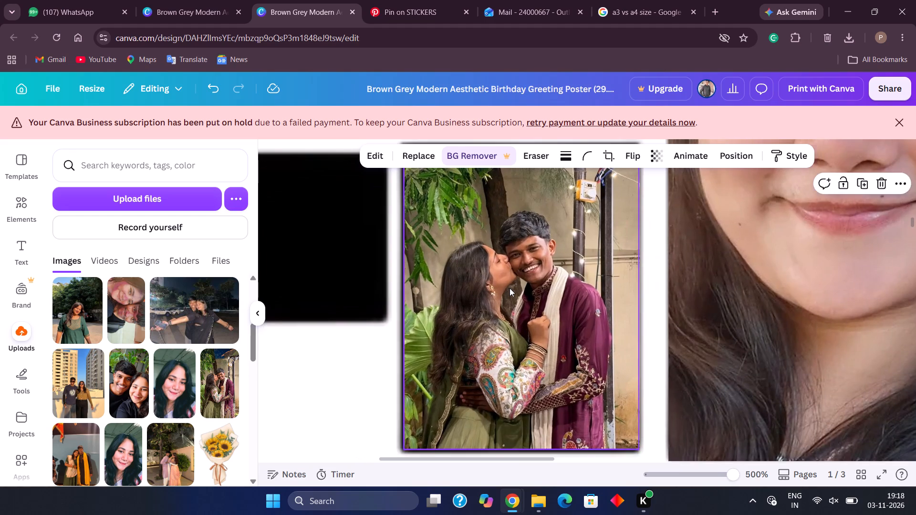
pyautogui.click(503, 287)
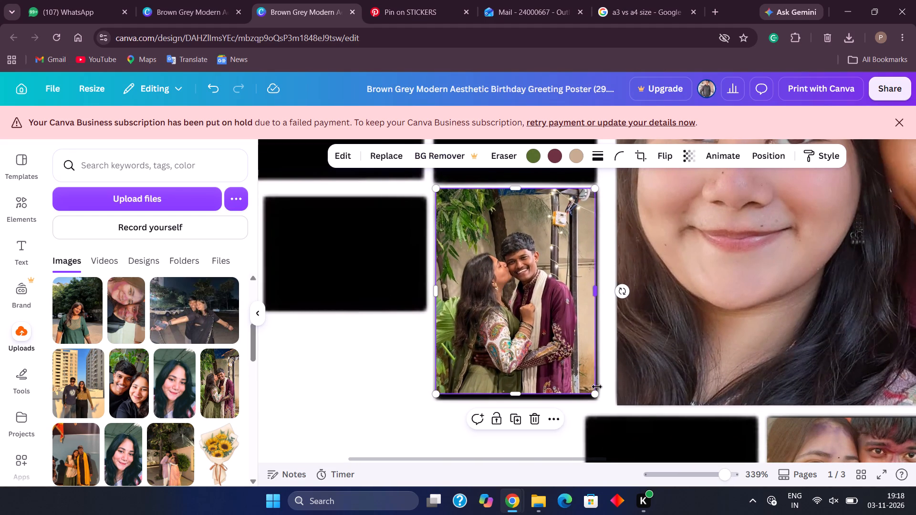
pyautogui.click(598, 393)
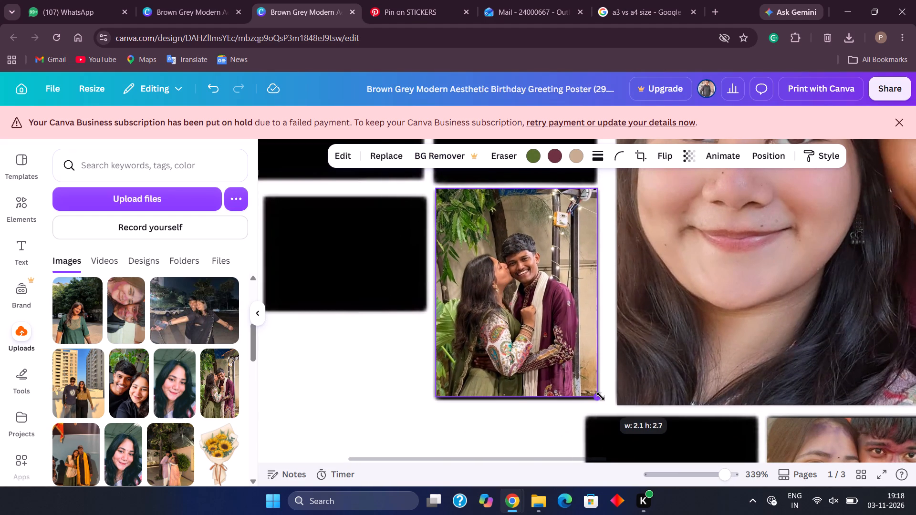
pyautogui.click(550, 341)
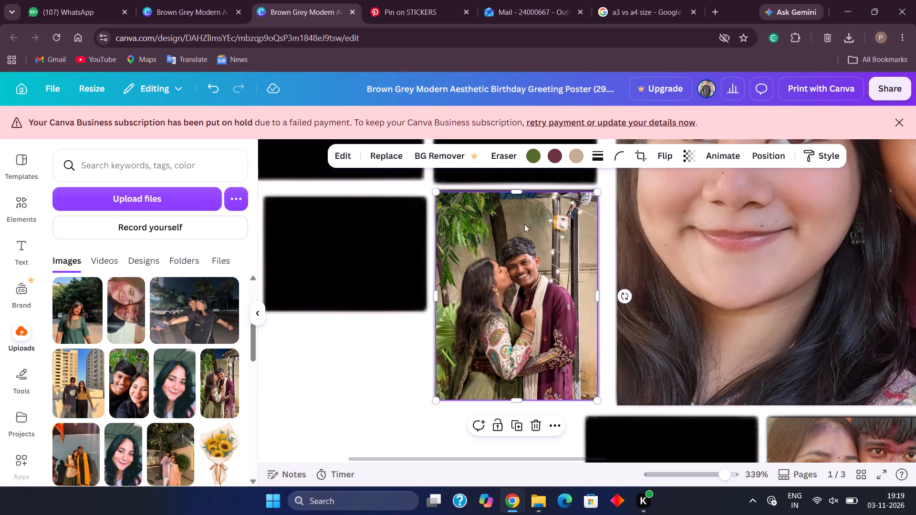
pyautogui.doubleClick(514, 193)
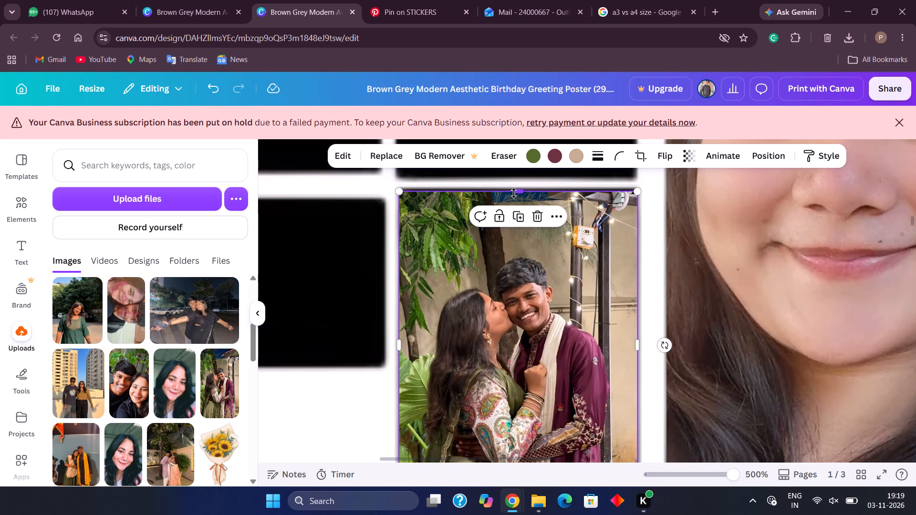
pyautogui.click(520, 190)
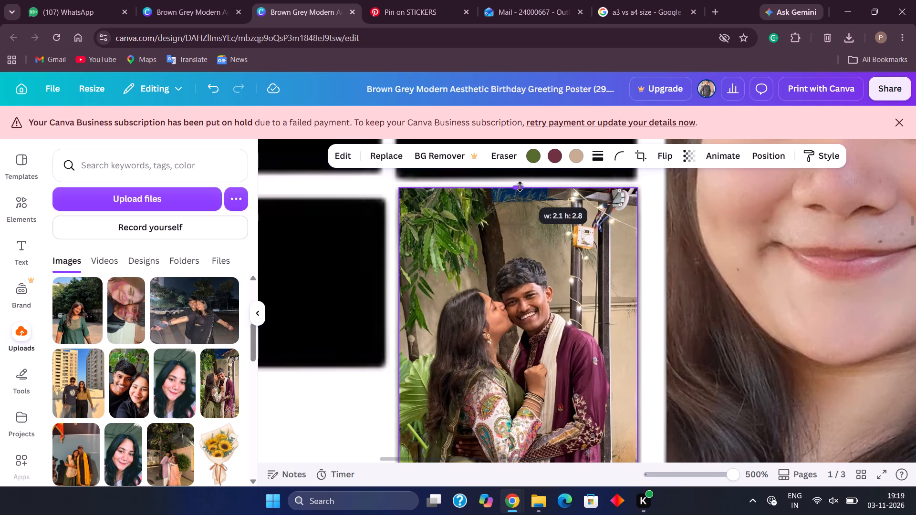
# Nudge the cheek-kiss photo slightly up and to the right so it sits squarely over its tall frame, checking both edges.
pyautogui.click(520, 187)
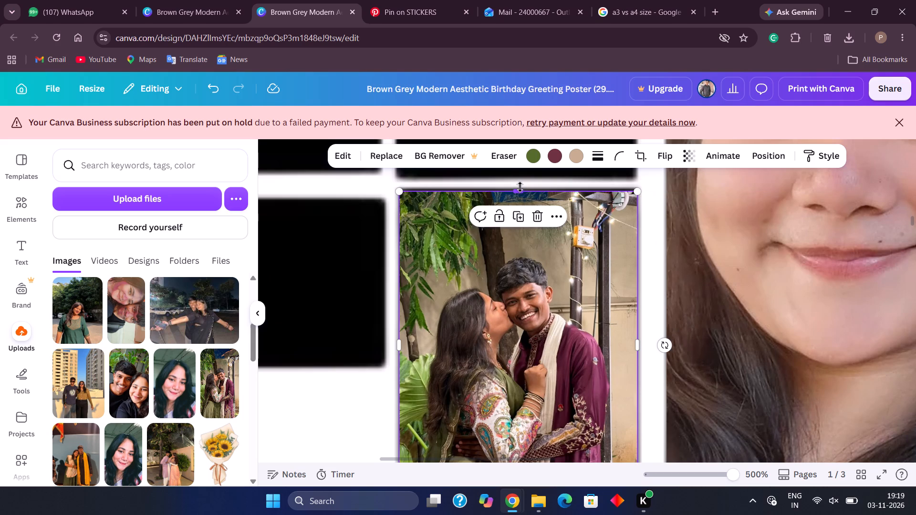
pyautogui.click(520, 187)
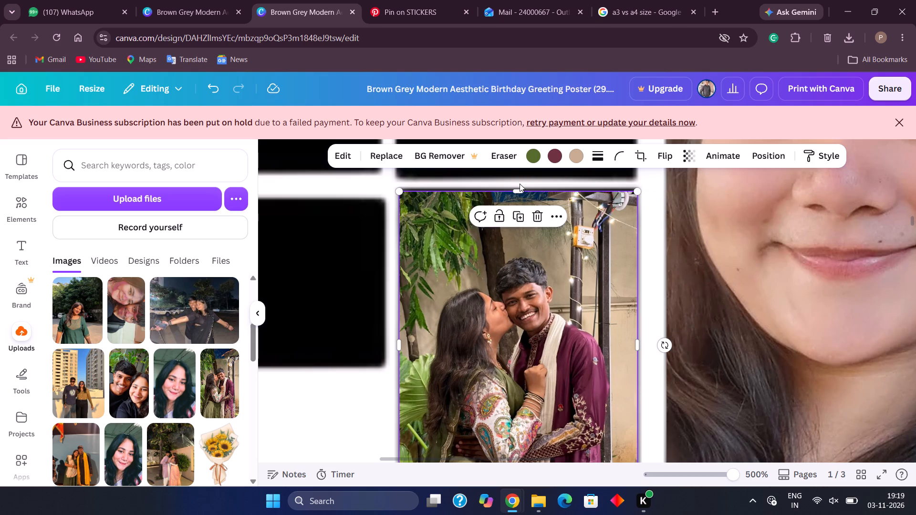
pyautogui.click(521, 189)
pyautogui.click(348, 438)
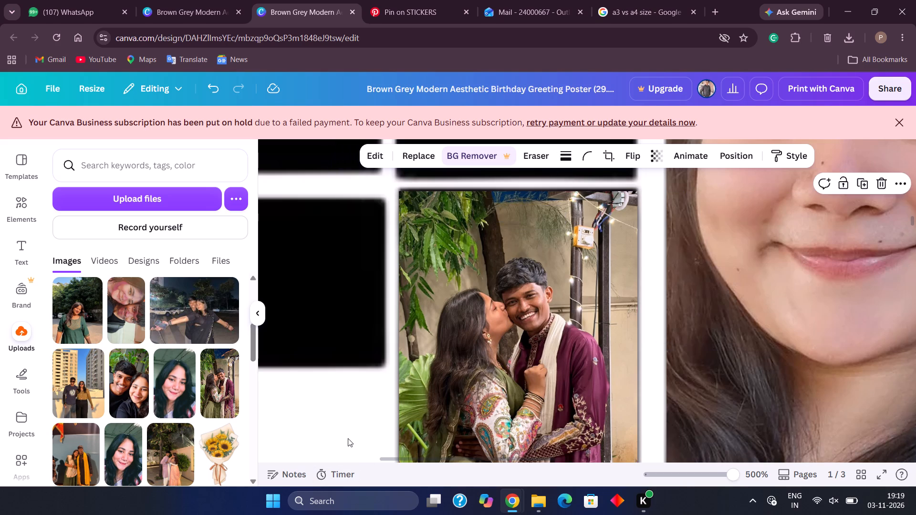
pyautogui.scroll(-1, 348, 438)
pyautogui.click(436, 382)
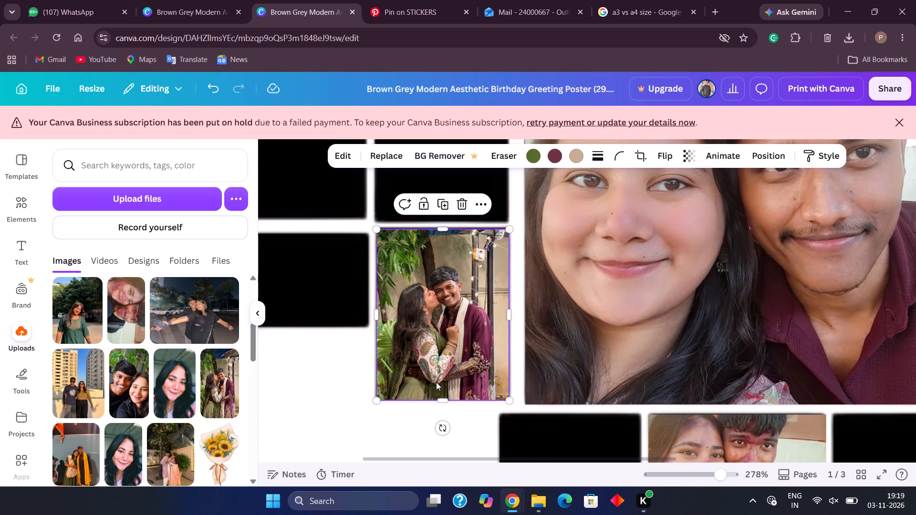
pyautogui.press('Up')
pyautogui.press('Down')
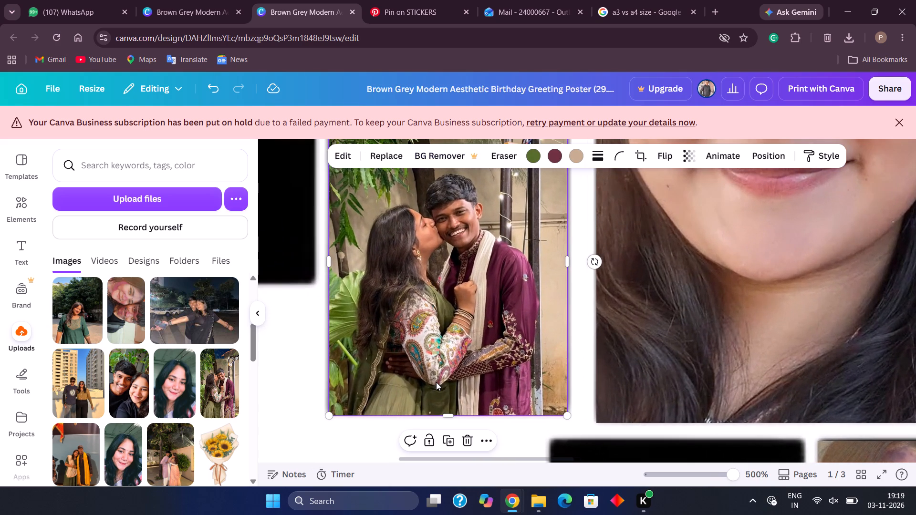
pyautogui.scroll(2, 451, 330)
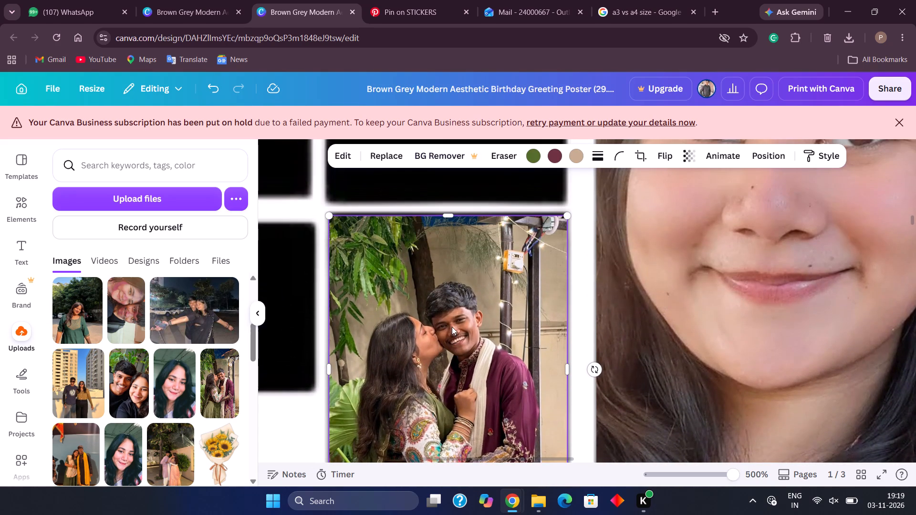
pyautogui.click(460, 324)
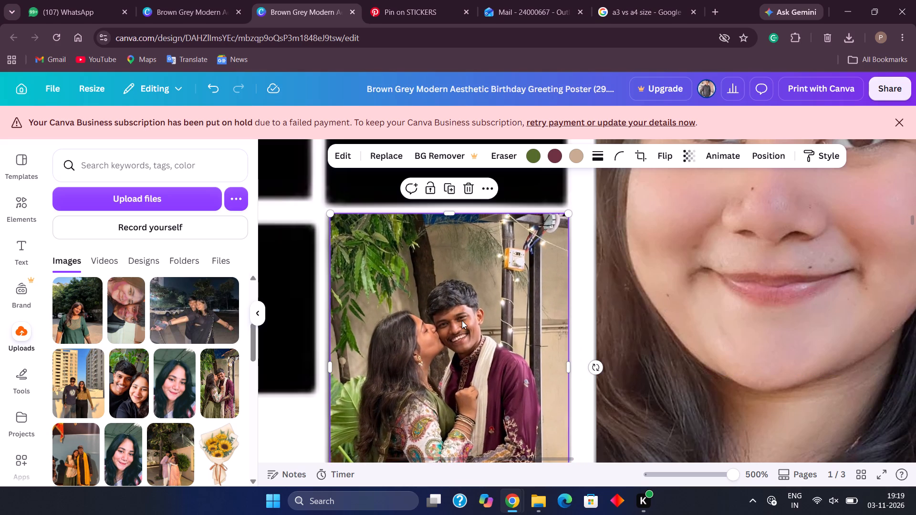
pyautogui.scroll(-3, 462, 320)
pyautogui.click(453, 400)
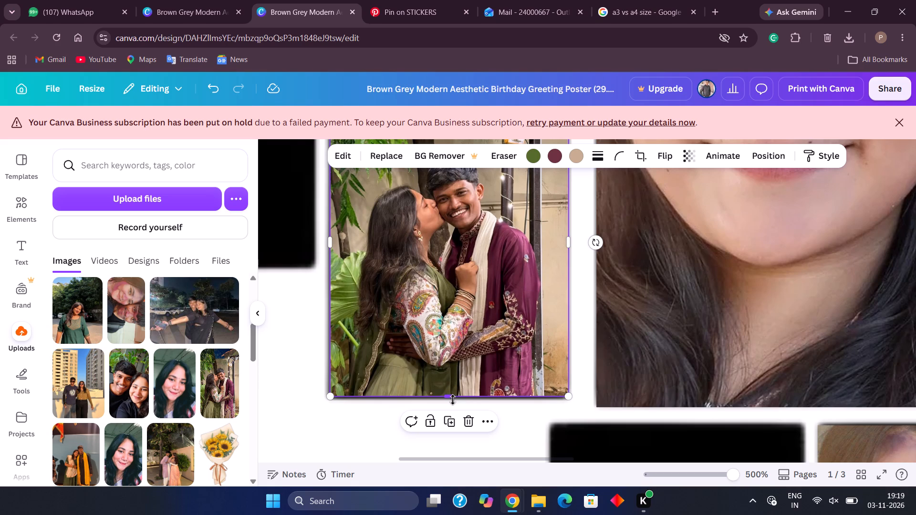
pyautogui.click(368, 450)
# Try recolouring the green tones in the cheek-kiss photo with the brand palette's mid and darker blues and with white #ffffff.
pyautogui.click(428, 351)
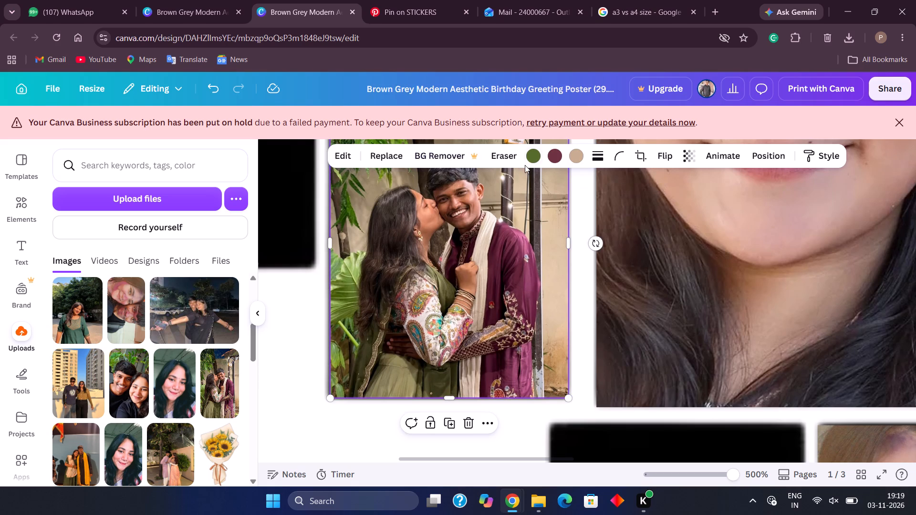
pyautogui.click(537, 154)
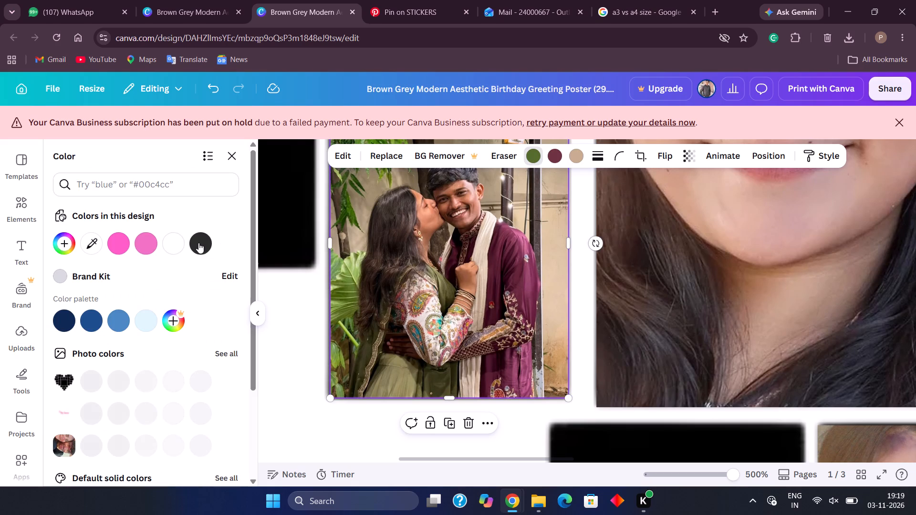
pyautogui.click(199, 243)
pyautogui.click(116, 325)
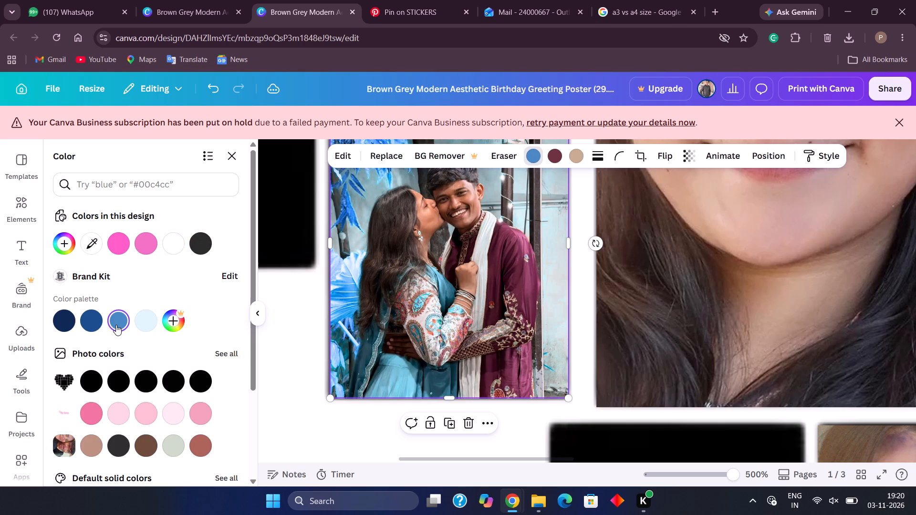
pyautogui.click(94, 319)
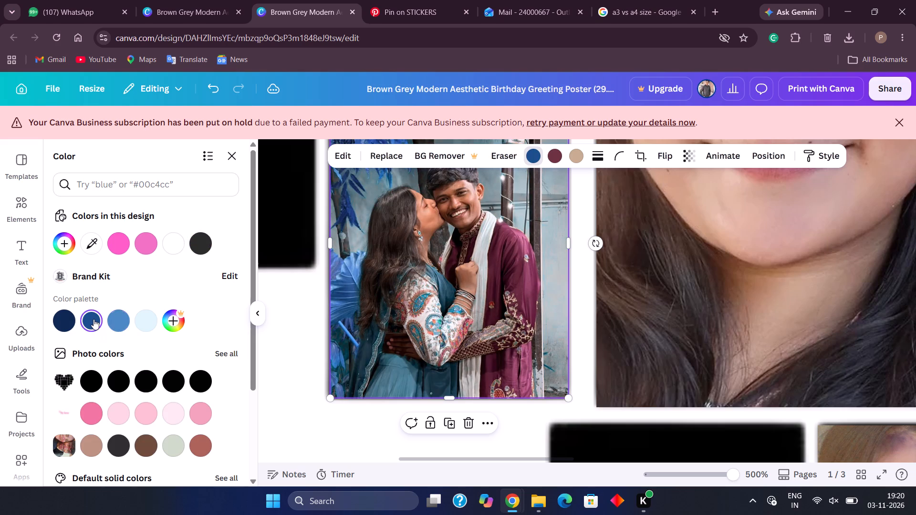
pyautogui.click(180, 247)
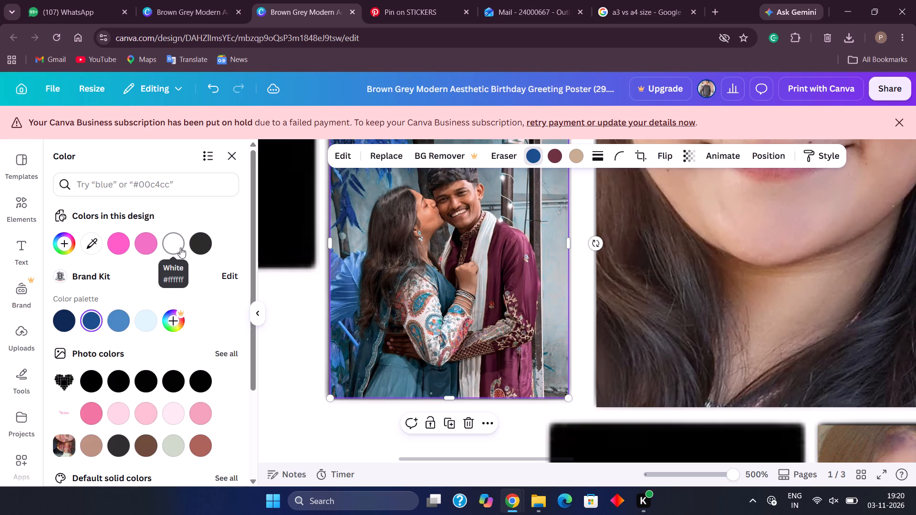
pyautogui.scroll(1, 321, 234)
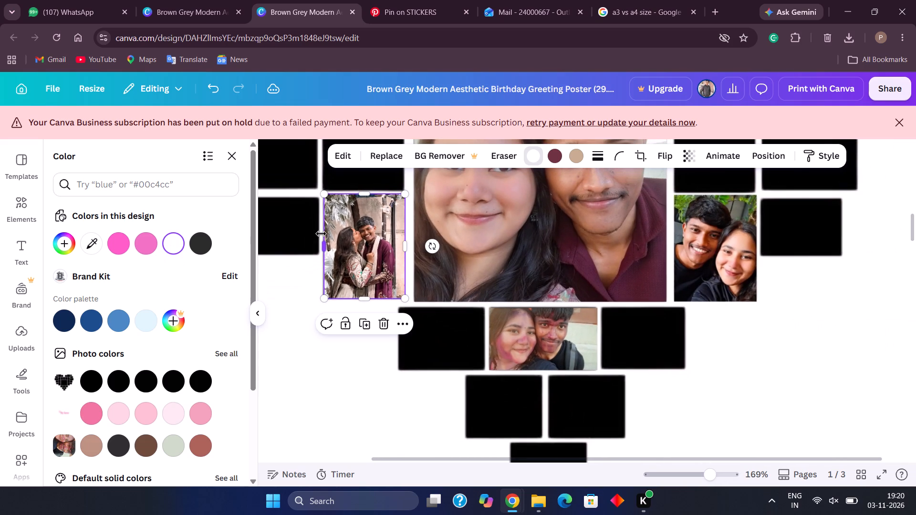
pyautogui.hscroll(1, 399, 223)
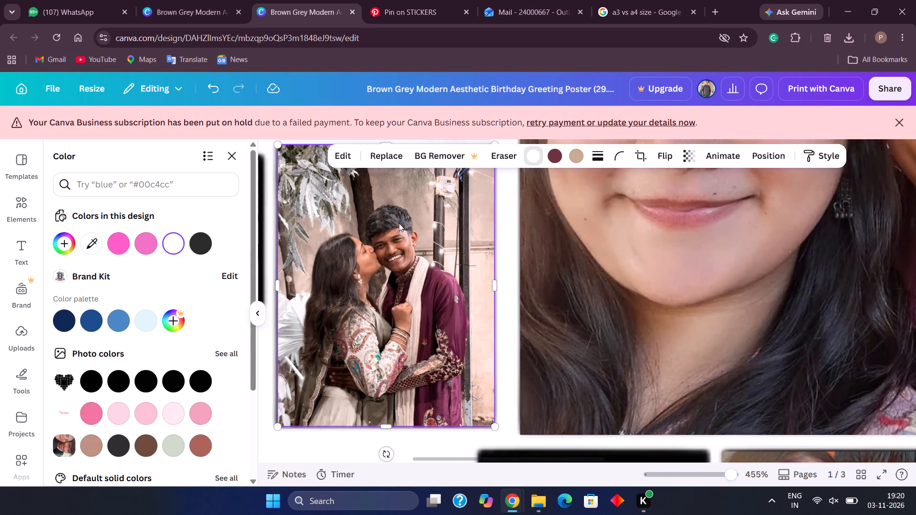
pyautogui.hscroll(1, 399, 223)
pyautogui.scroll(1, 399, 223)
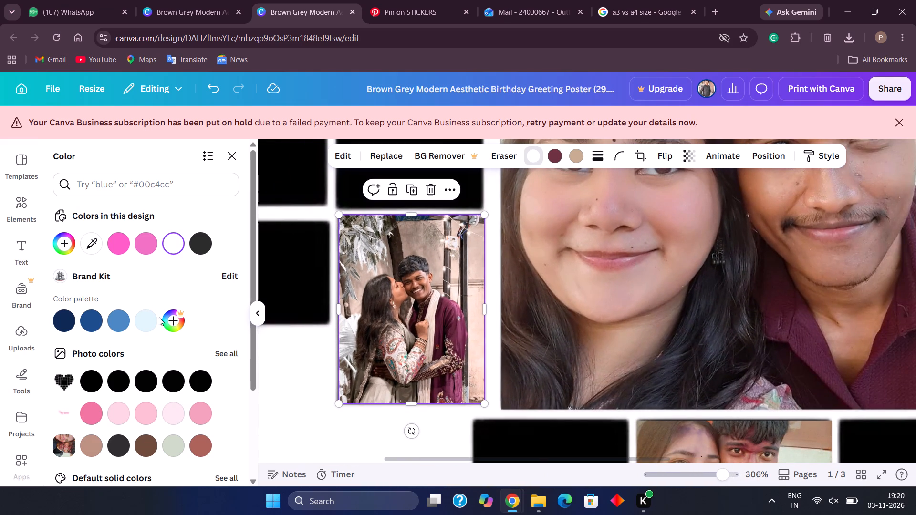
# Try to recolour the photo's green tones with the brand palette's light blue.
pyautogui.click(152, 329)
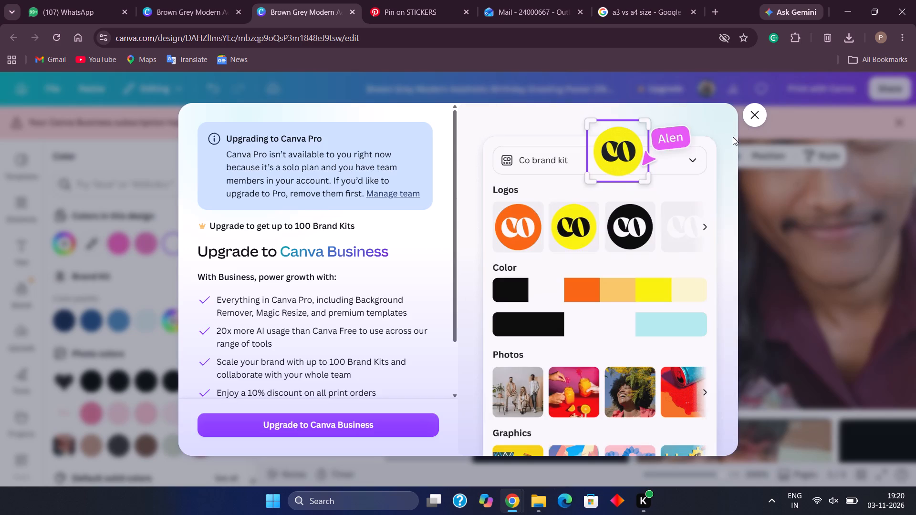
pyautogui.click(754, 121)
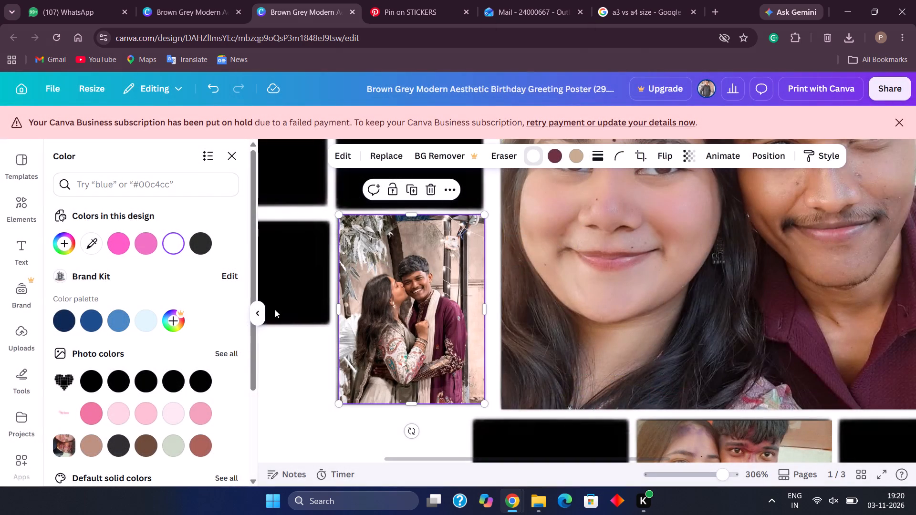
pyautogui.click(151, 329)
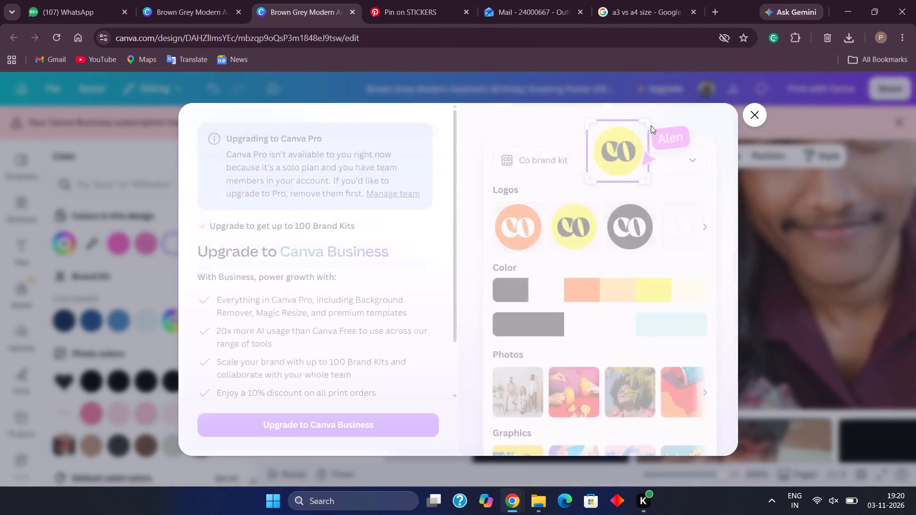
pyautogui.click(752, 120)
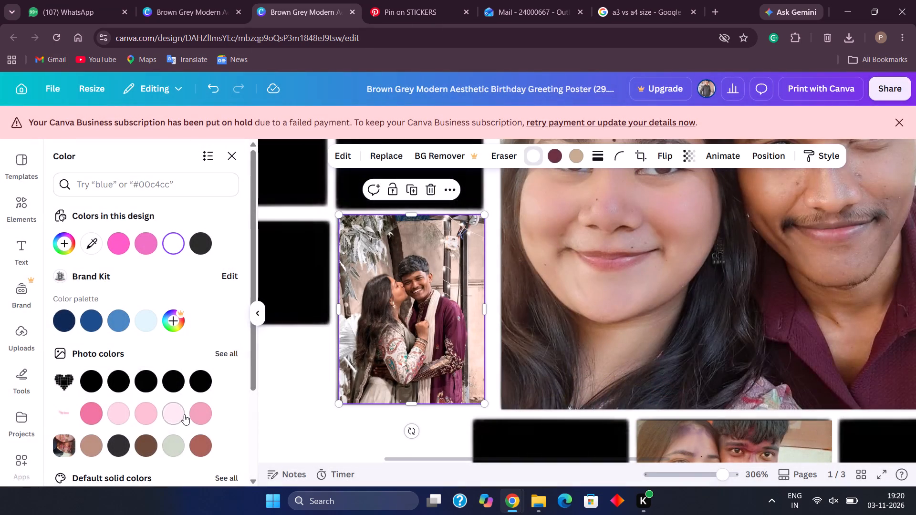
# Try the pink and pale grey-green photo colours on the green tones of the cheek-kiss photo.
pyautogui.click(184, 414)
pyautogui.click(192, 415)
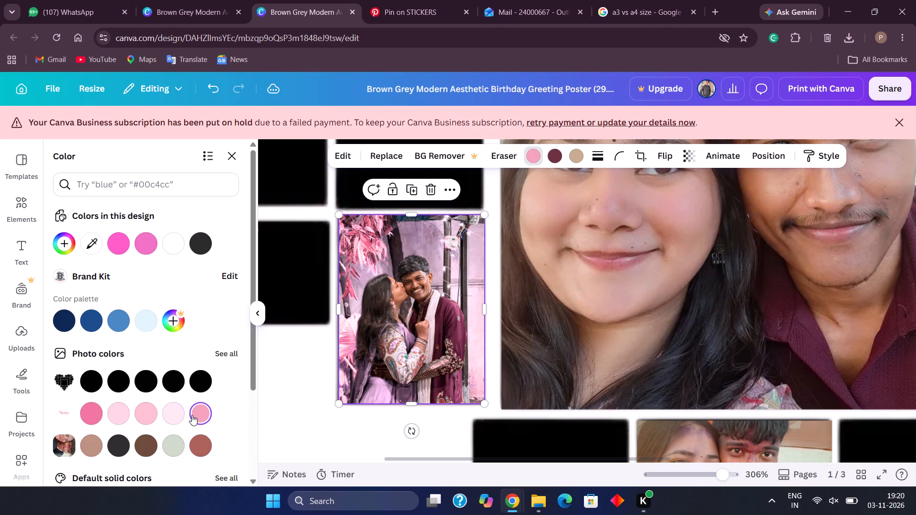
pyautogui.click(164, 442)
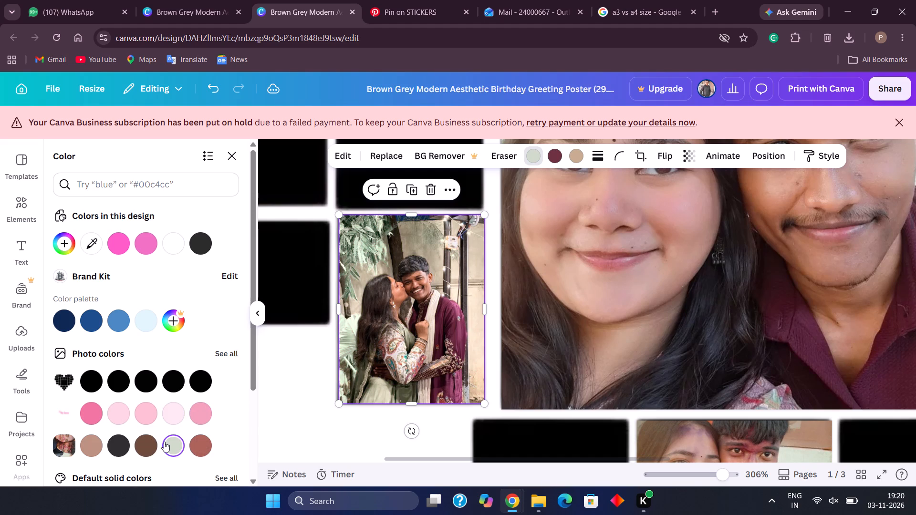
# Compare the default solid greens on the cheek-kiss photo's green tones and choose the light lime green.
pyautogui.scroll(-3, 164, 442)
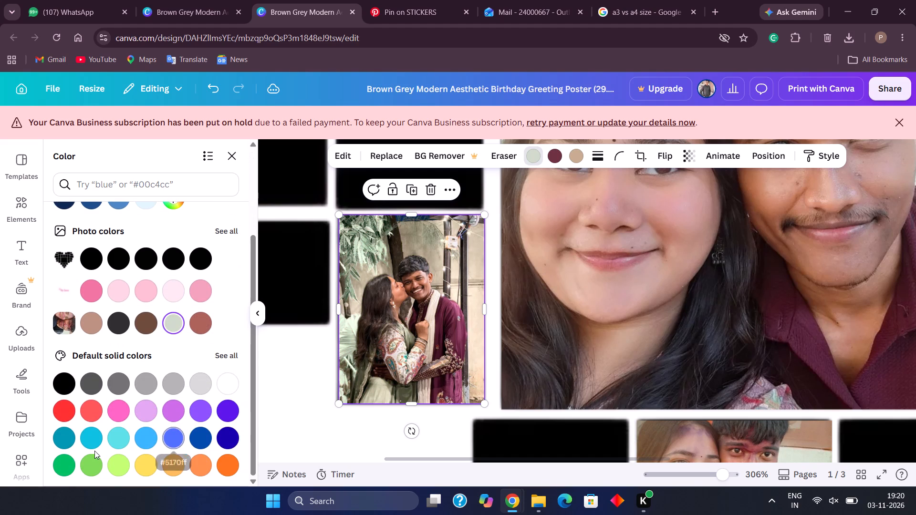
pyautogui.click(66, 464)
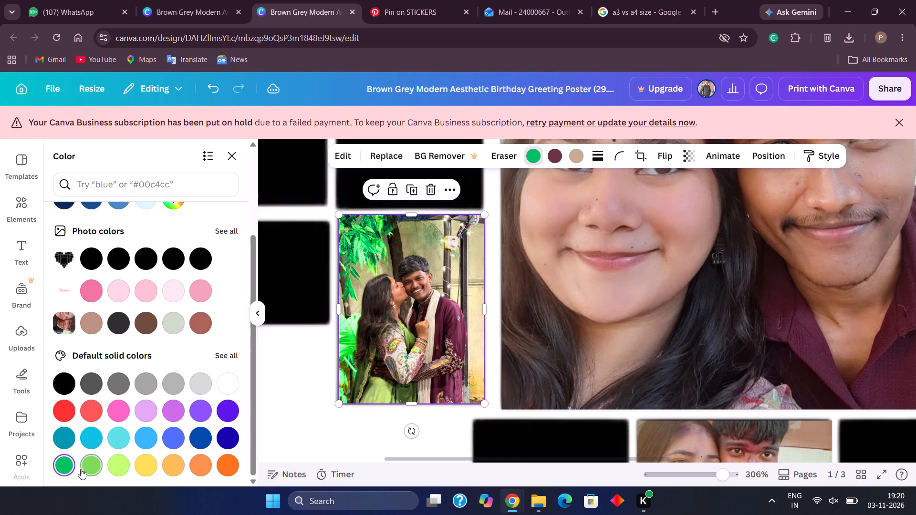
pyautogui.click(83, 468)
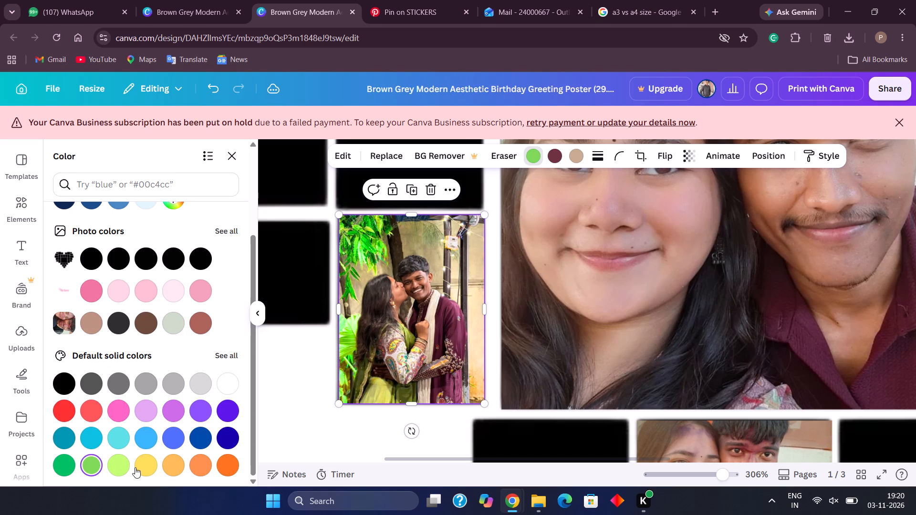
pyautogui.click(109, 465)
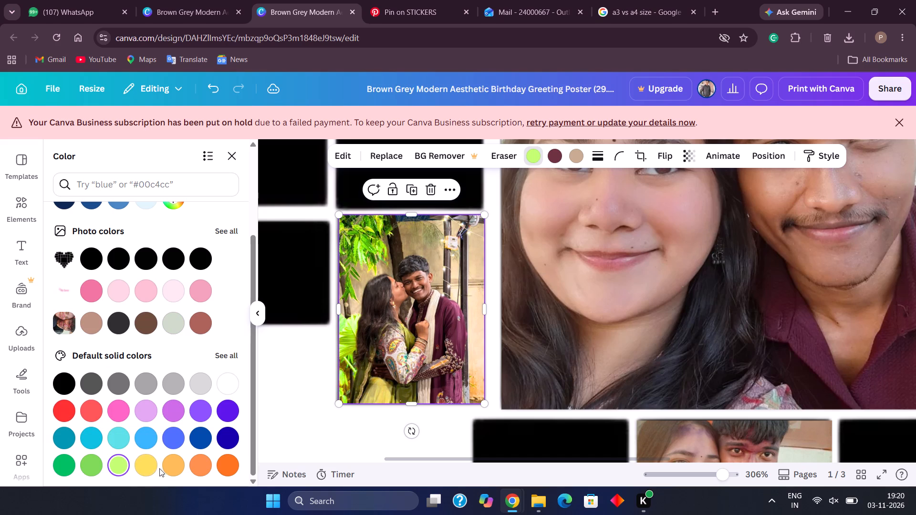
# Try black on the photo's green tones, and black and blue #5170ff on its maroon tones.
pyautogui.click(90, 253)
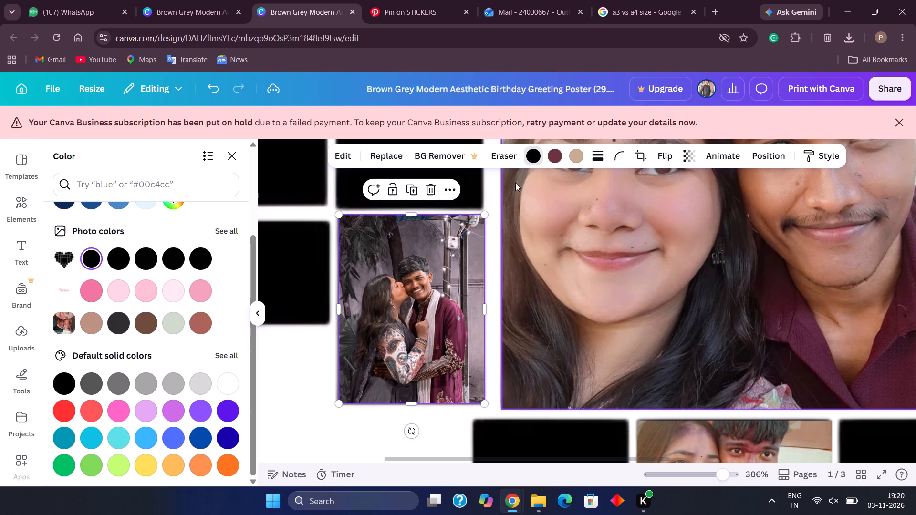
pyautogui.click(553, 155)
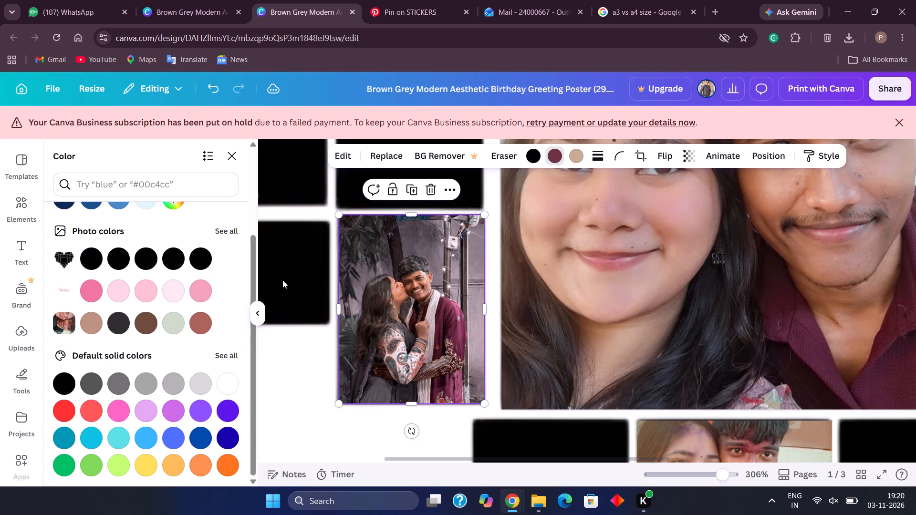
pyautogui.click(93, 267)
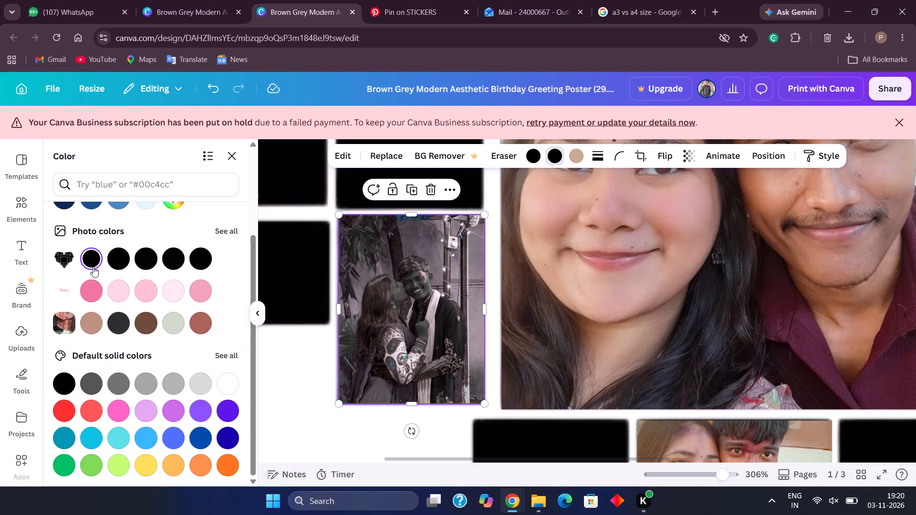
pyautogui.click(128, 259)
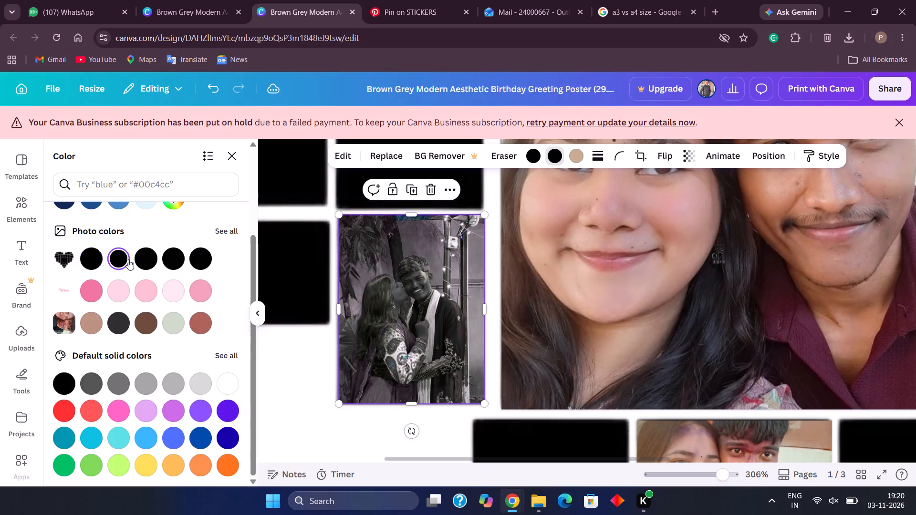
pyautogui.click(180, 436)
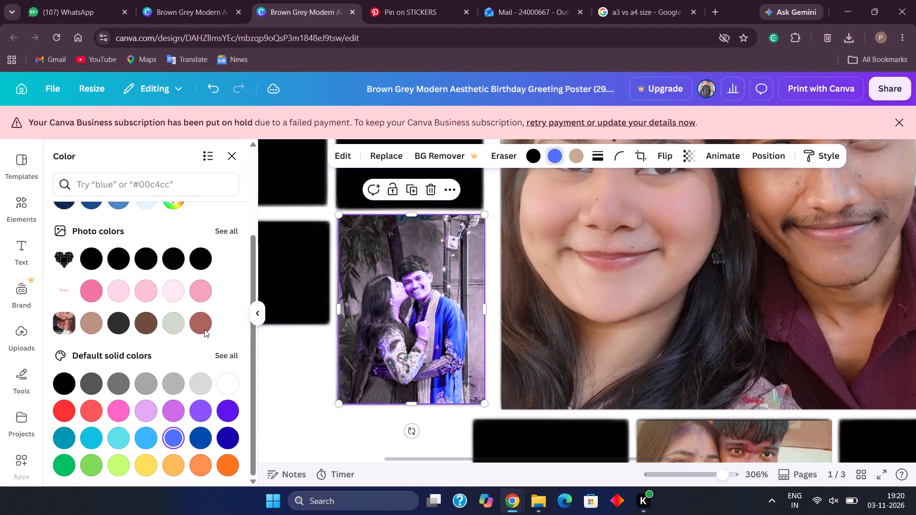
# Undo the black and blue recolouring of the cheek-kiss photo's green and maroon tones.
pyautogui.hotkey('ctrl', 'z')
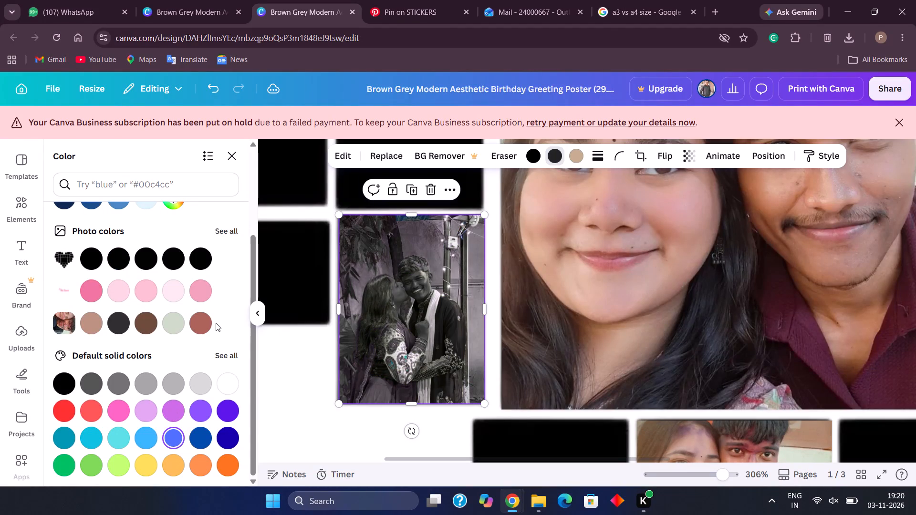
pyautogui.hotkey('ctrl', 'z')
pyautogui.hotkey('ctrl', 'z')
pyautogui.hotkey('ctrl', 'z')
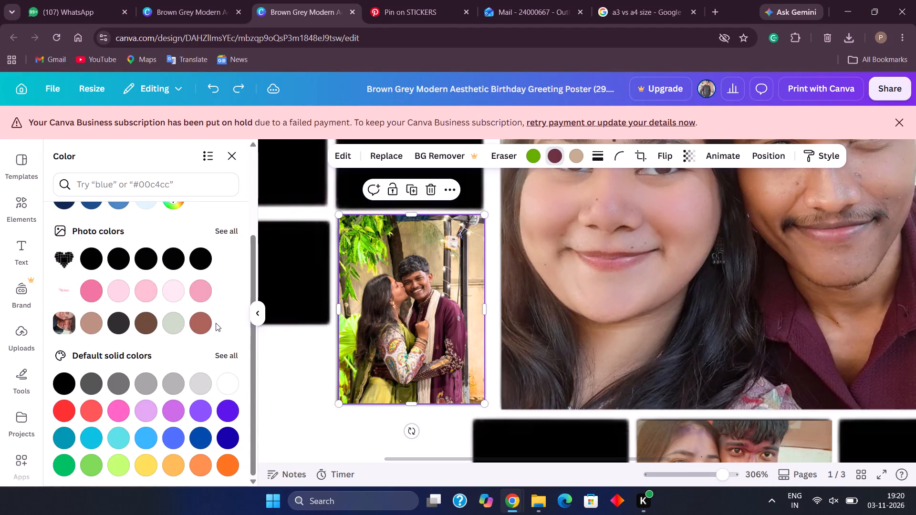
# Undo the remaining recolouring of the cheek-kiss photo's green tones back to the original olive green, and deselect the photo.
pyautogui.hotkey('ctrl', 'z')
pyautogui.hotkey('ctrl', 'z')
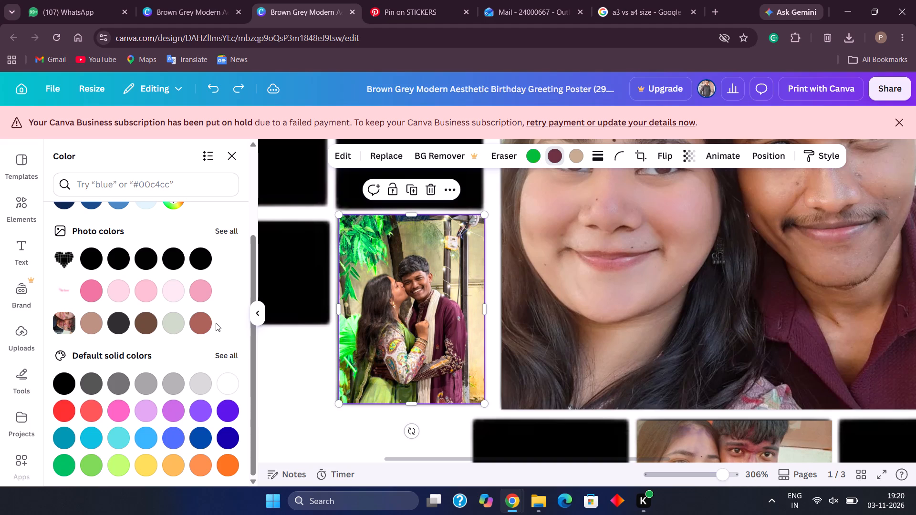
pyautogui.hotkey('ctrl', 'z')
pyautogui.hotkey('ctrl', 'z')
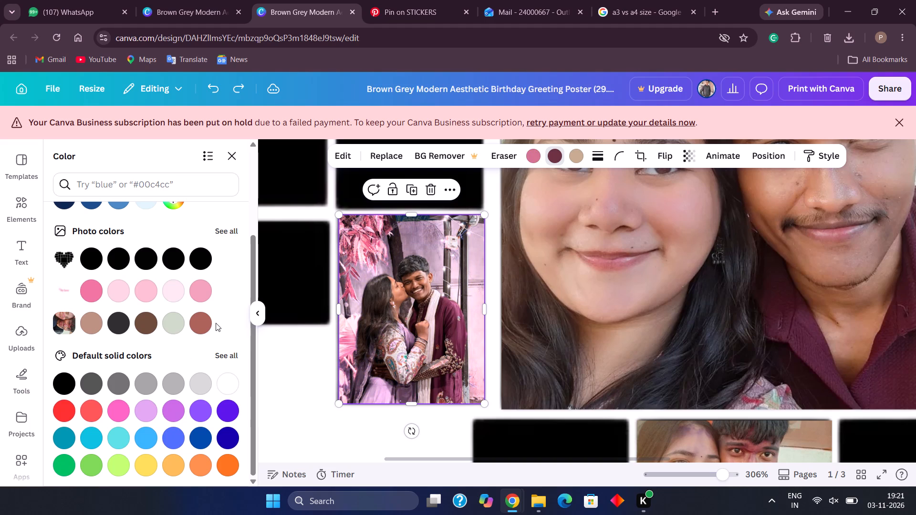
pyautogui.hotkey('ctrl', 'z')
pyautogui.hotkey('ctrl', 'z')
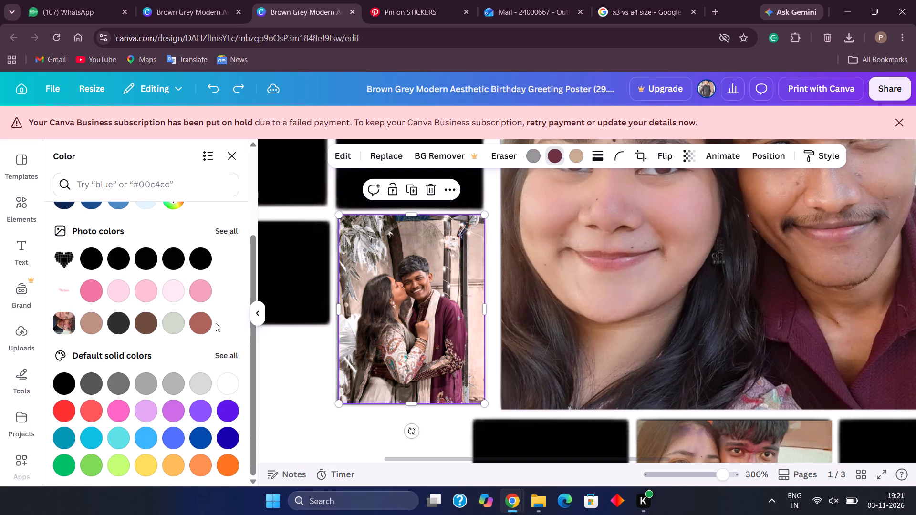
pyautogui.hotkey('ctrl', 'z')
pyautogui.hotkey('ctrl', 'z')
pyautogui.hotkey('ctrl', 'z')
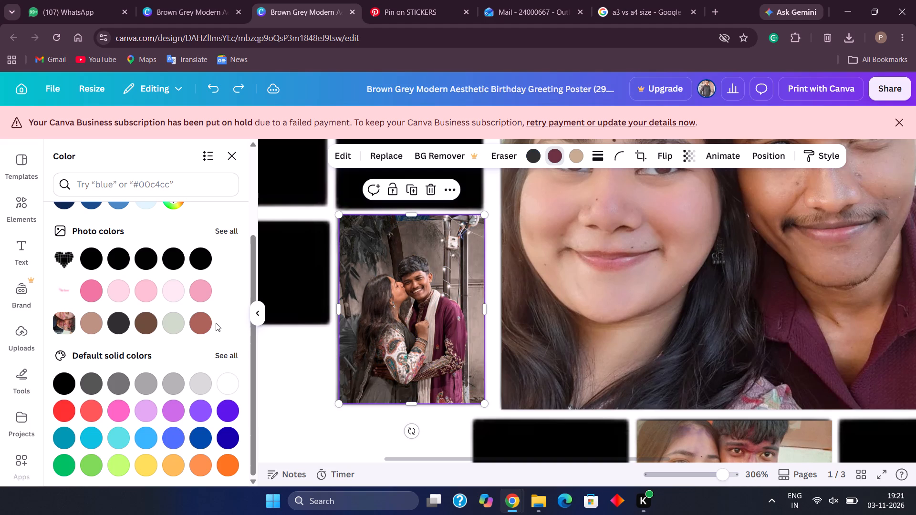
pyautogui.hotkey('ctrl', 'z')
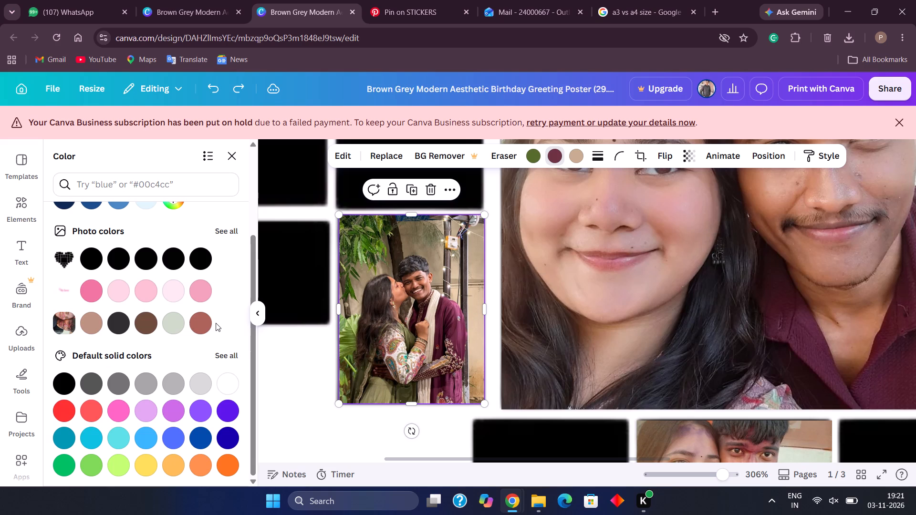
pyautogui.click(281, 360)
# Recolour the pale green tones of the large central couple selfie with the palest pink photo colour.
pyautogui.scroll(1, 419, 319)
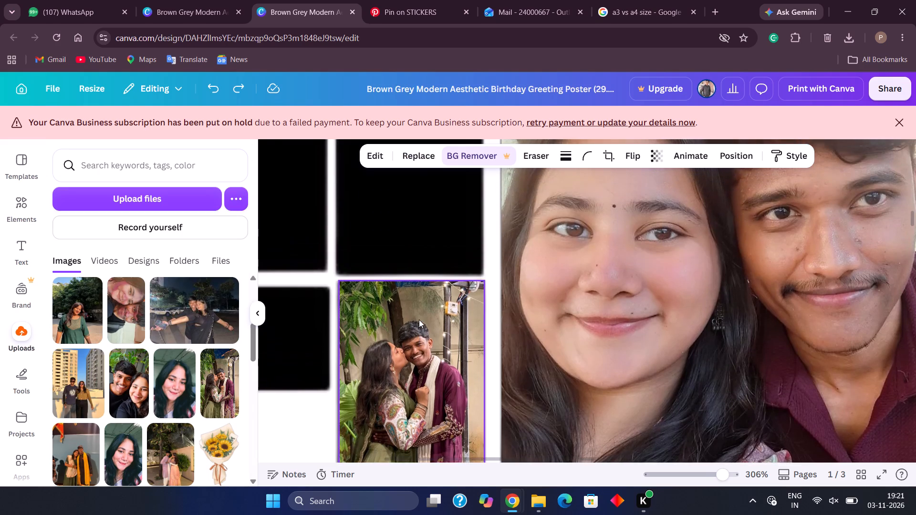
pyautogui.scroll(1, 419, 319)
pyautogui.click(531, 286)
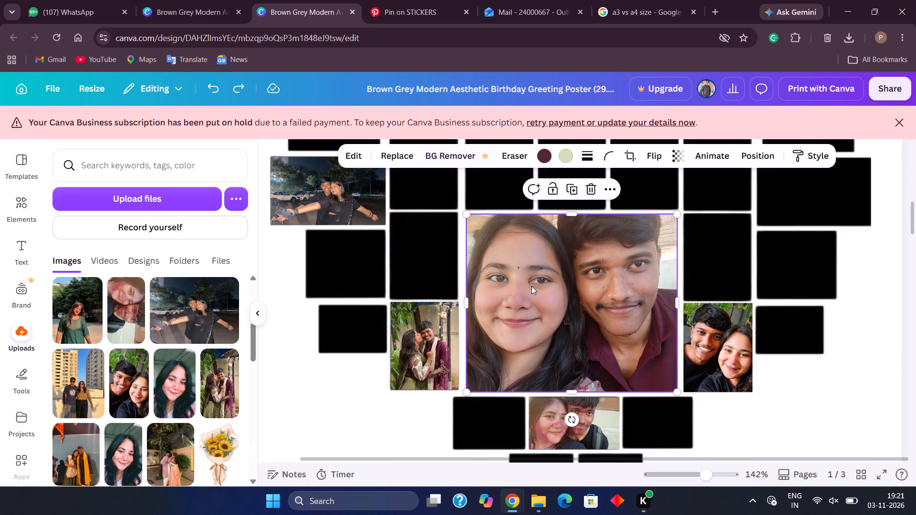
pyautogui.click(569, 151)
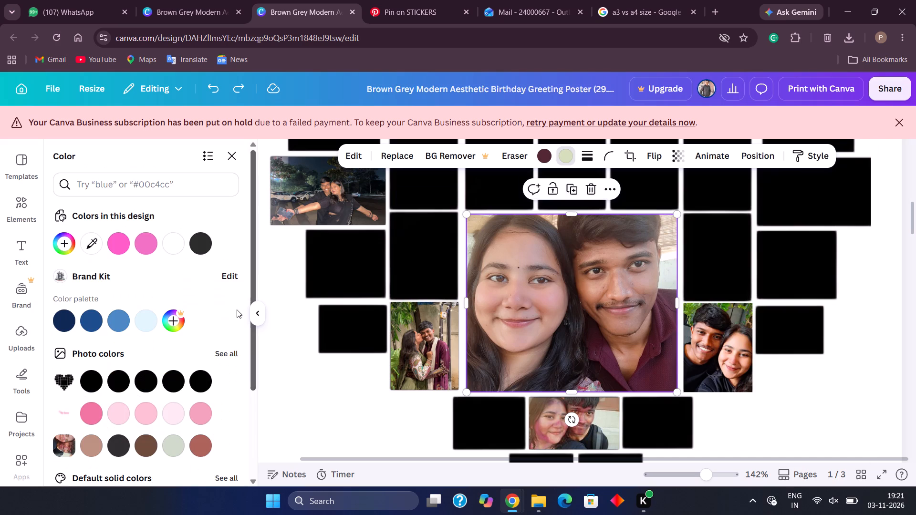
pyautogui.click(142, 323)
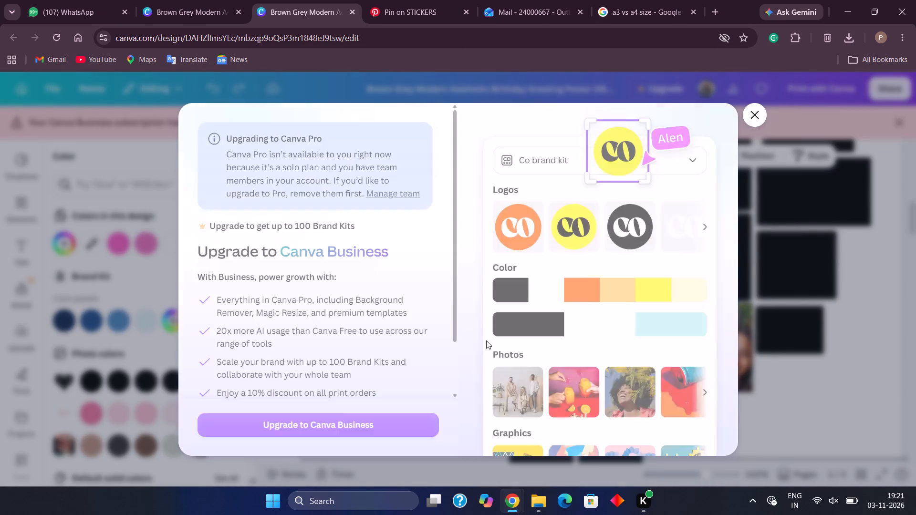
pyautogui.click(750, 114)
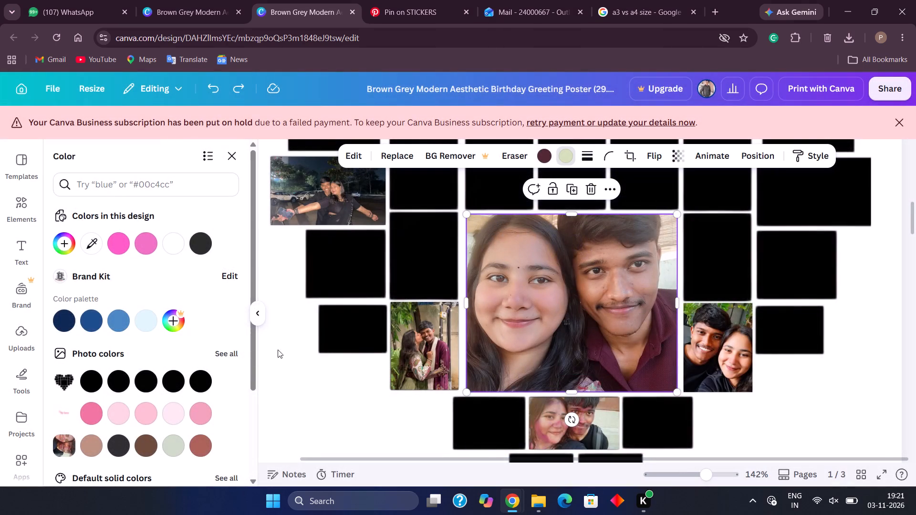
pyautogui.click(169, 405)
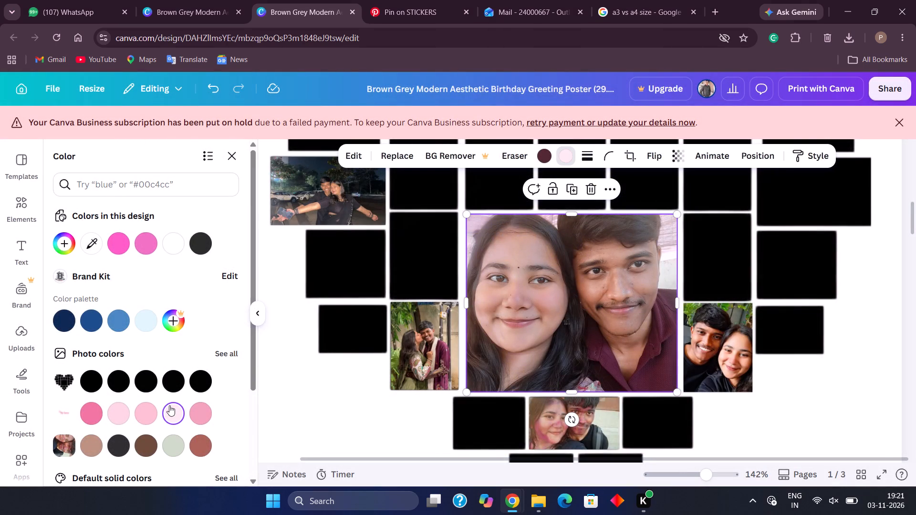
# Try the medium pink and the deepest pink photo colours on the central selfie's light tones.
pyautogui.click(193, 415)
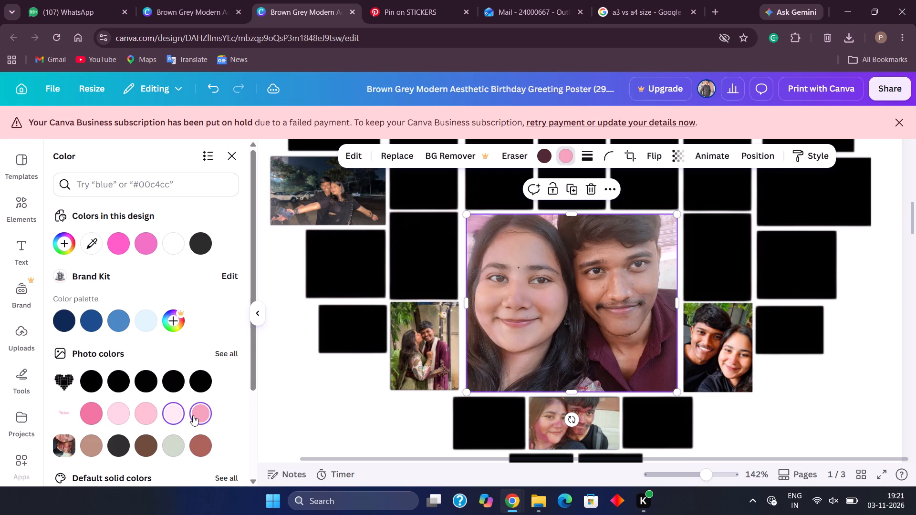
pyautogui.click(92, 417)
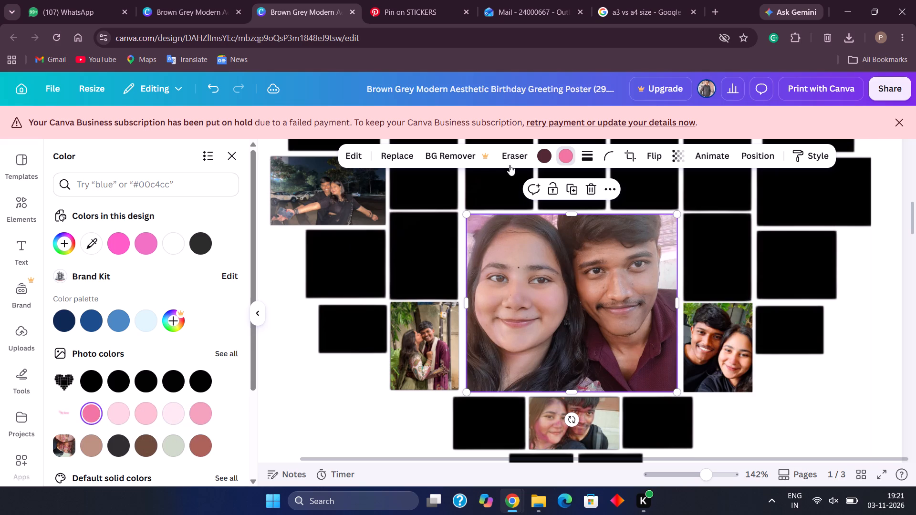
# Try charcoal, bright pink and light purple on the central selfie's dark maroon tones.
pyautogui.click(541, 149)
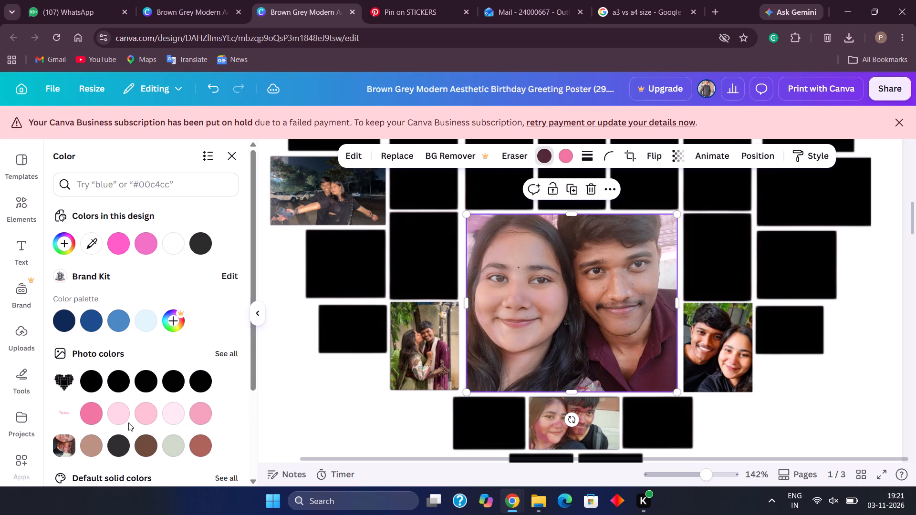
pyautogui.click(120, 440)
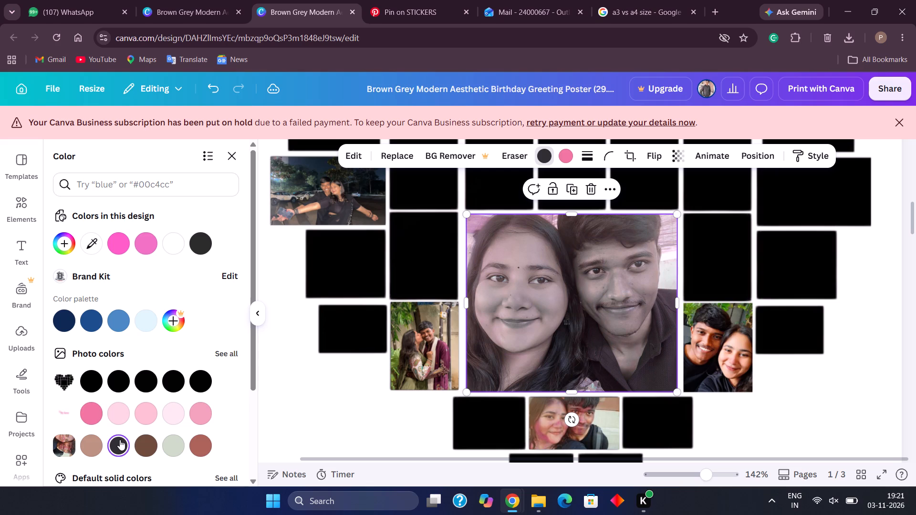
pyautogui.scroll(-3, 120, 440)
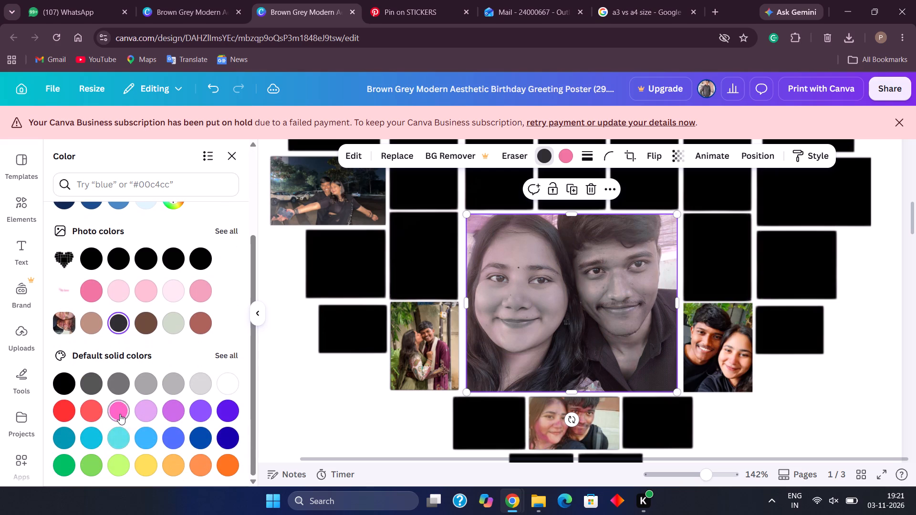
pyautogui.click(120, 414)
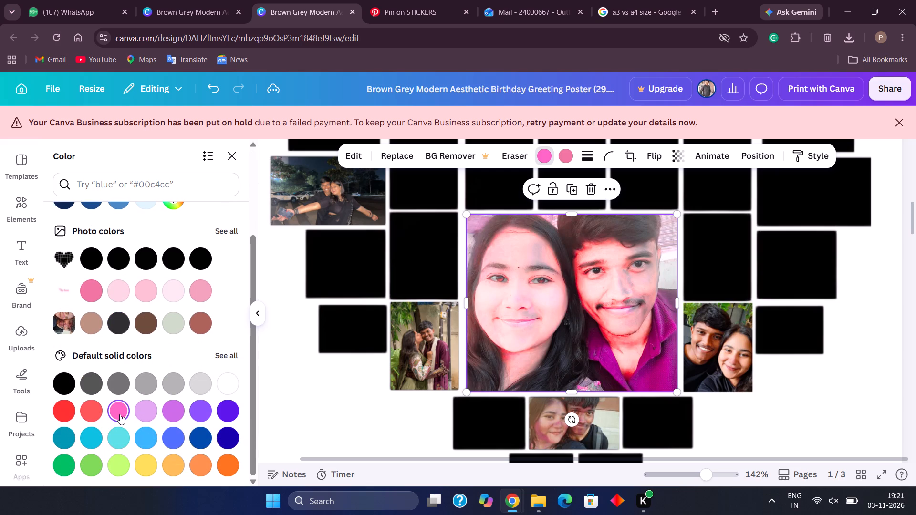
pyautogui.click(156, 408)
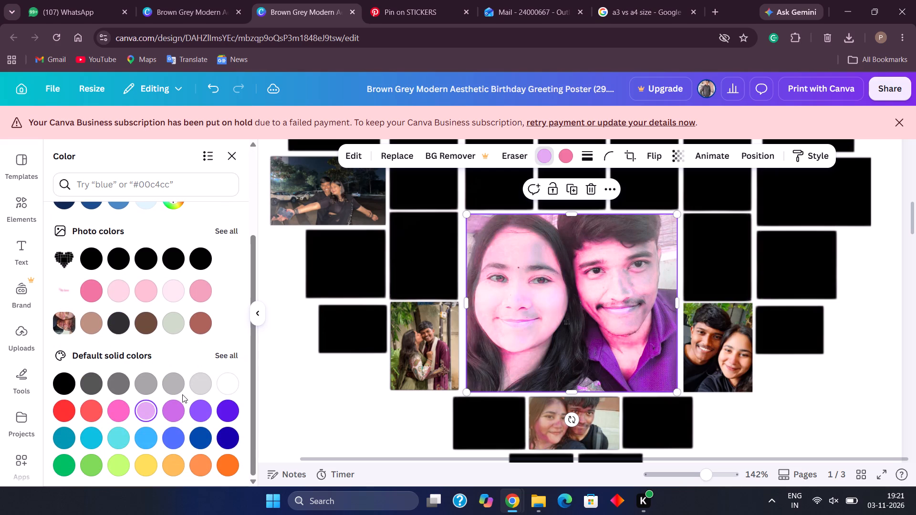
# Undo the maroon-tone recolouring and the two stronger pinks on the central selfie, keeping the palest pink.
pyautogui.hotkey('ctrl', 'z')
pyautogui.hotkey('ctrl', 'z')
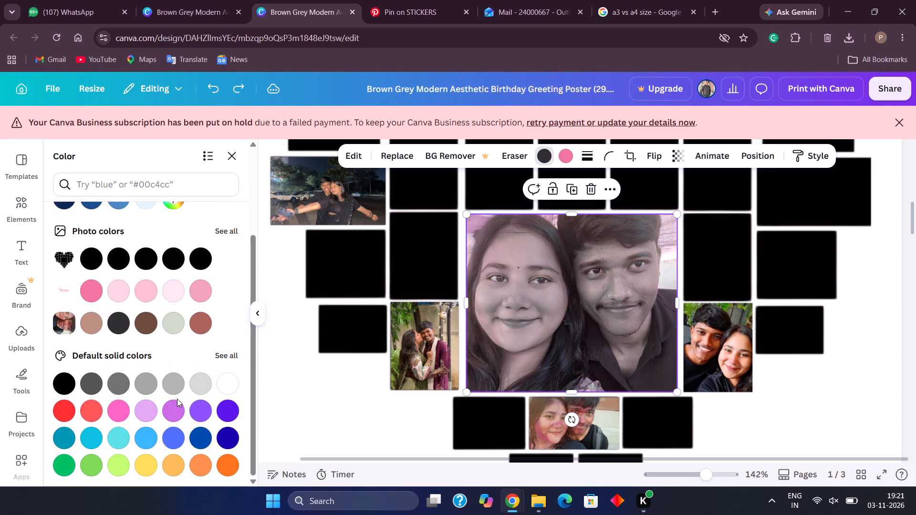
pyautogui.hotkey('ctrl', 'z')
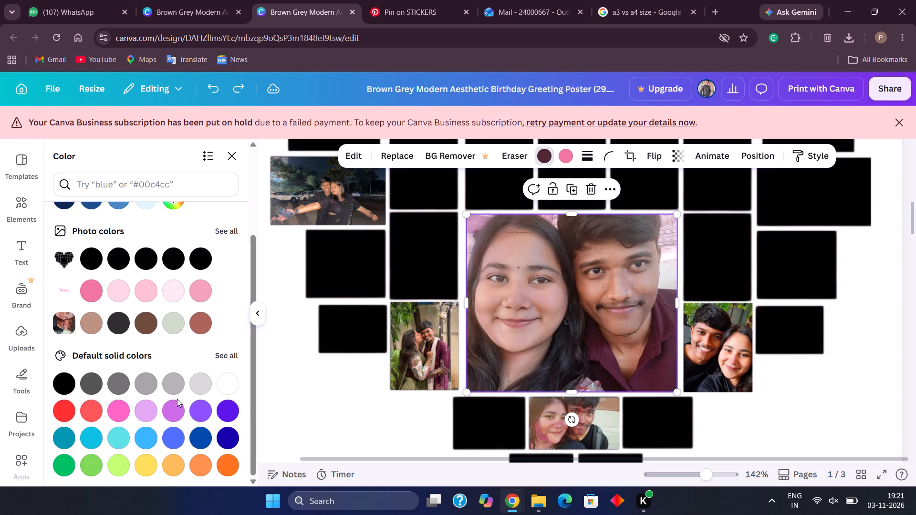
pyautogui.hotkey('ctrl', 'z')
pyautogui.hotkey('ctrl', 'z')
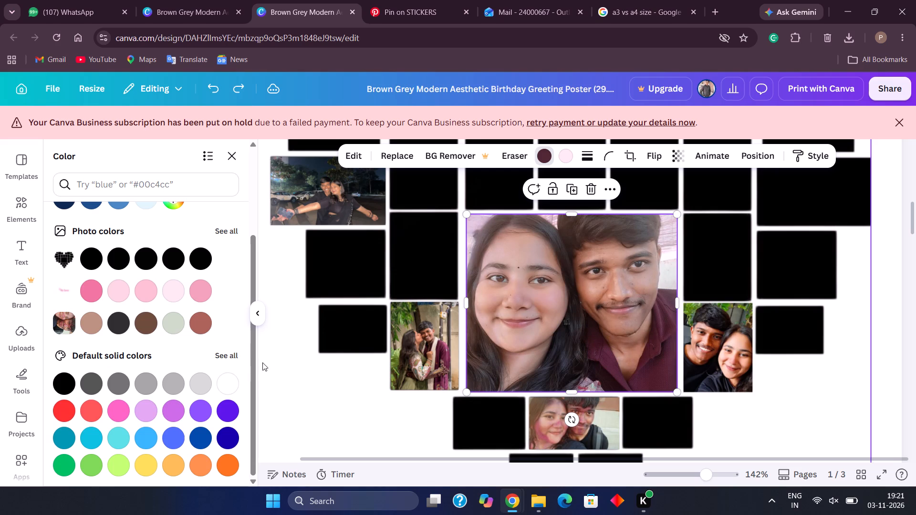
# Add the uploaded full-length photo of the couple in lilac and peach outfits beside a tree to page 1.
pyautogui.scroll(1, 269, 360)
pyautogui.scroll(-1, 269, 360)
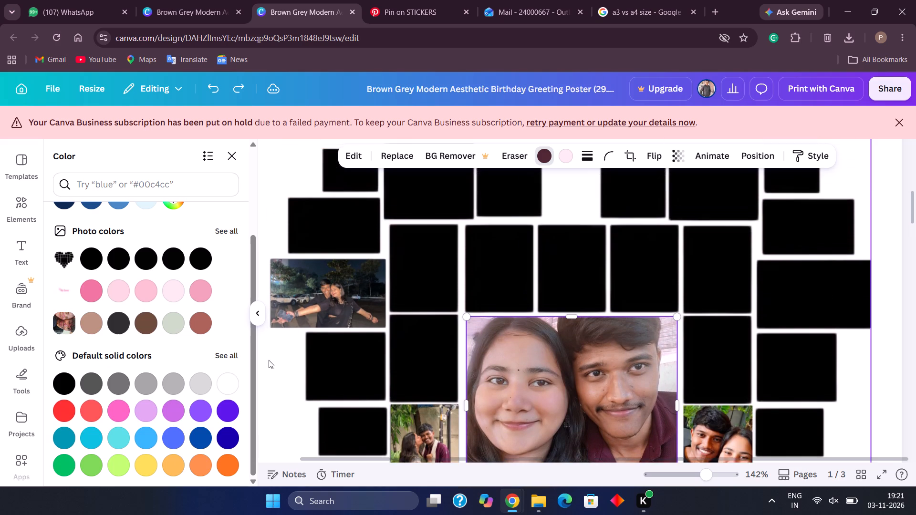
pyautogui.scroll(-2, 269, 360)
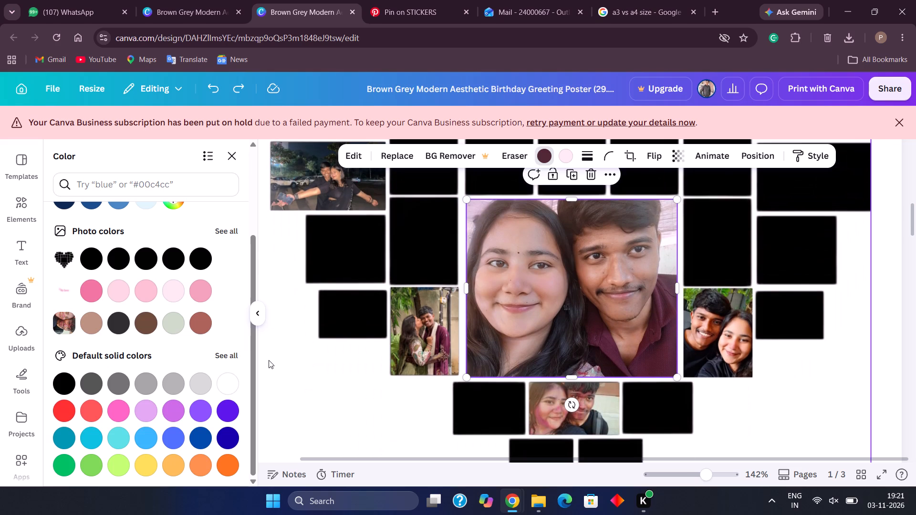
pyautogui.click(320, 418)
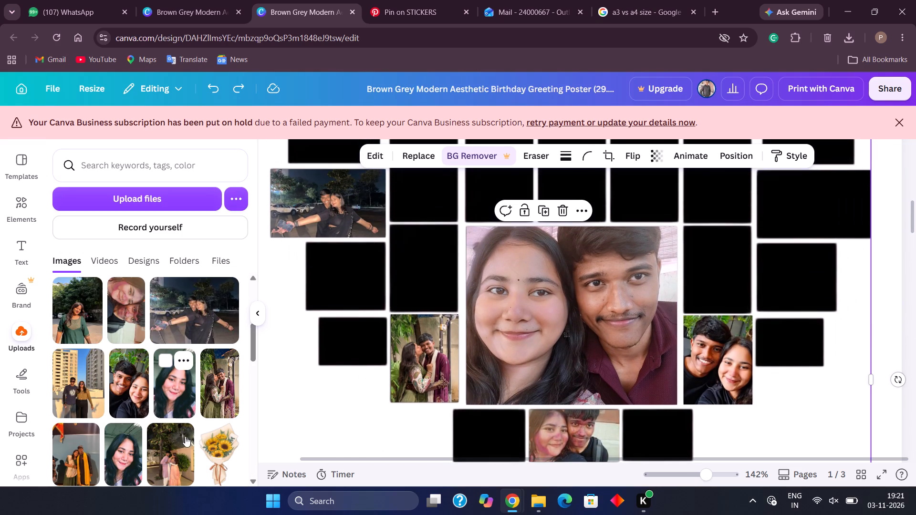
pyautogui.click(178, 458)
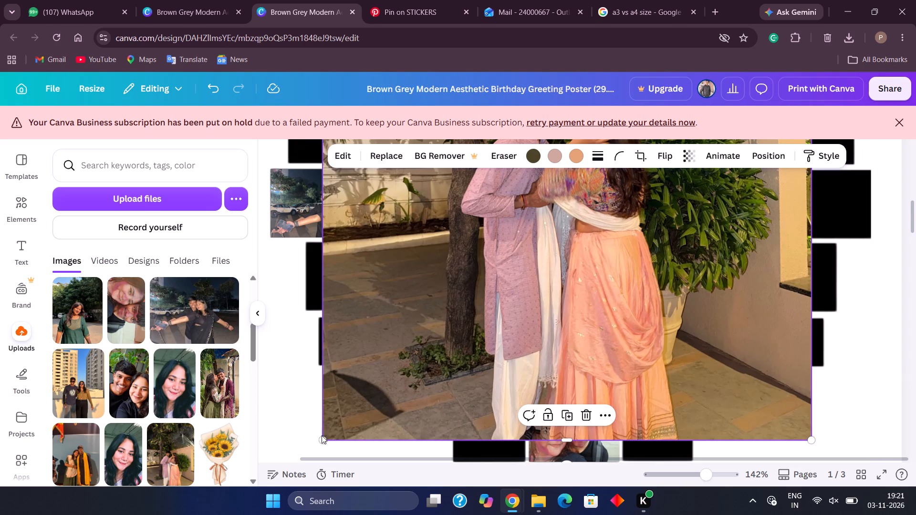
# Shrink the lilac-and-peach couple photo on page 1 to roughly the width of a single collage frame.
pyautogui.moveTo(324, 440); pyautogui.dragTo(481, 214)
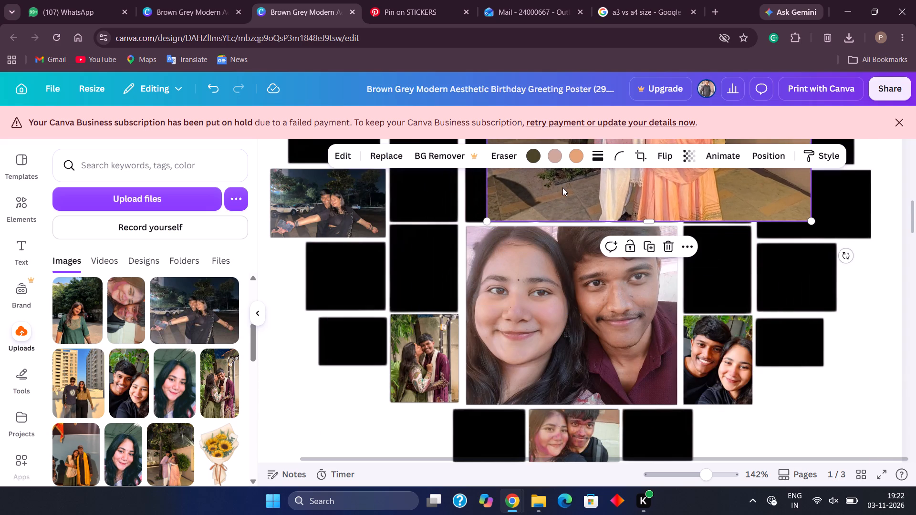
pyautogui.hscroll(2, 562, 188)
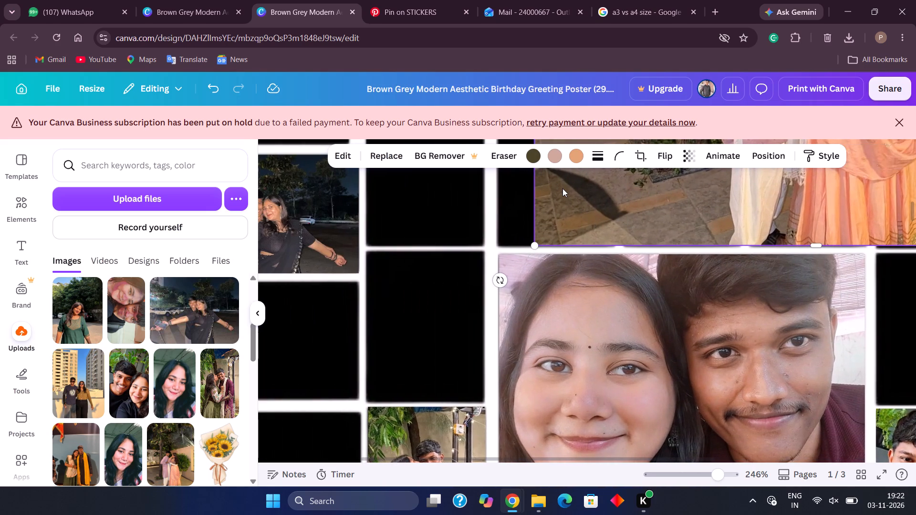
pyautogui.moveTo(562, 188); pyautogui.dragTo(389, 334)
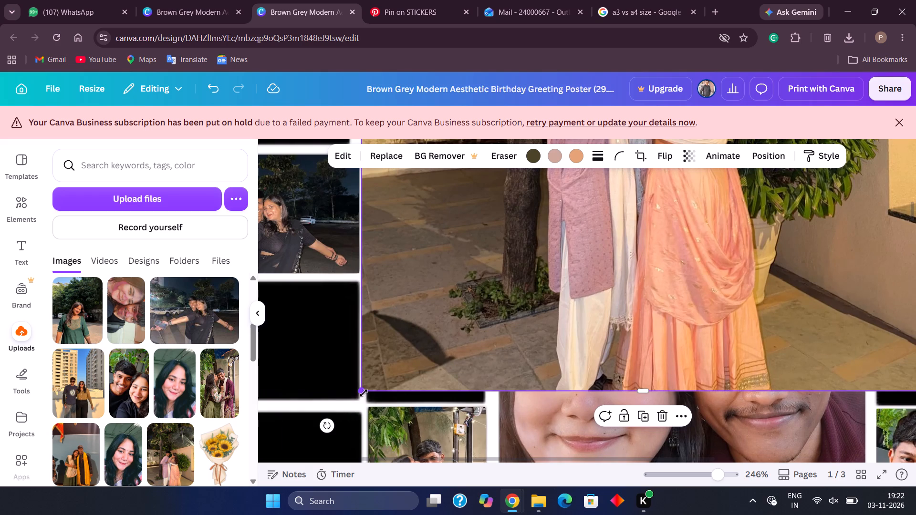
pyautogui.moveTo(363, 393); pyautogui.dragTo(601, 202)
pyautogui.scroll(2, 601, 202)
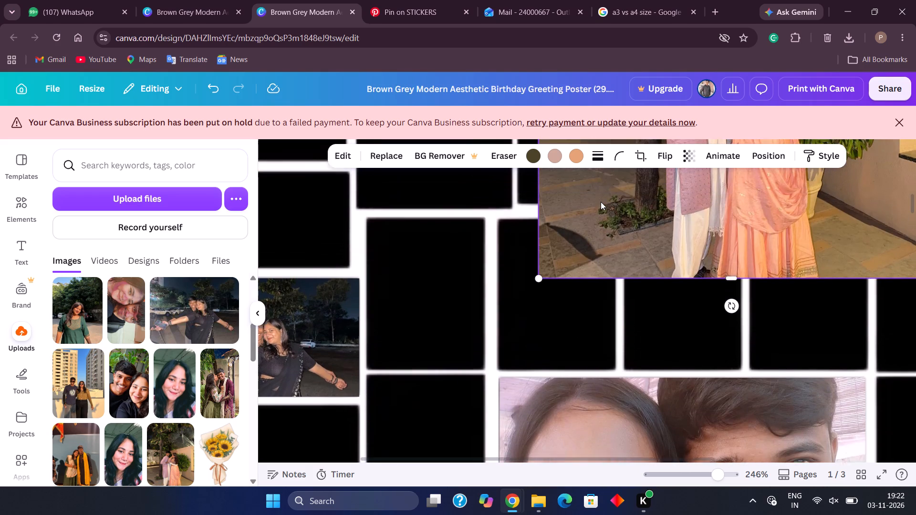
pyautogui.scroll(1, 601, 202)
pyautogui.hscroll(2, 601, 202)
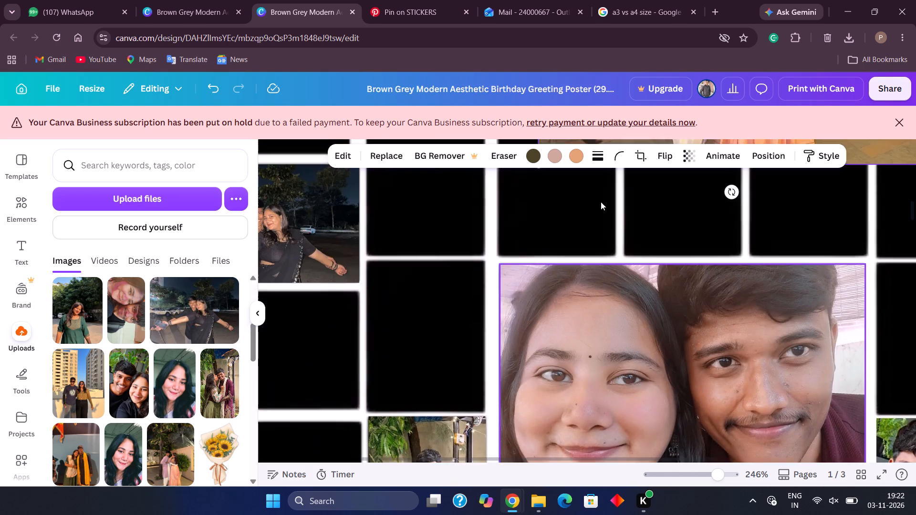
pyautogui.hscroll(1, 601, 202)
pyautogui.moveTo(601, 202); pyautogui.dragTo(444, 336)
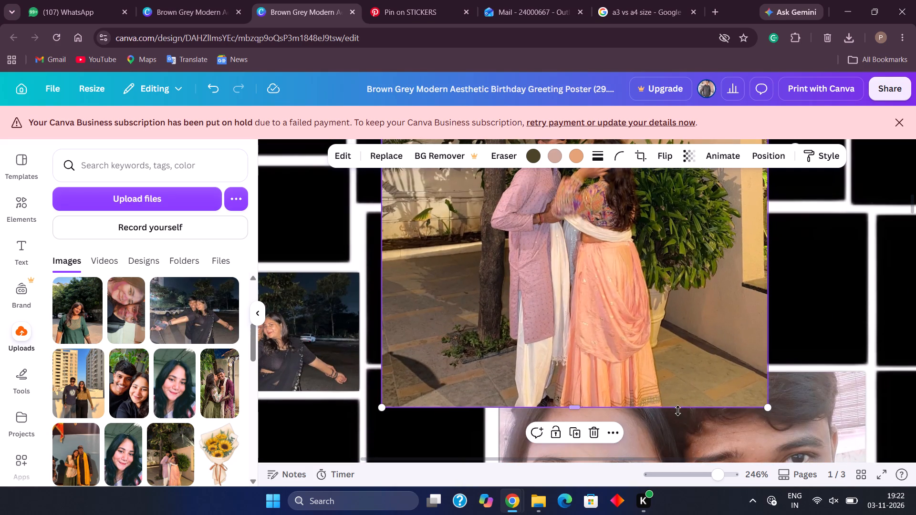
pyautogui.moveTo(770, 409); pyautogui.dragTo(618, 305)
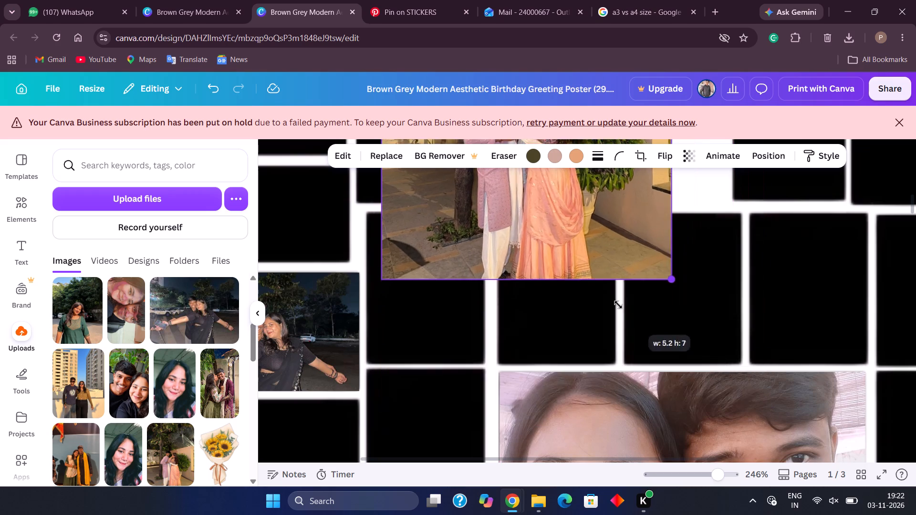
pyautogui.moveTo(618, 305); pyautogui.dragTo(598, 292)
pyautogui.scroll(2, 598, 292)
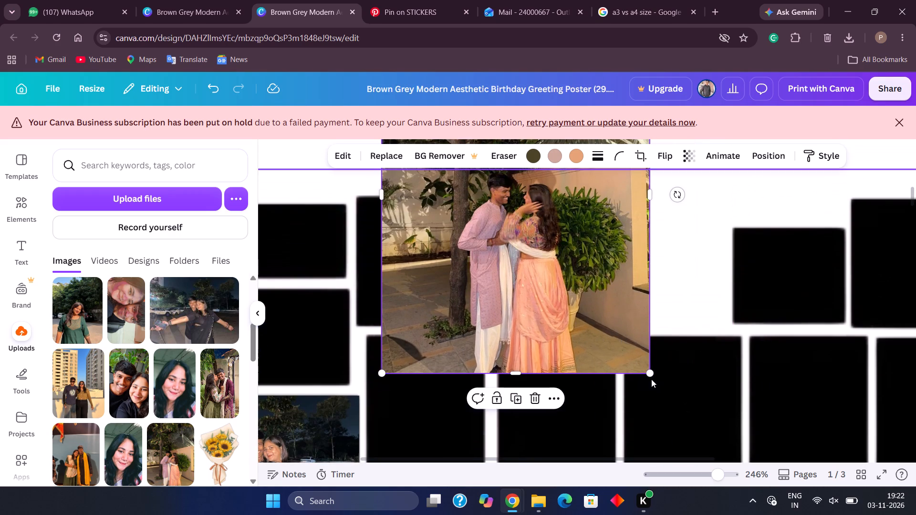
pyautogui.moveTo(650, 372); pyautogui.dragTo(433, 217)
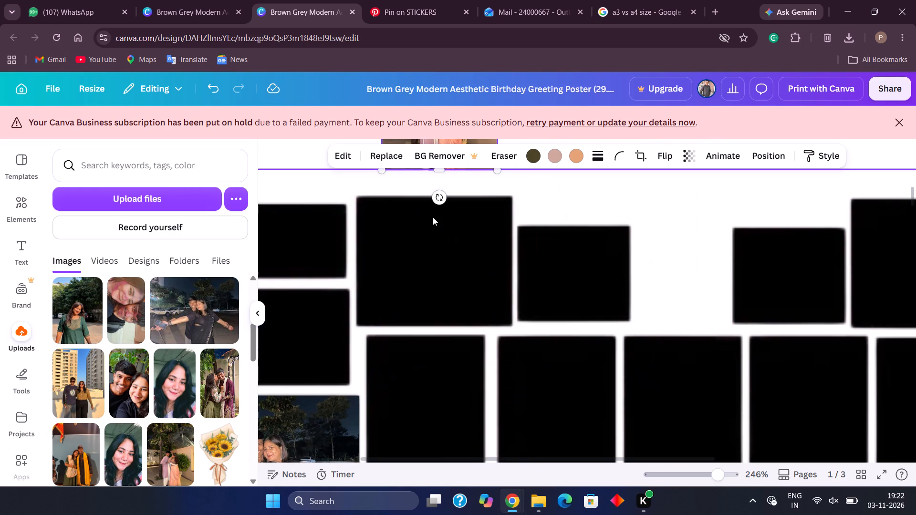
# Move the shrunken couple photo onto the empty frame beside the central selfie, directly above the kissing-couple photo.
pyautogui.moveTo(434, 181); pyautogui.dragTo(414, 339)
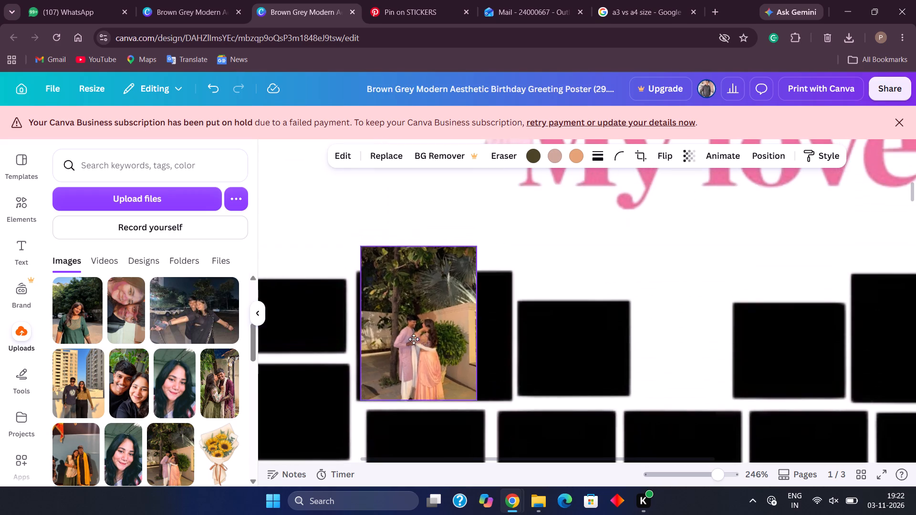
pyautogui.moveTo(414, 339); pyautogui.dragTo(418, 371)
pyautogui.scroll(-5, 418, 371)
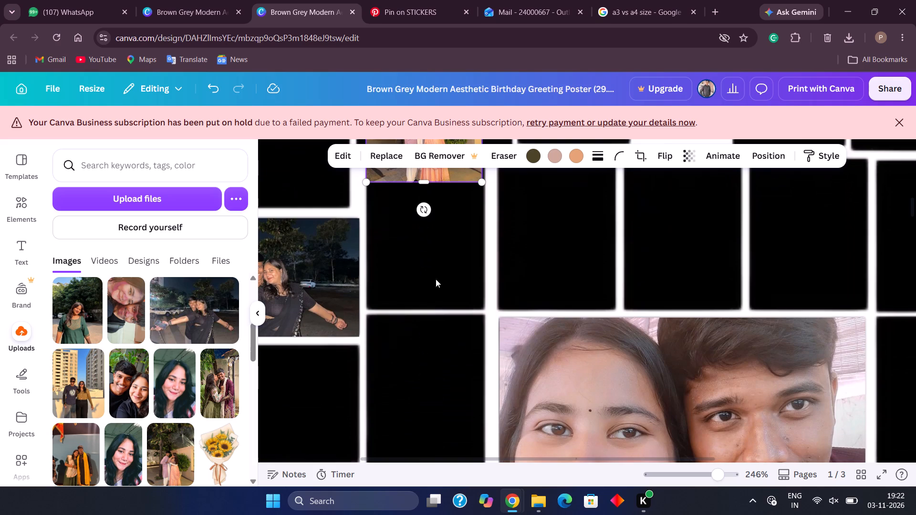
pyautogui.moveTo(450, 176); pyautogui.dragTo(451, 418)
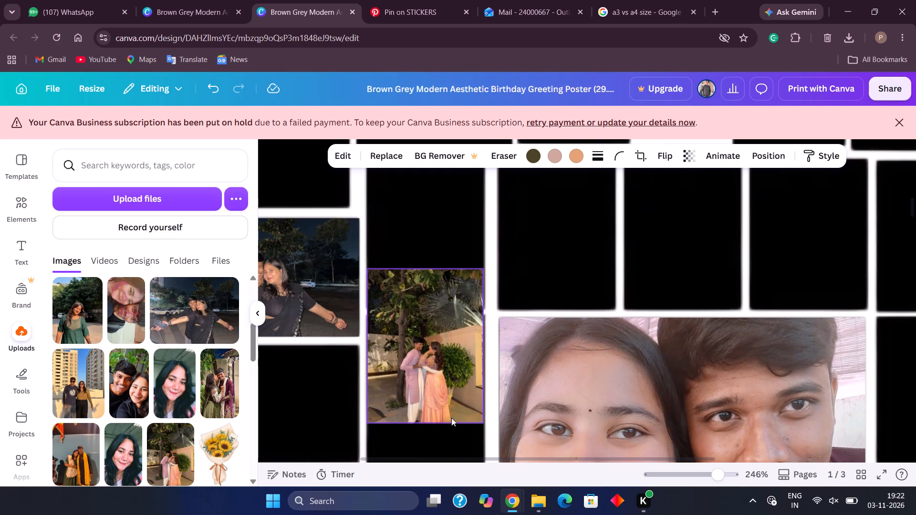
pyautogui.scroll(-2, 451, 418)
pyautogui.moveTo(441, 266); pyautogui.dragTo(438, 290)
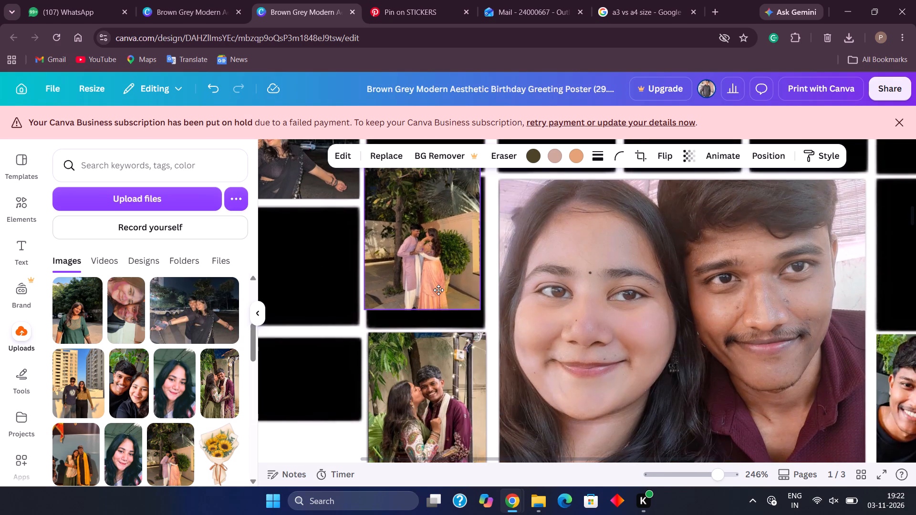
pyautogui.moveTo(438, 290); pyautogui.dragTo(440, 296)
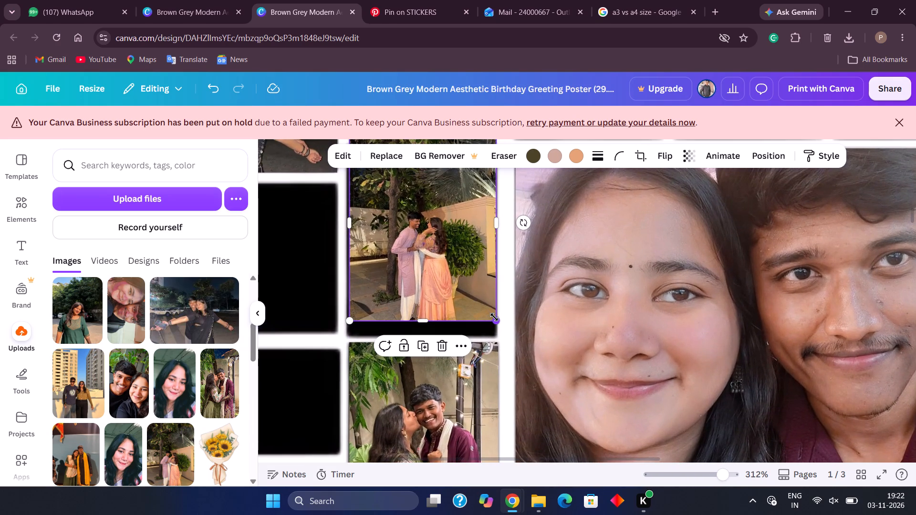
# Enlarge the couple photo proportionally to about 2.2 by 3 so it spans the frame beside the central selfie.
pyautogui.moveTo(494, 317); pyautogui.dragTo(492, 342)
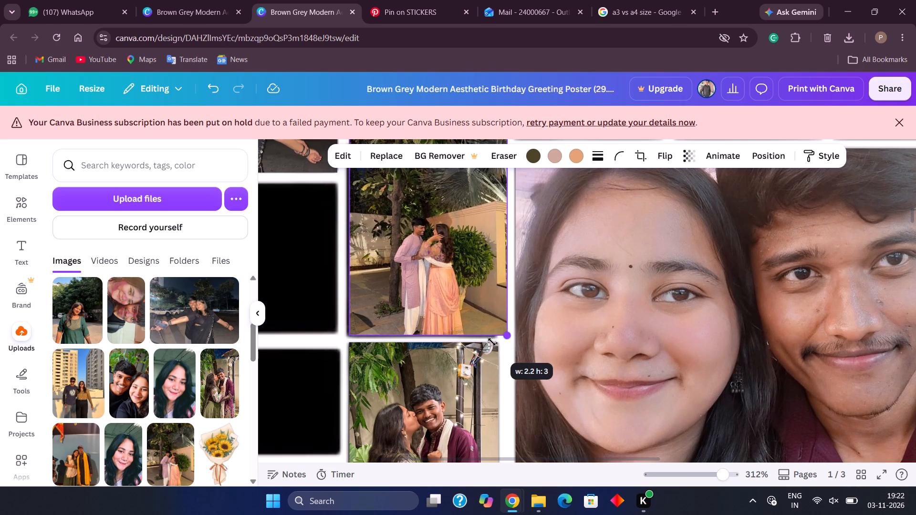
pyautogui.moveTo(492, 342); pyautogui.dragTo(490, 340)
pyautogui.scroll(1, 490, 340)
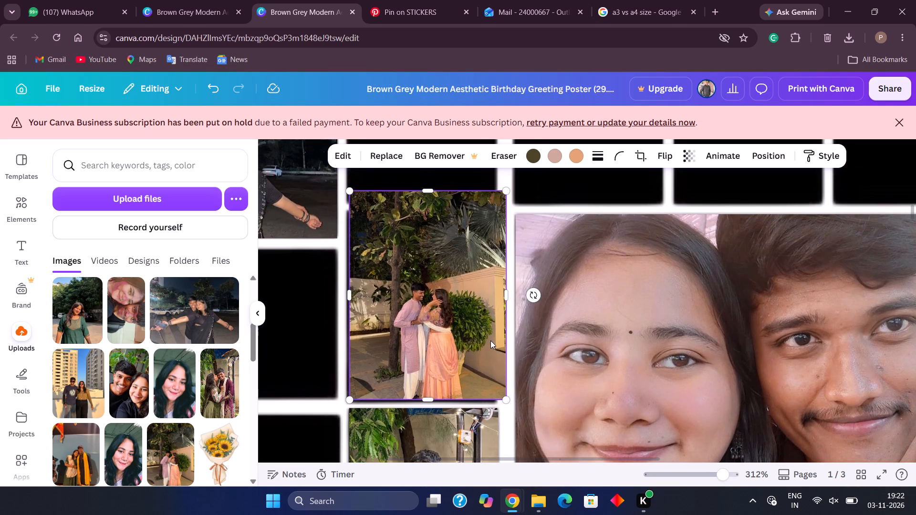
pyautogui.scroll(1, 490, 340)
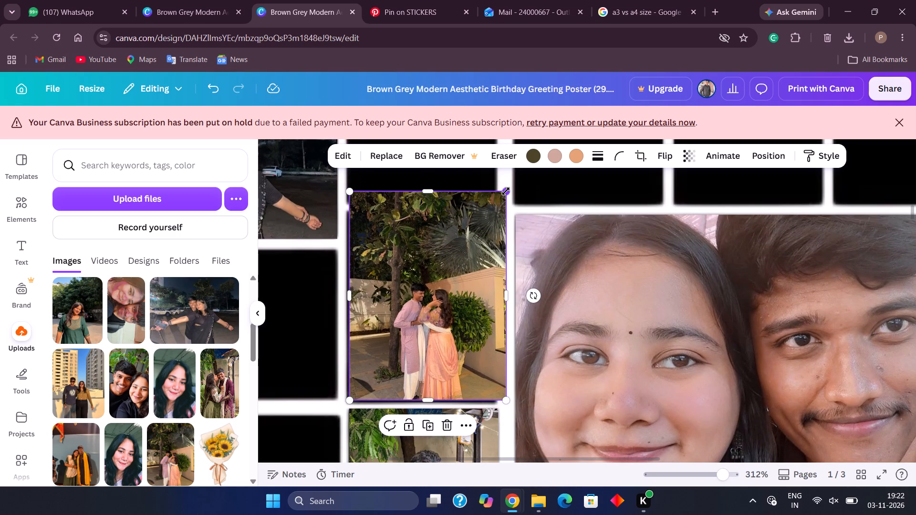
pyautogui.tripleClick(510, 402)
# Crop the lilac-and-peach photo to a 9:16 ratio, tightened and repositioned around the standing couple.
pyautogui.doubleClick(468, 365)
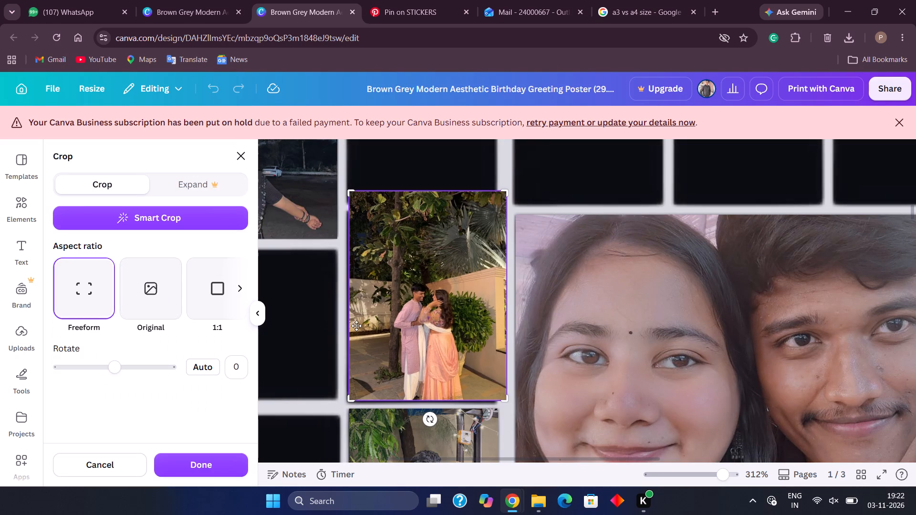
pyautogui.click(205, 290)
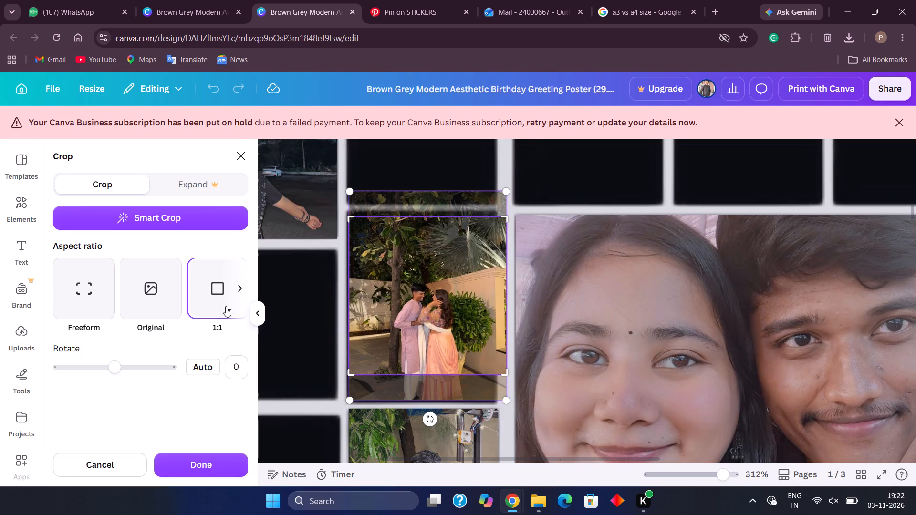
pyautogui.hscroll(-4, 211, 306)
pyautogui.click(148, 300)
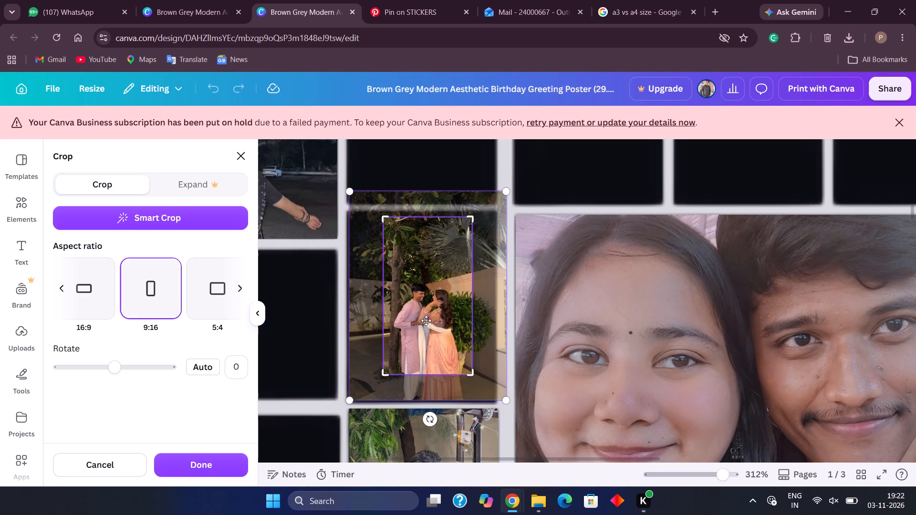
pyautogui.moveTo(426, 320); pyautogui.dragTo(425, 313)
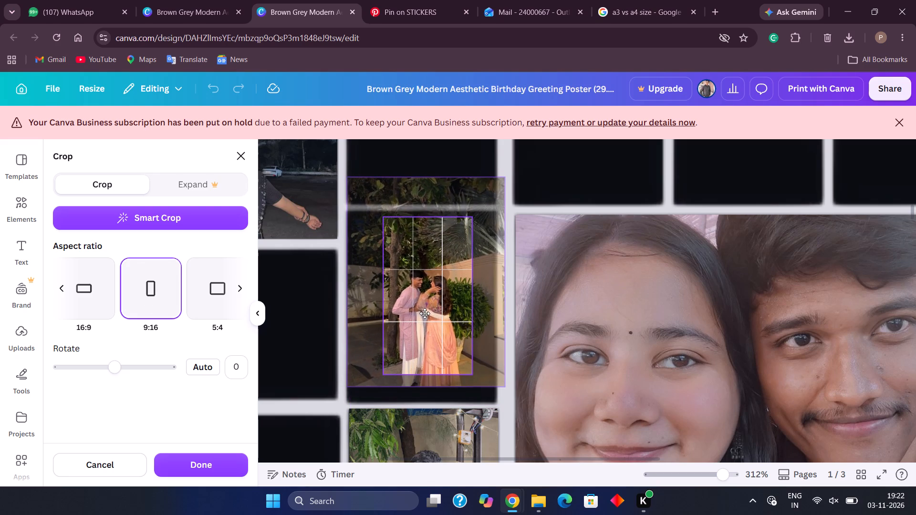
pyautogui.moveTo(425, 313); pyautogui.dragTo(425, 308)
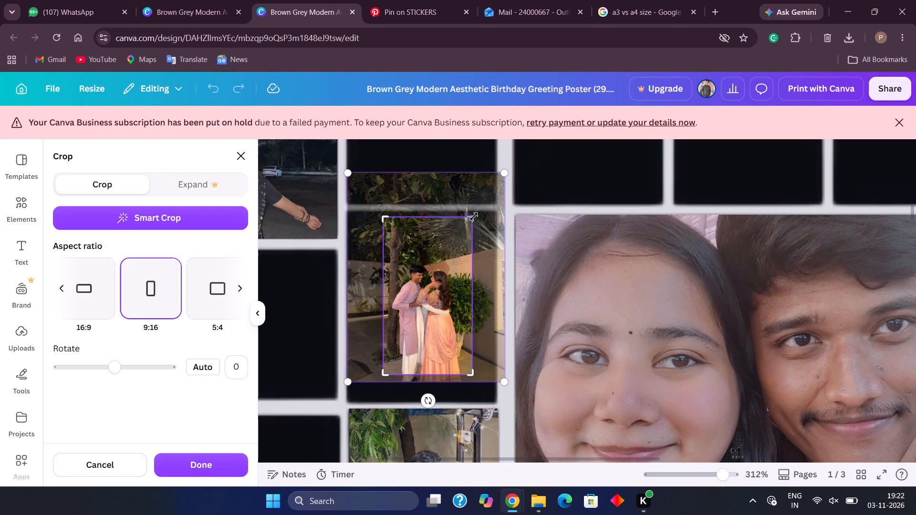
pyautogui.moveTo(472, 217); pyautogui.dragTo(473, 260)
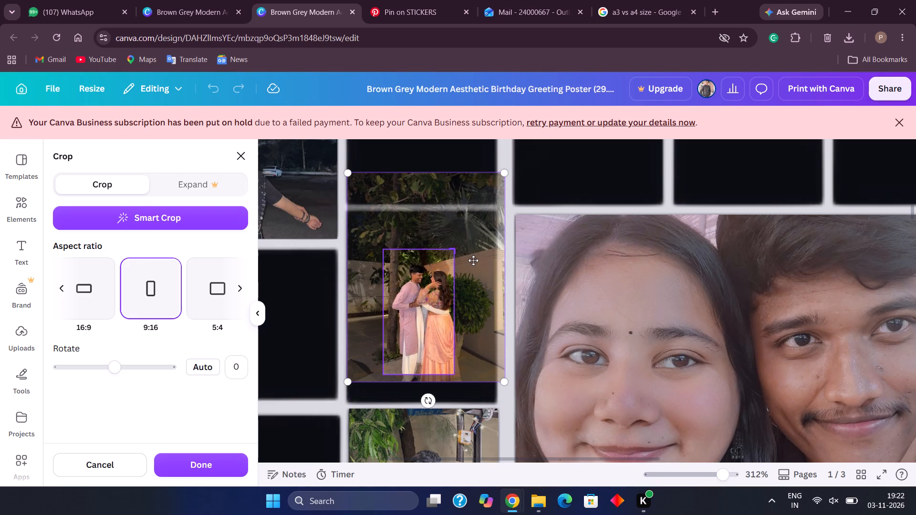
pyautogui.moveTo(417, 299); pyautogui.dragTo(415, 294)
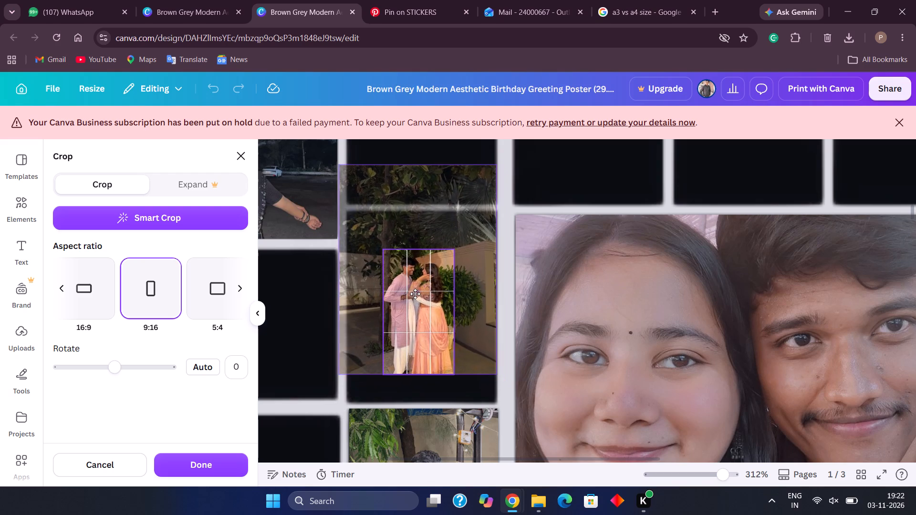
pyautogui.moveTo(415, 294); pyautogui.dragTo(421, 301)
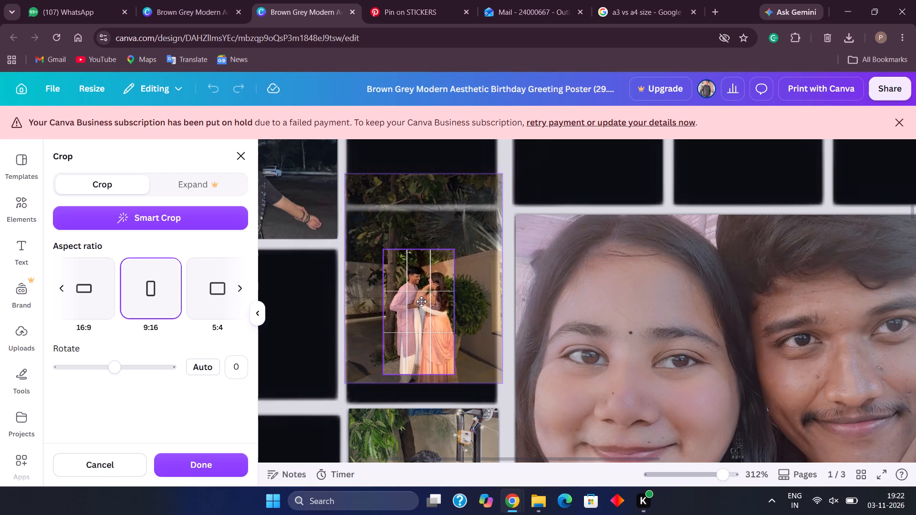
pyautogui.moveTo(421, 301); pyautogui.dragTo(420, 306)
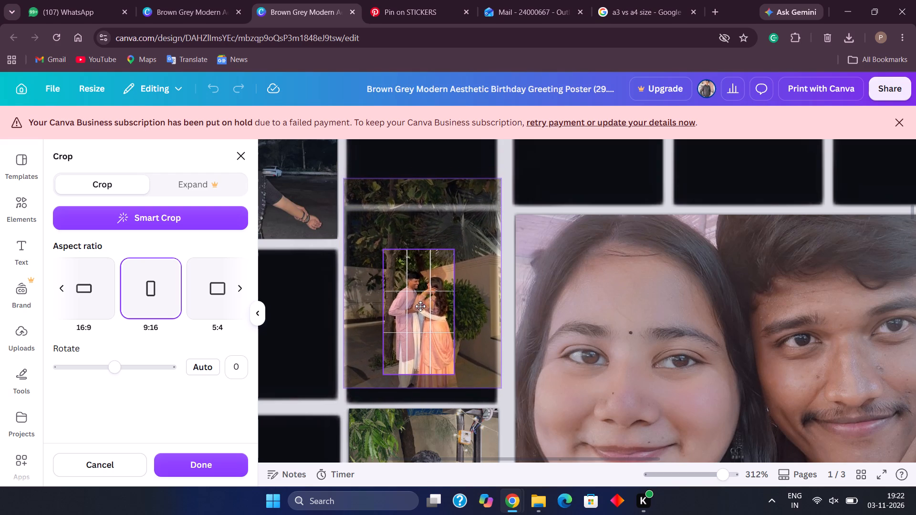
pyautogui.moveTo(420, 306); pyautogui.dragTo(418, 306)
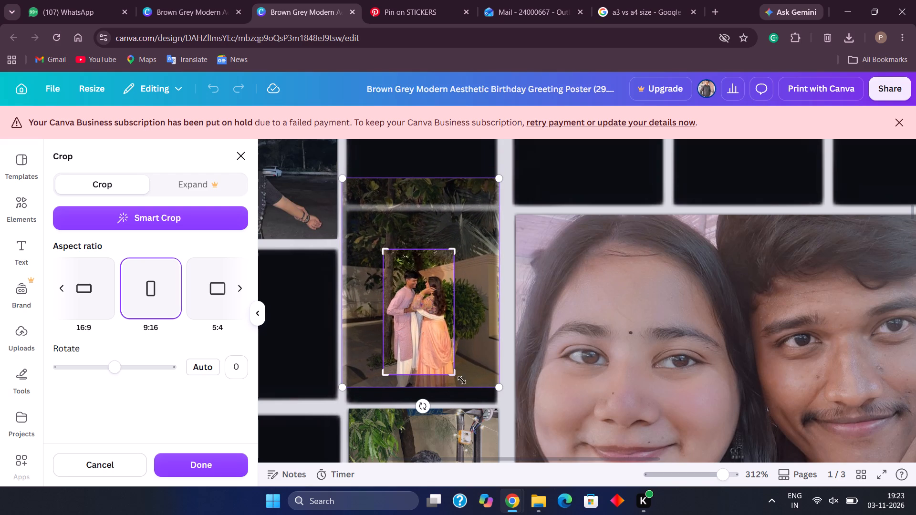
pyautogui.click(240, 469)
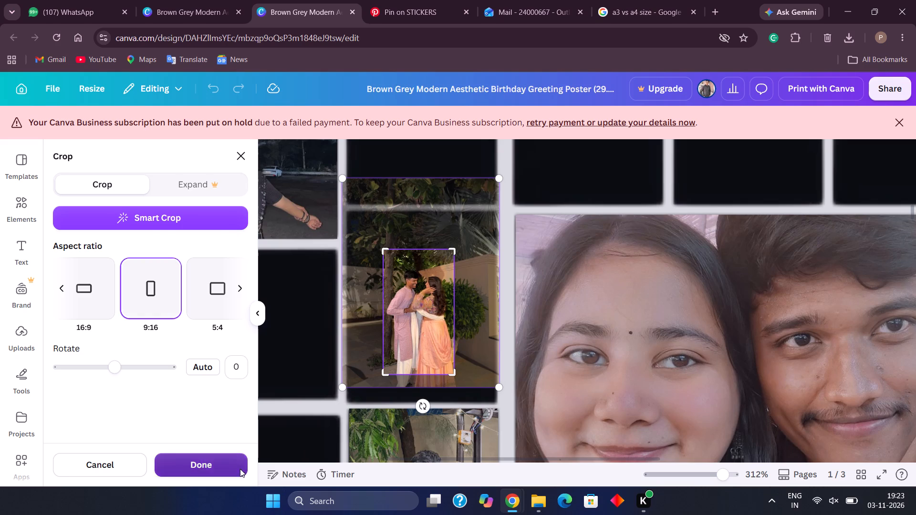
# Align the cropped couple photo with the frame's upper-left corner and enlarge it to about 1.5 by 2.6.
pyautogui.moveTo(406, 359); pyautogui.dragTo(371, 314)
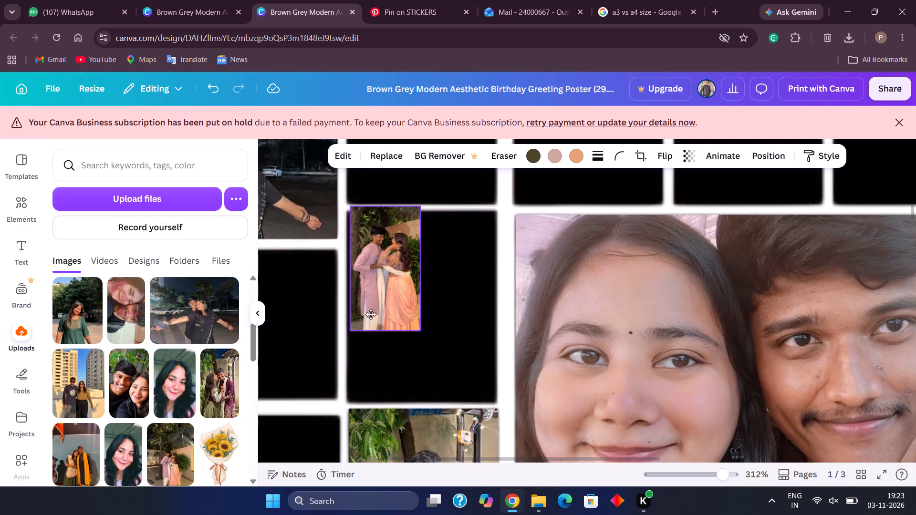
pyautogui.moveTo(371, 314); pyautogui.dragTo(367, 319)
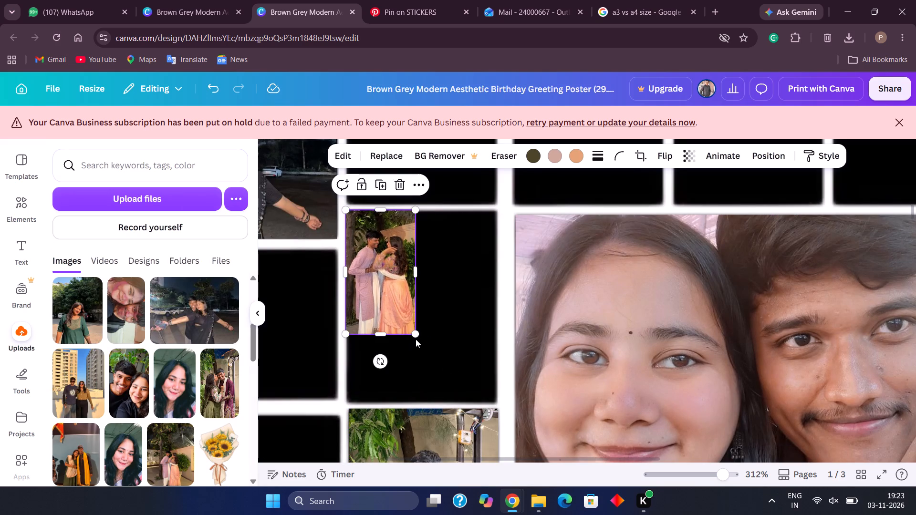
pyautogui.moveTo(415, 336); pyautogui.dragTo(479, 376)
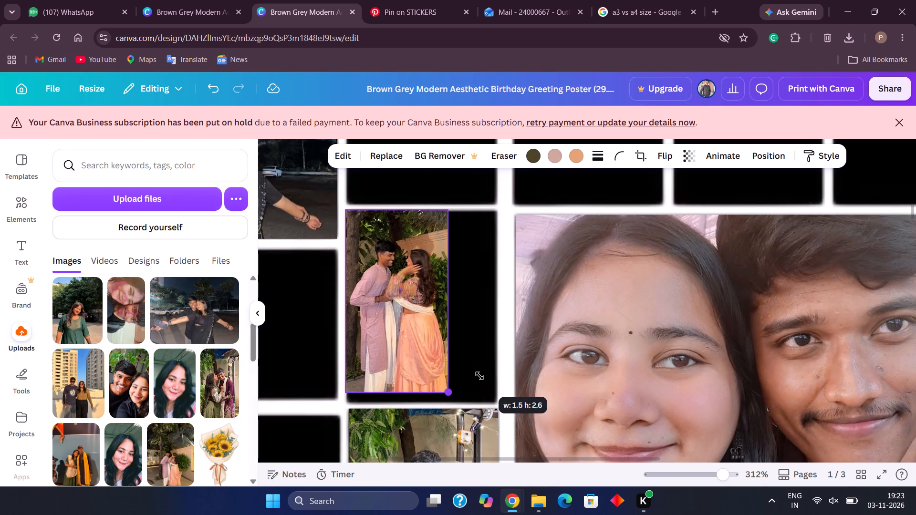
pyautogui.moveTo(479, 376); pyautogui.dragTo(480, 376)
# Recrop the lilac-and-peach couple photo in freeform, widening the crop on both sides and extending it slightly further down.
pyautogui.doubleClick(423, 340)
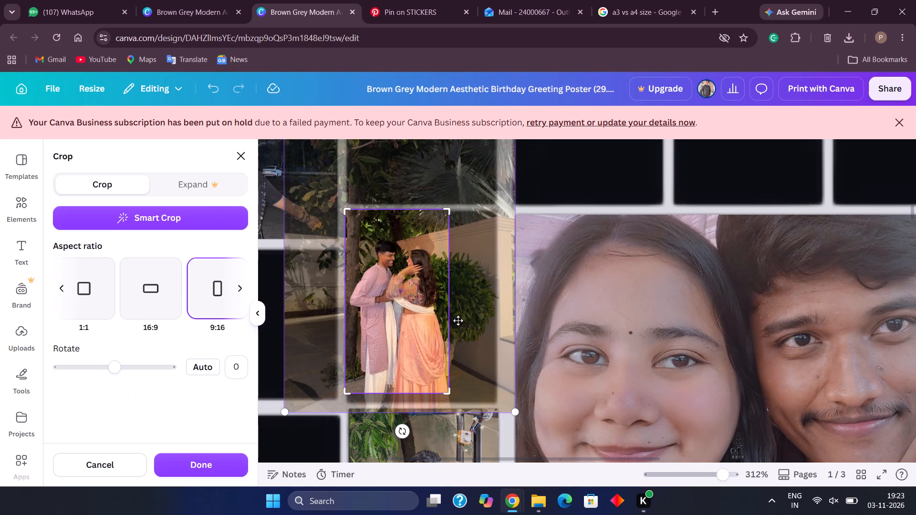
pyautogui.hscroll(5, 159, 310)
pyautogui.click(64, 282)
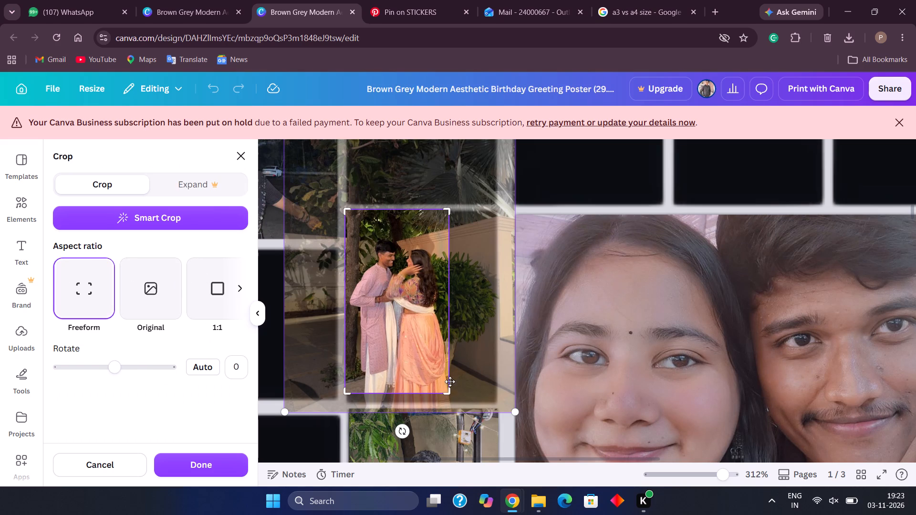
pyautogui.moveTo(448, 389); pyautogui.dragTo(473, 393)
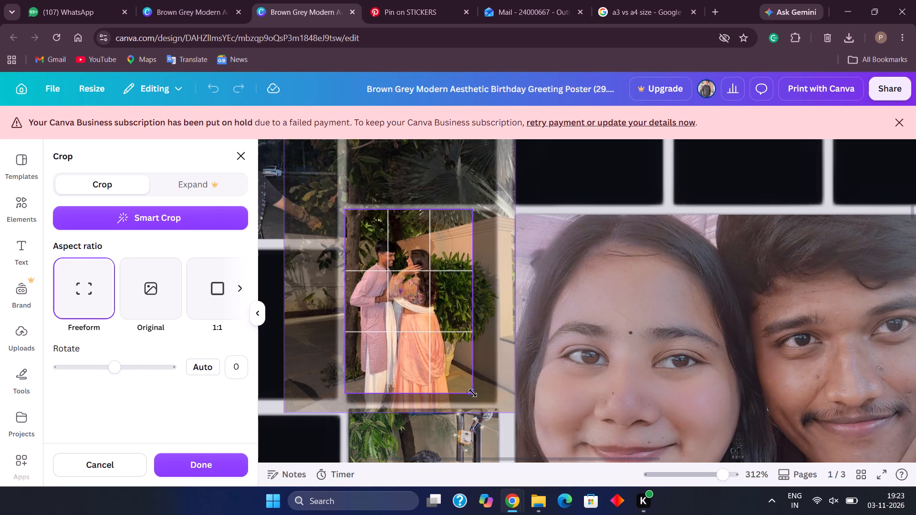
pyautogui.moveTo(473, 393); pyautogui.dragTo(472, 393)
pyautogui.moveTo(348, 392); pyautogui.dragTo(335, 392)
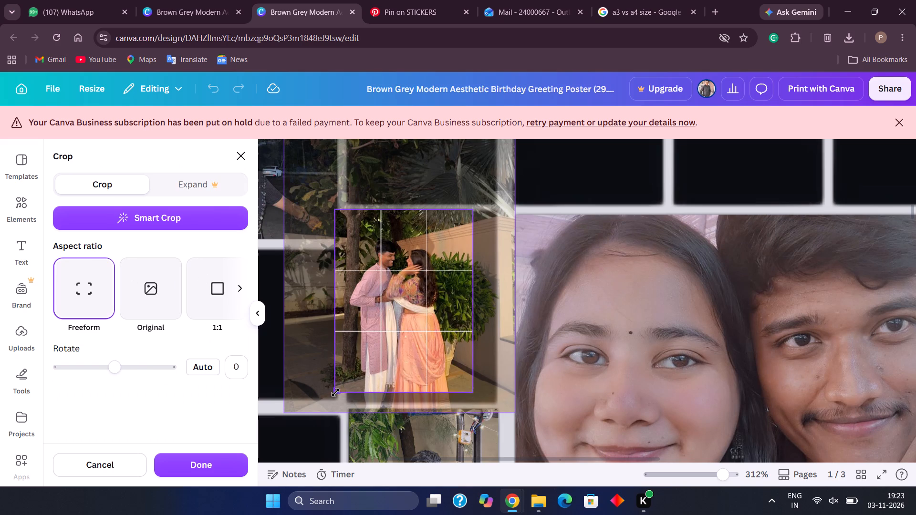
pyautogui.moveTo(335, 392); pyautogui.dragTo(330, 397)
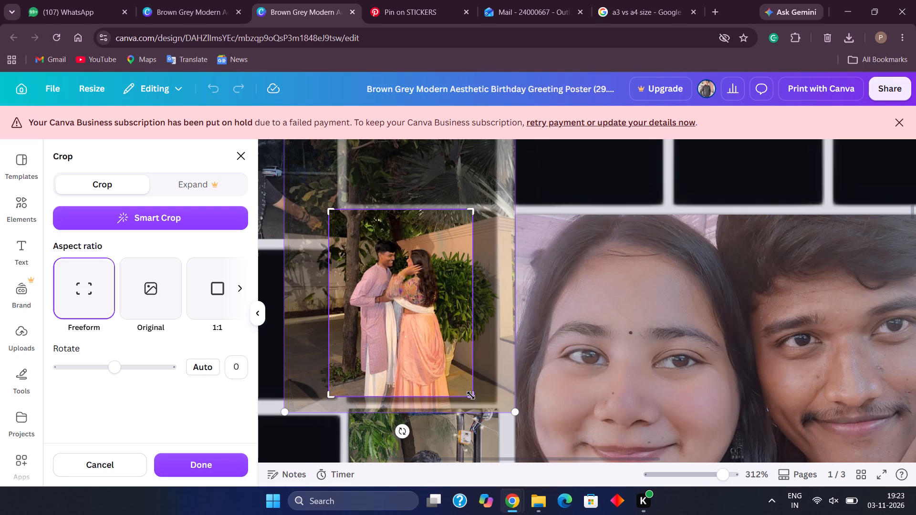
pyautogui.moveTo(471, 395); pyautogui.dragTo(464, 402)
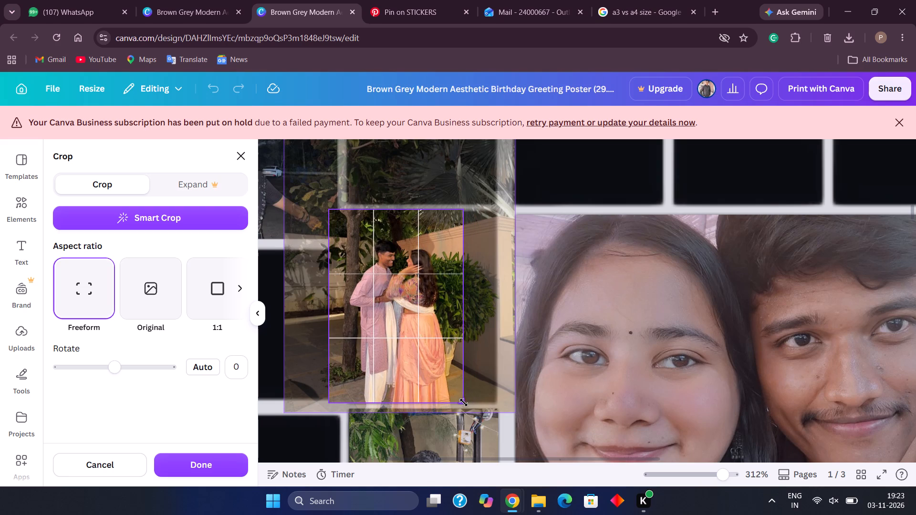
pyautogui.moveTo(464, 402); pyautogui.dragTo(466, 402)
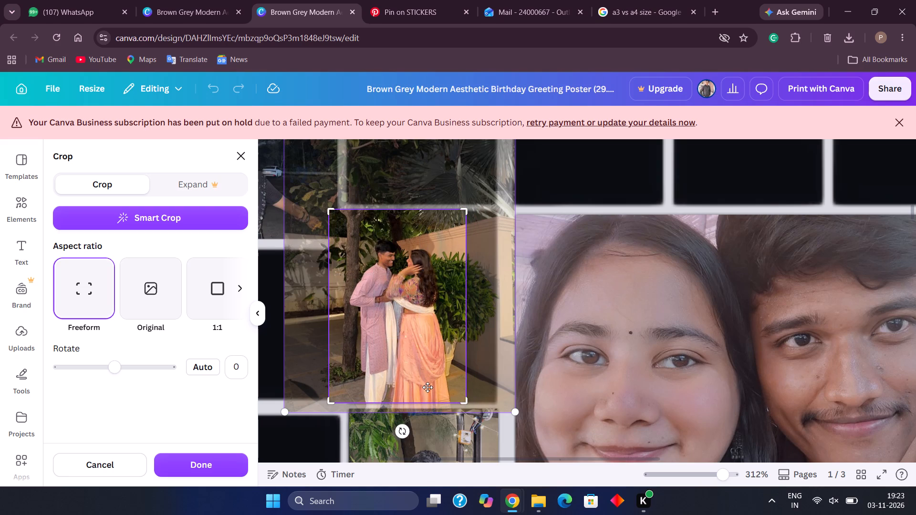
pyautogui.click(223, 466)
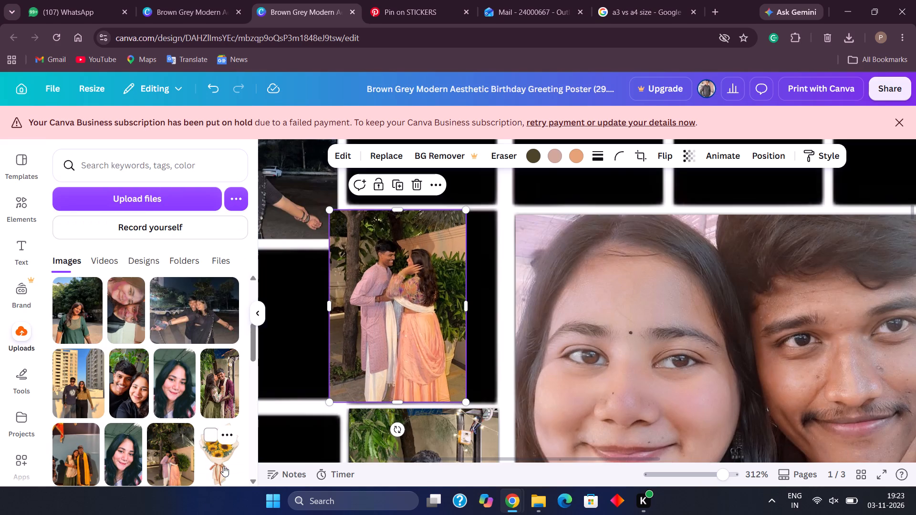
# Move the recropped couple photo to the upper-left corner of the frame beside the central selfie and widen it to about 2.1 by 2.7.
pyautogui.moveTo(405, 374); pyautogui.dragTo(429, 377)
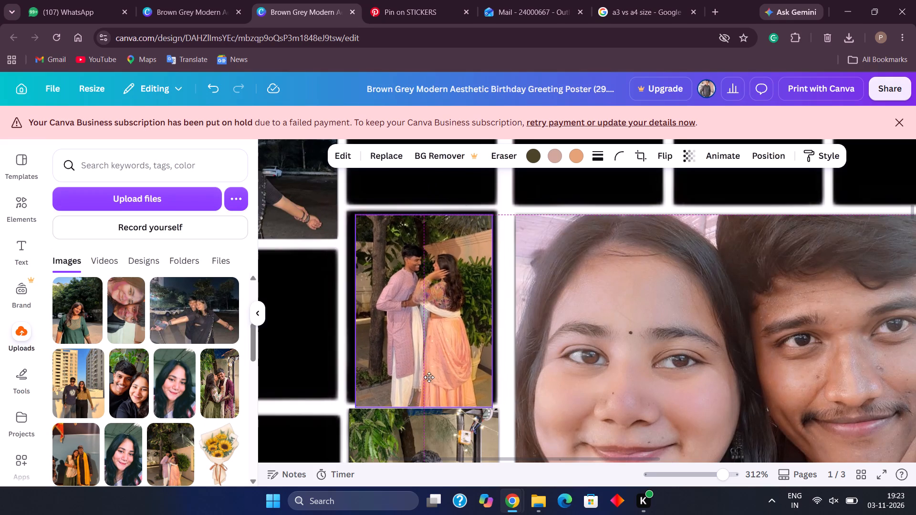
pyautogui.moveTo(429, 377); pyautogui.dragTo(423, 374)
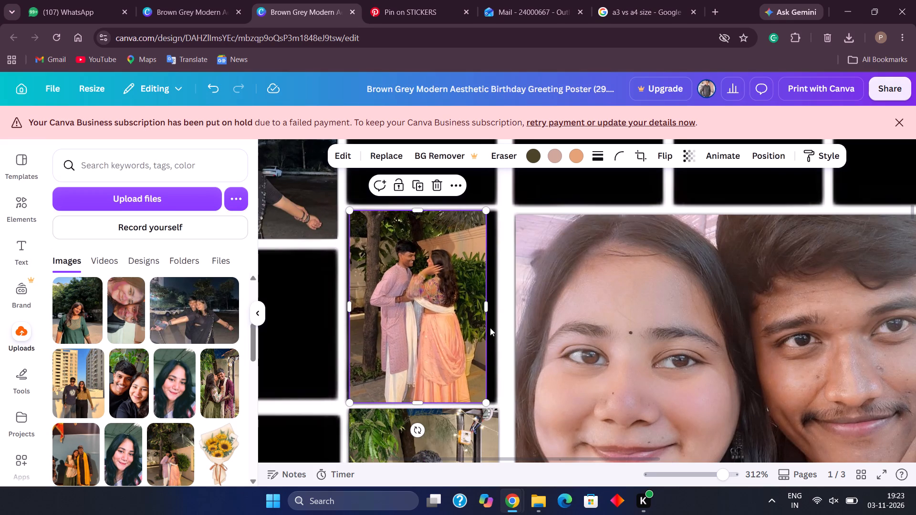
pyautogui.moveTo(487, 314); pyautogui.dragTo(495, 314)
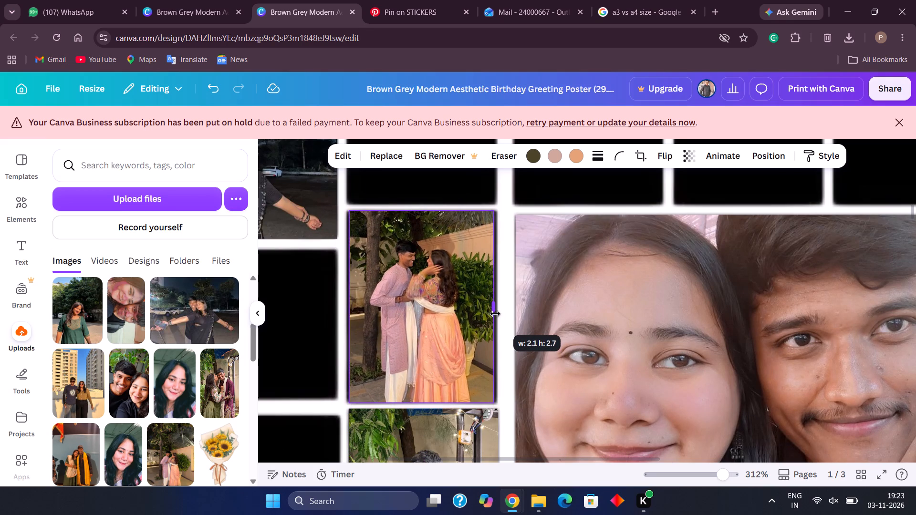
pyautogui.moveTo(495, 314); pyautogui.dragTo(494, 314)
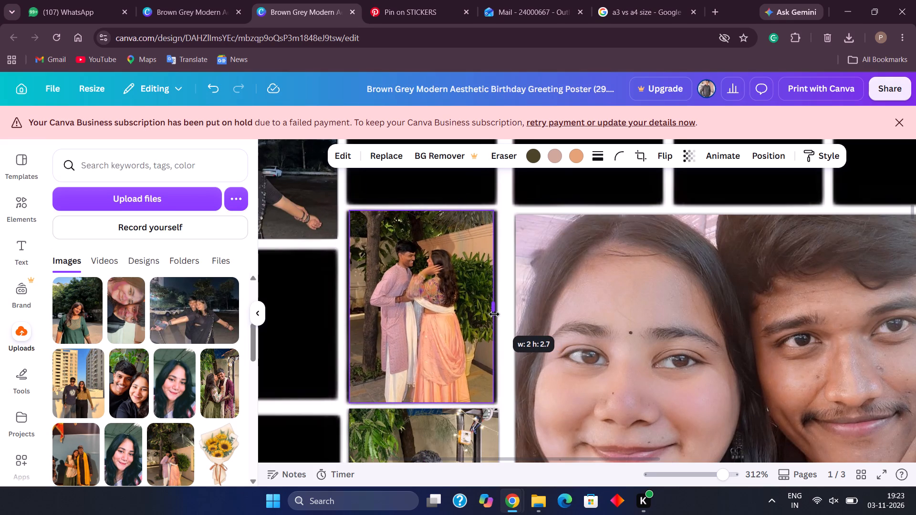
pyautogui.moveTo(494, 314); pyautogui.dragTo(496, 314)
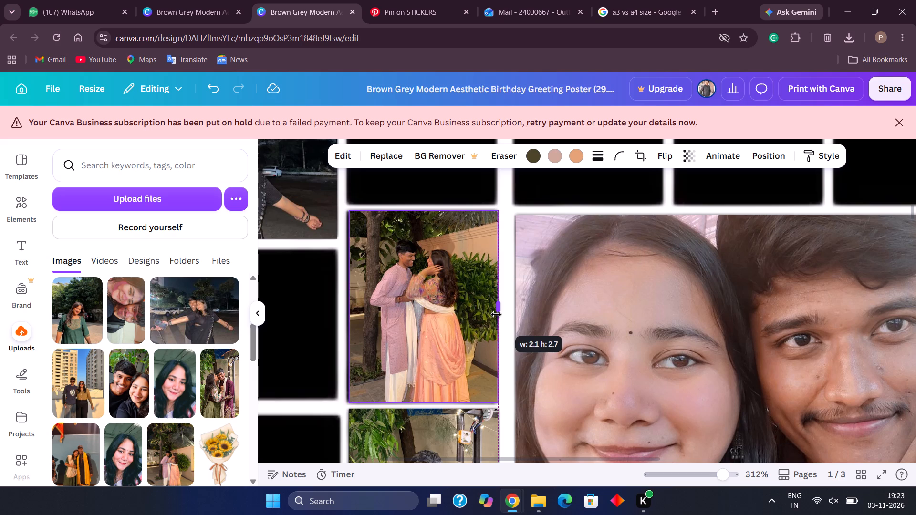
pyautogui.moveTo(496, 314); pyautogui.dragTo(495, 314)
pyautogui.moveTo(495, 314); pyautogui.dragTo(500, 314)
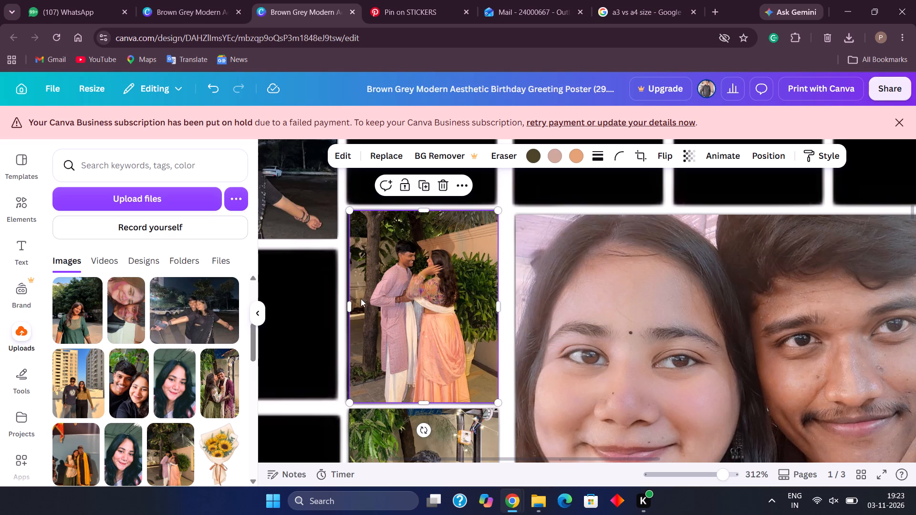
pyautogui.click(353, 303)
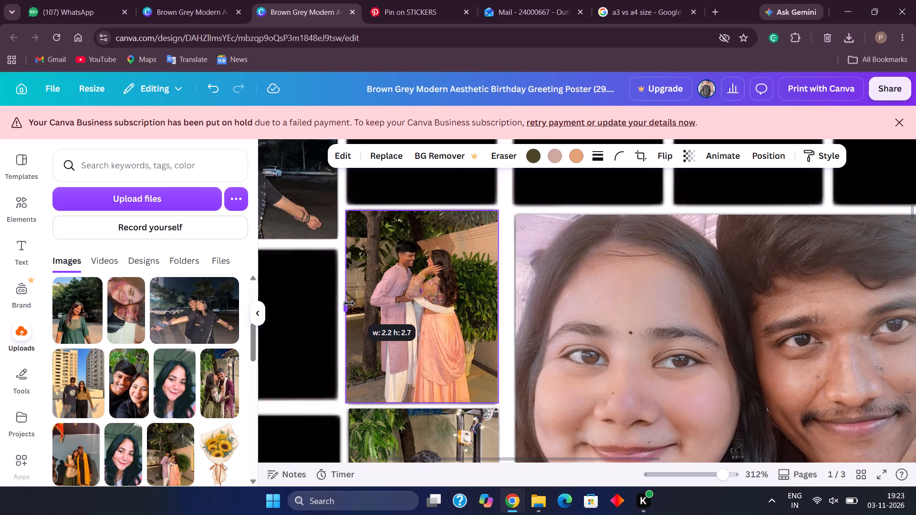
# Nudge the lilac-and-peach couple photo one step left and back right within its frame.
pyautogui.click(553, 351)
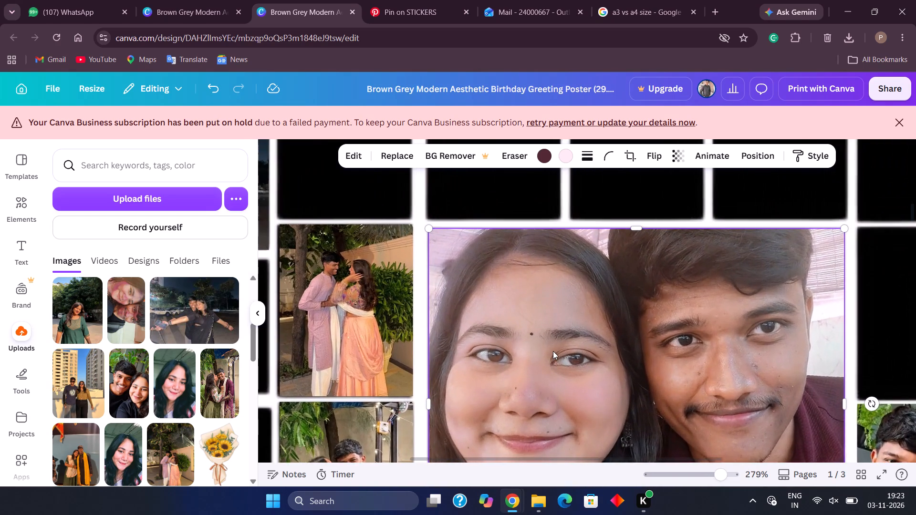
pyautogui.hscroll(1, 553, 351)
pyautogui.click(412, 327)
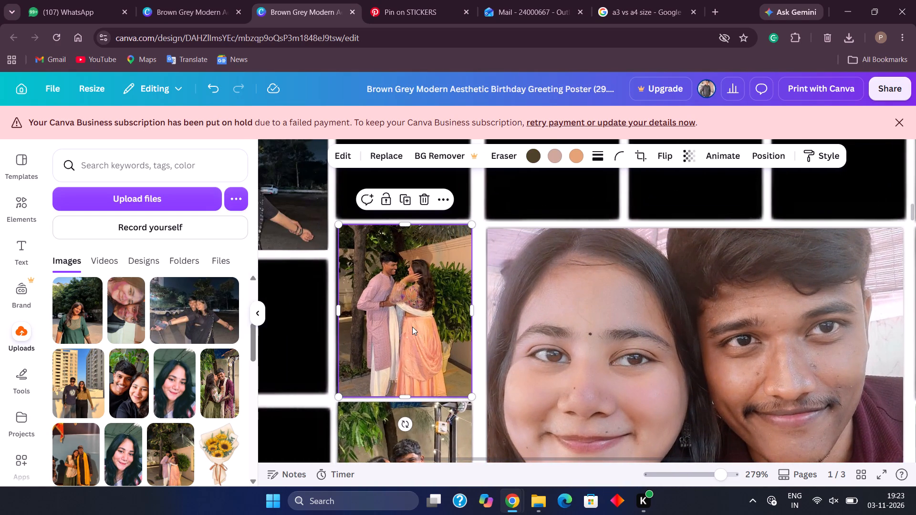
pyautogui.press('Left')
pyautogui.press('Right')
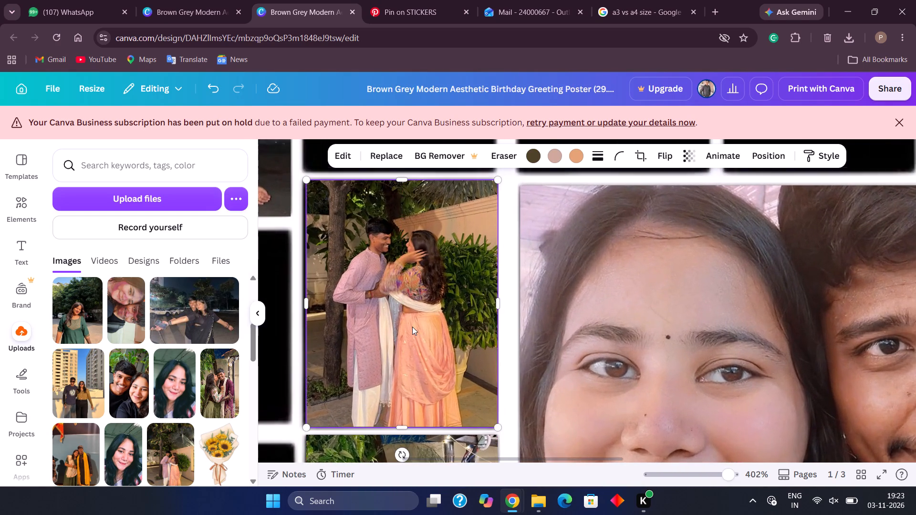
# Extend the lilac-and-peach couple photo slightly on its left side to cover the frame's edge, then deselect it.
pyautogui.click(302, 302)
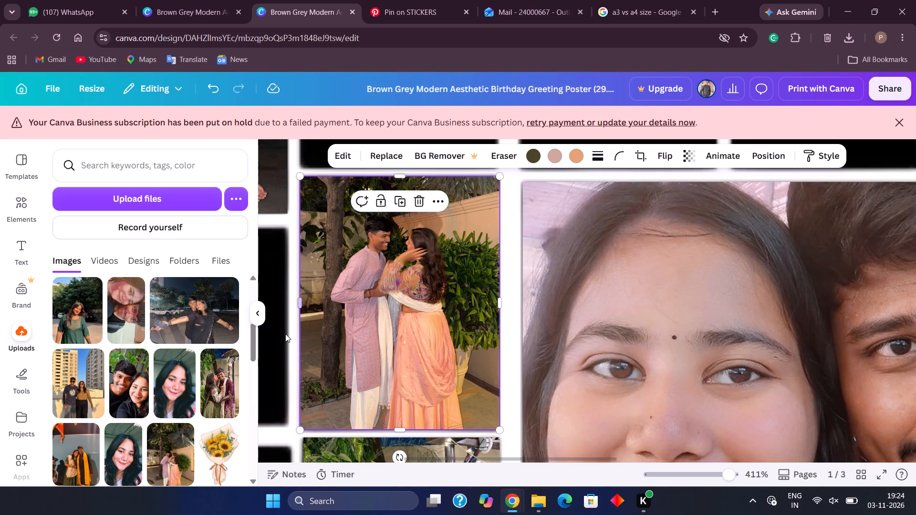